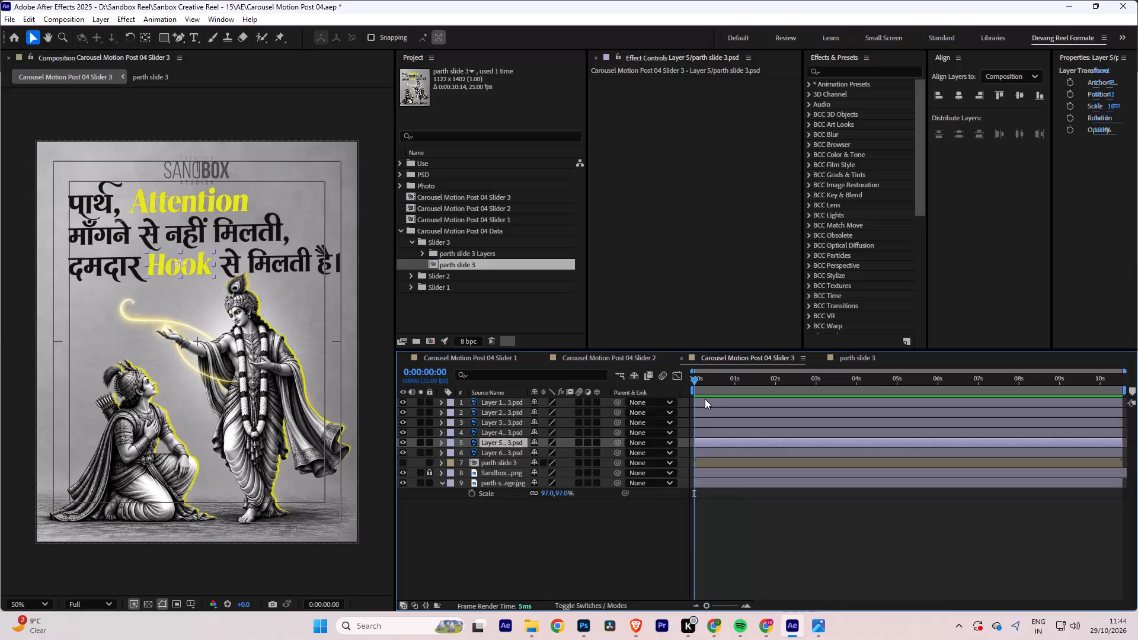
# Close the parth slide 3 composition, collapse the Slider 3 folder and save the project.
pyautogui.click(823, 358)
pyautogui.click(414, 242)
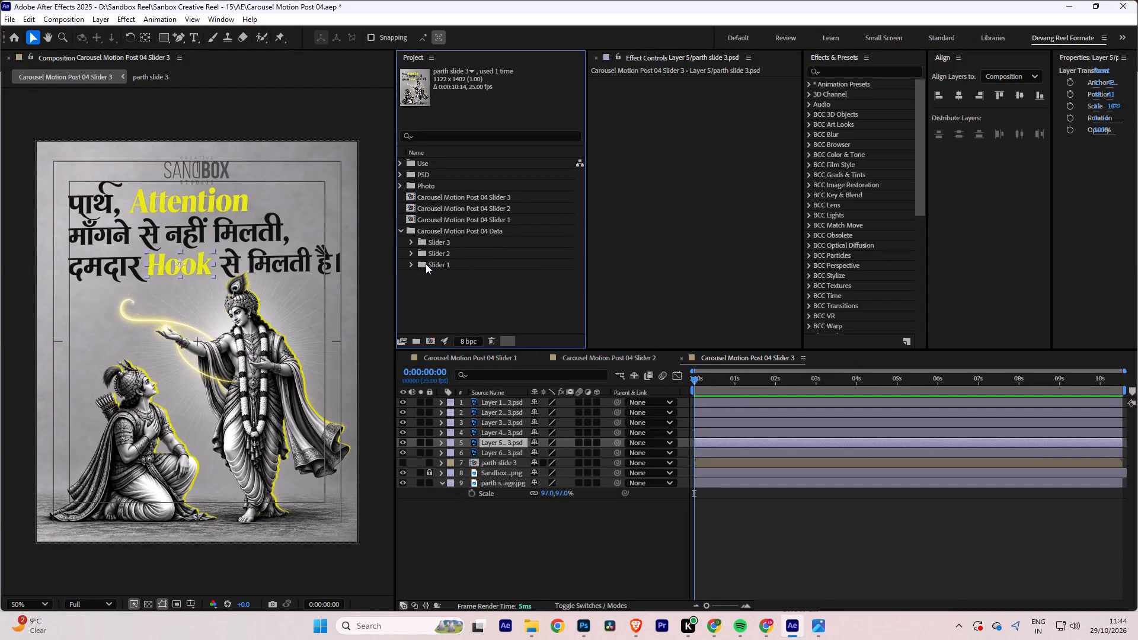
pyautogui.hotkey('ctrl', 's')
pyautogui.hotkey('ctrl', 's')
# Shift text layers 2 to 6 together in time so they start at frame 10.
pyautogui.press('space')
pyautogui.press('space')
pyautogui.click(720, 405)
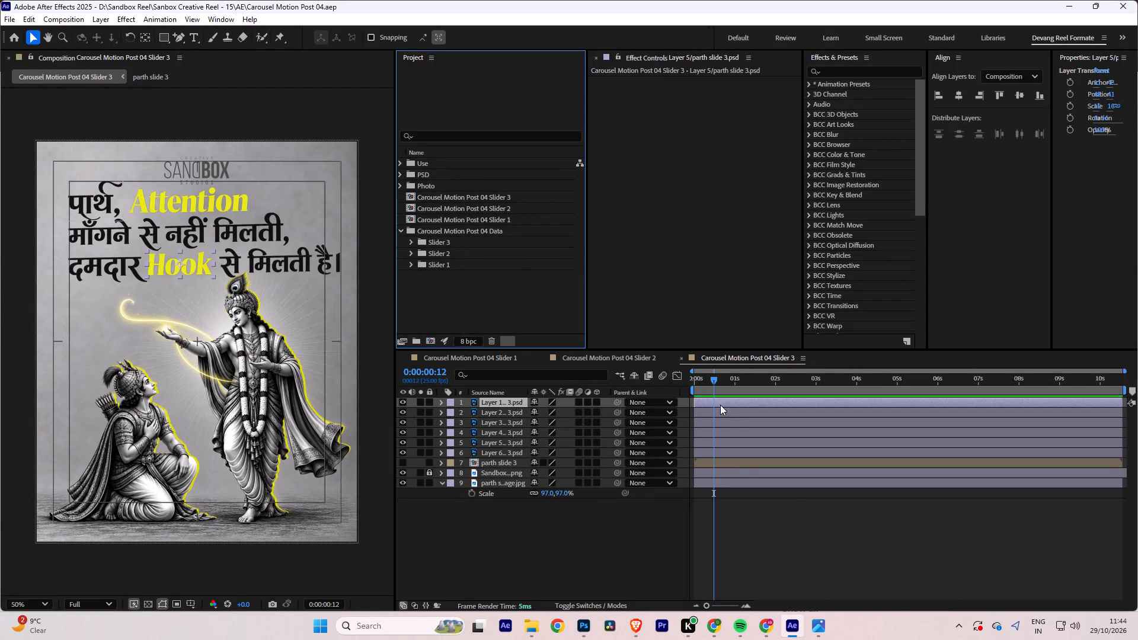
pyautogui.keyDown('shift'); pyautogui.click(715, 450); pyautogui.keyUp('shift')
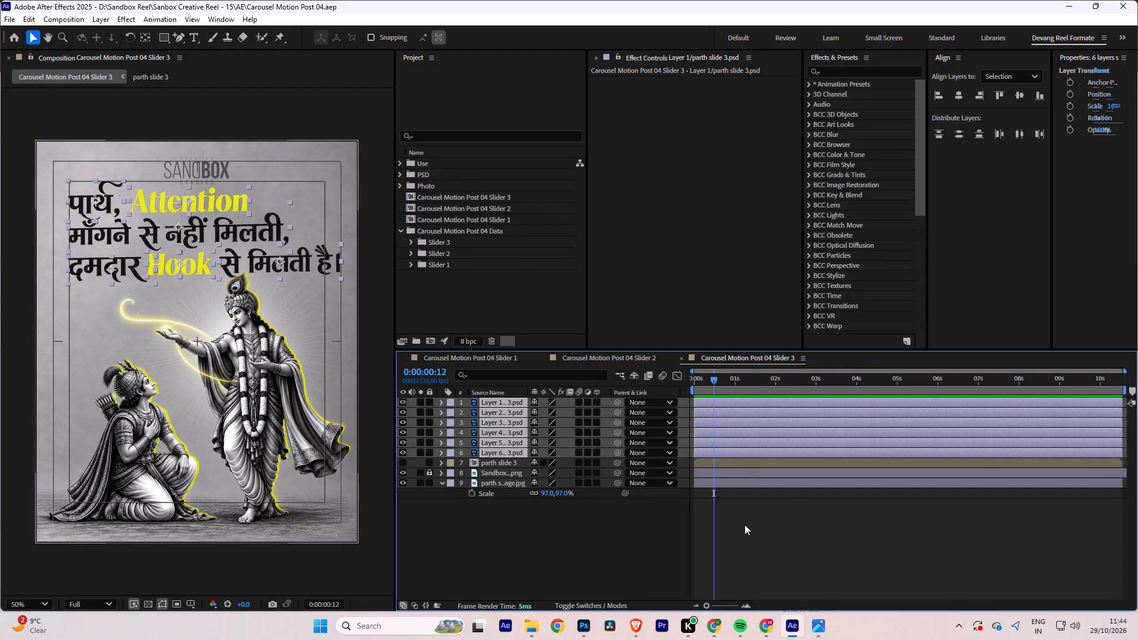
pyautogui.click(744, 524)
pyautogui.keyDown('alt'); pyautogui.scroll(7, 712, 425); pyautogui.keyUp('alt')
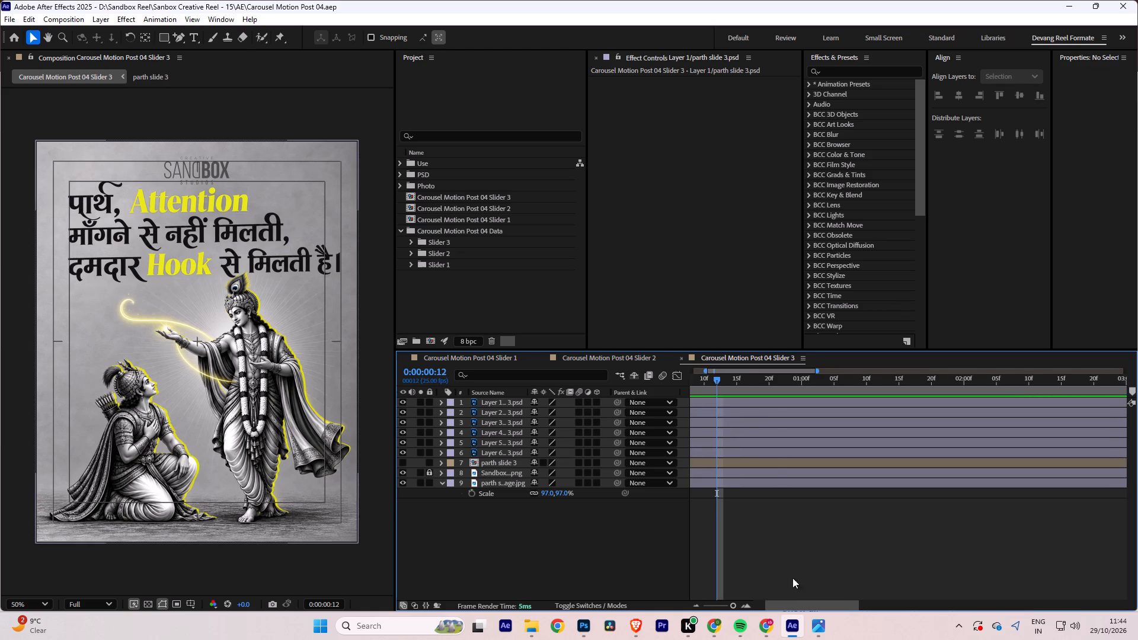
pyautogui.press('space')
pyautogui.moveTo(757, 537); pyautogui.dragTo(1133, 551)
pyautogui.click(707, 402)
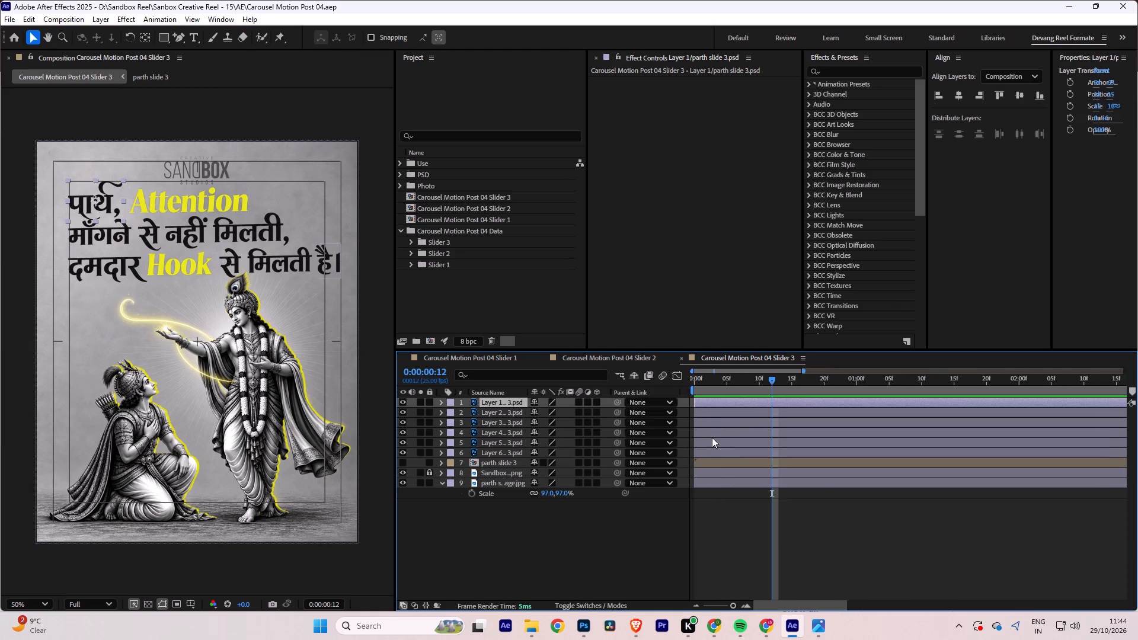
pyautogui.click(712, 420)
pyautogui.click(715, 414)
pyautogui.keyDown('shift'); pyautogui.click(710, 450); pyautogui.keyUp('shift')
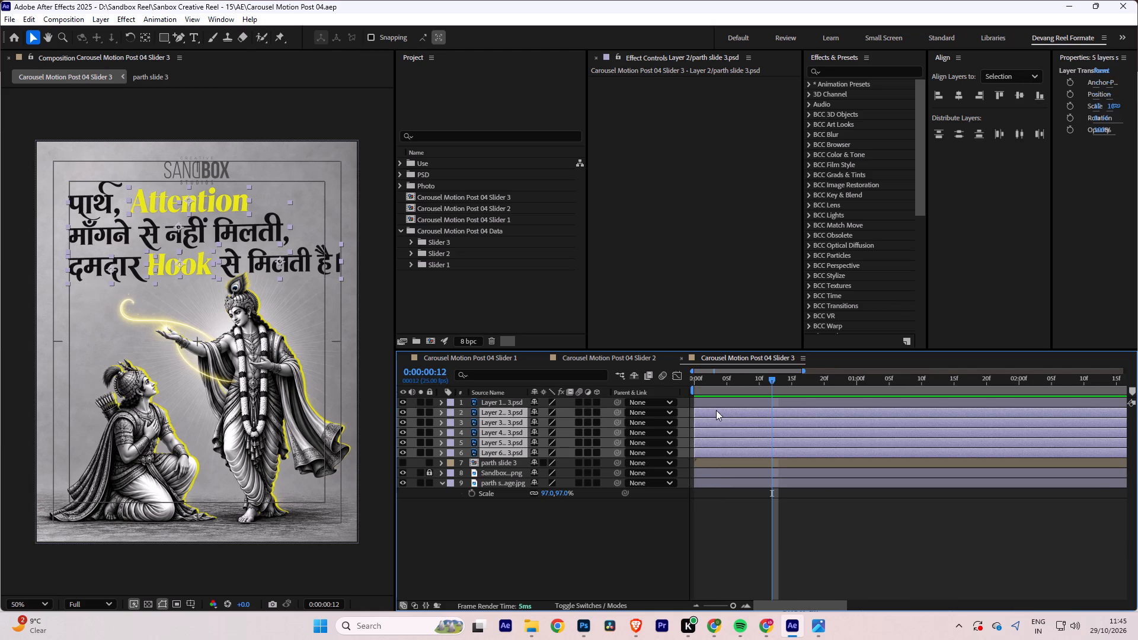
pyautogui.moveTo(715, 417); pyautogui.dragTo(780, 413)
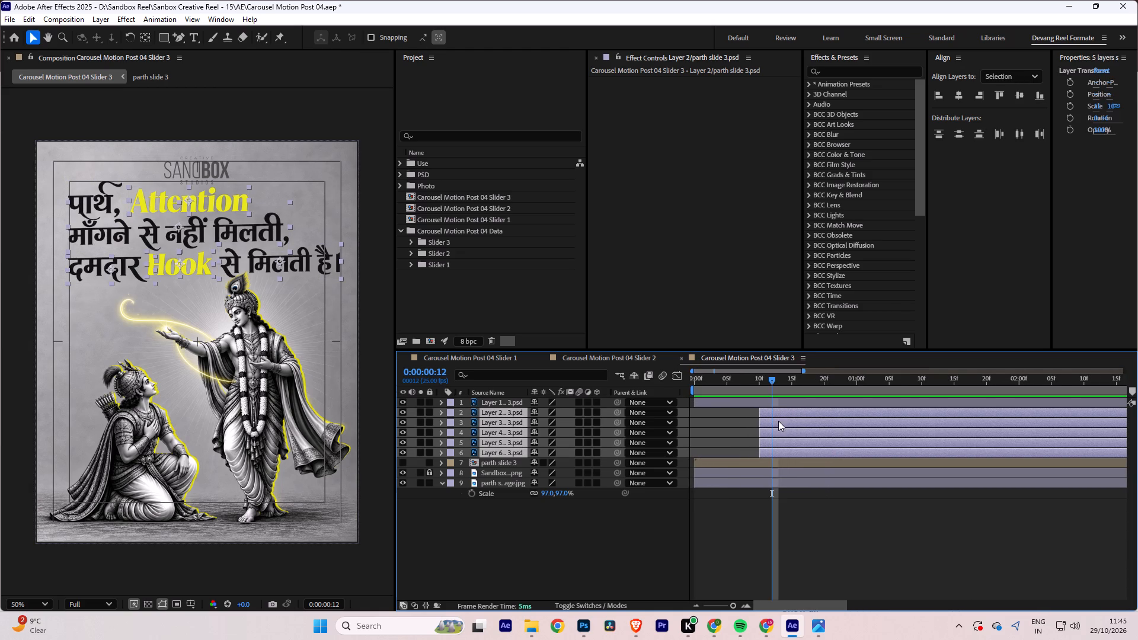
# Shift text layers 3 to 6 together so they start at frame 20, leaving layer 2 in place.
pyautogui.keyDown('ctrl'); pyautogui.click(779, 412); pyautogui.keyUp('ctrl')
pyautogui.moveTo(775, 424); pyautogui.dragTo(838, 423)
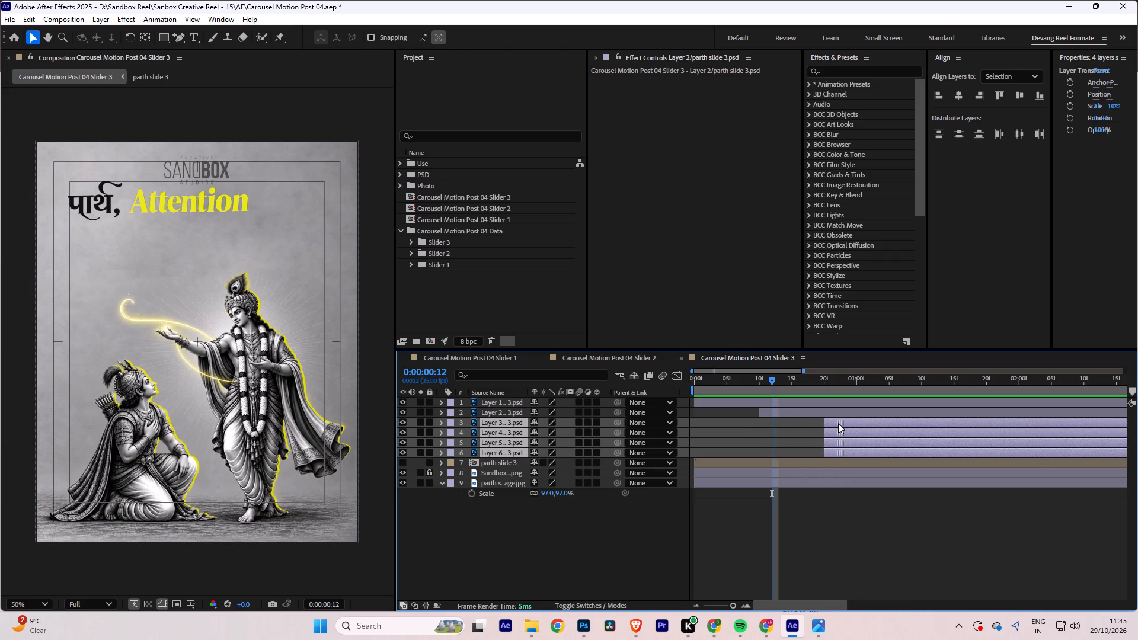
pyautogui.moveTo(838, 423); pyautogui.dragTo(840, 423)
# Shift text layers 4 to 6 together so they start at 1 second 5 frames.
pyautogui.press('space')
pyautogui.press('space')
pyautogui.press('space')
pyautogui.press('space')
pyautogui.moveTo(936, 553); pyautogui.dragTo(837, 553)
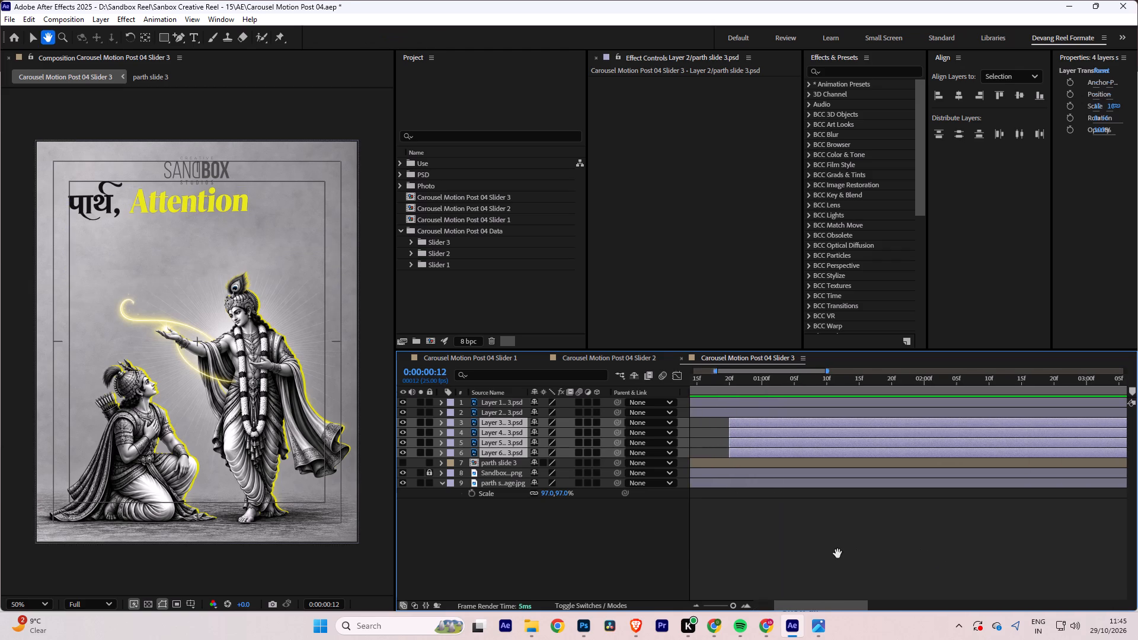
pyautogui.moveTo(837, 553); pyautogui.dragTo(835, 553)
pyautogui.keyDown('shift'); pyautogui.click(758, 432); pyautogui.keyUp('shift')
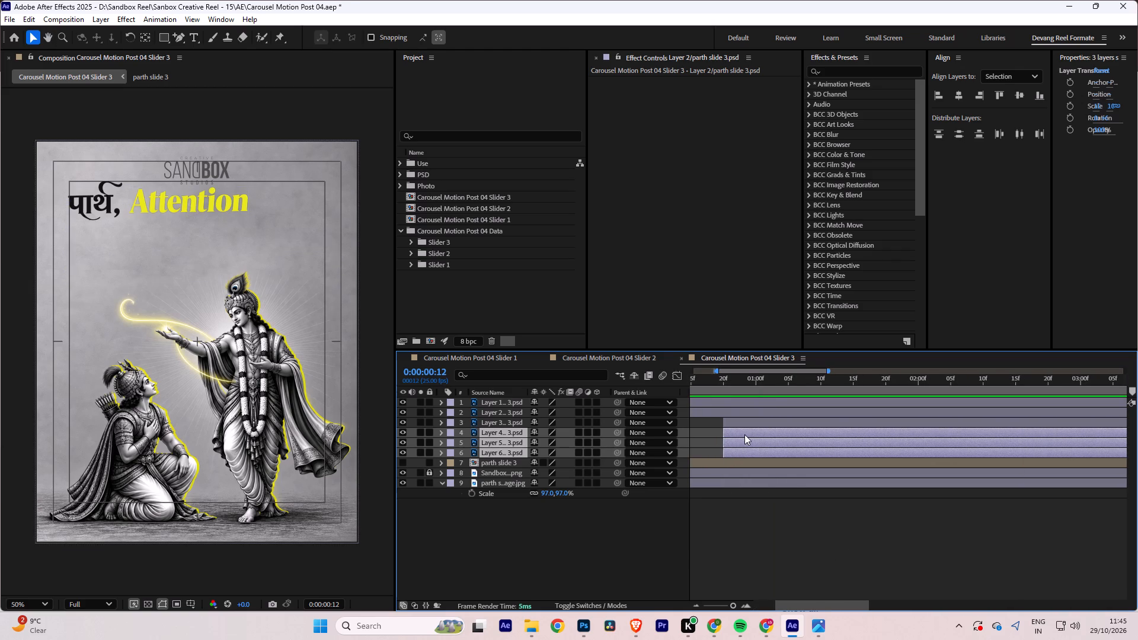
pyautogui.moveTo(744, 434); pyautogui.dragTo(794, 432)
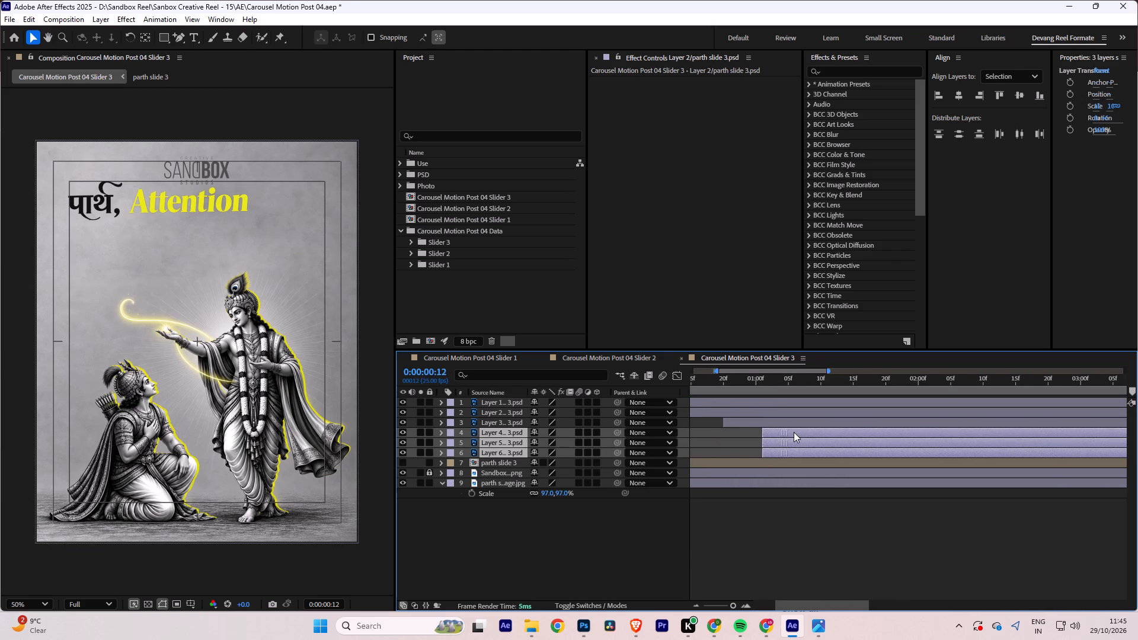
pyautogui.moveTo(794, 432); pyautogui.dragTo(810, 431)
# Shift text layers 5 and 6 together so they start at 1 second 15 frames.
pyautogui.click(803, 532)
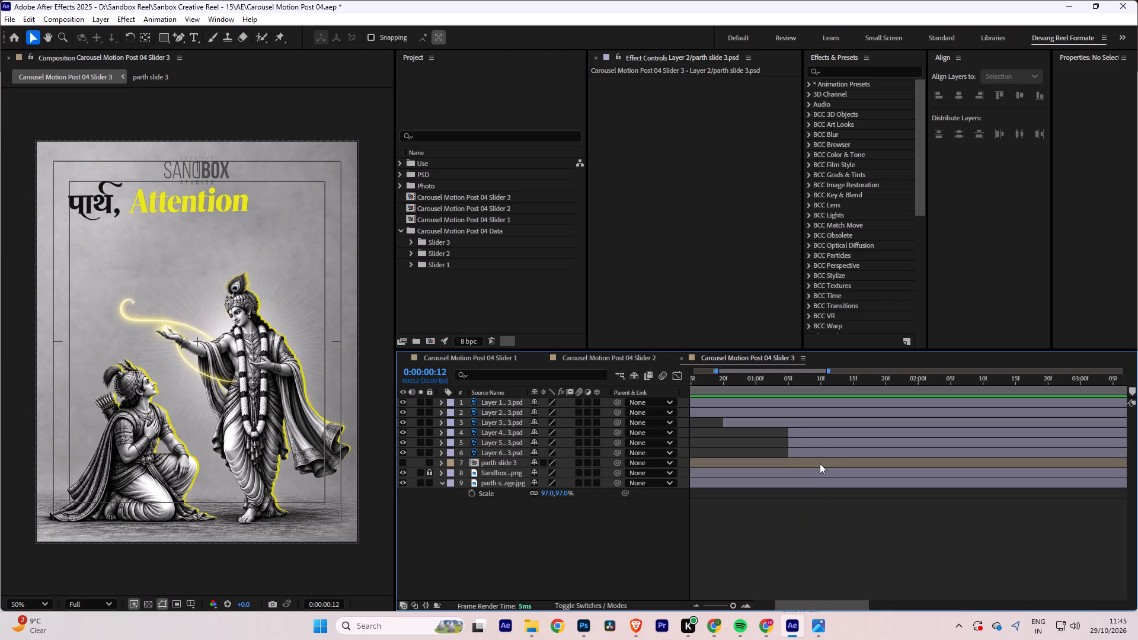
pyautogui.keyDown('shift'); pyautogui.click(824, 445); pyautogui.keyUp('shift')
pyautogui.keyDown('shift'); pyautogui.click(821, 454); pyautogui.keyUp('shift')
pyautogui.moveTo(818, 444); pyautogui.dragTo(871, 441)
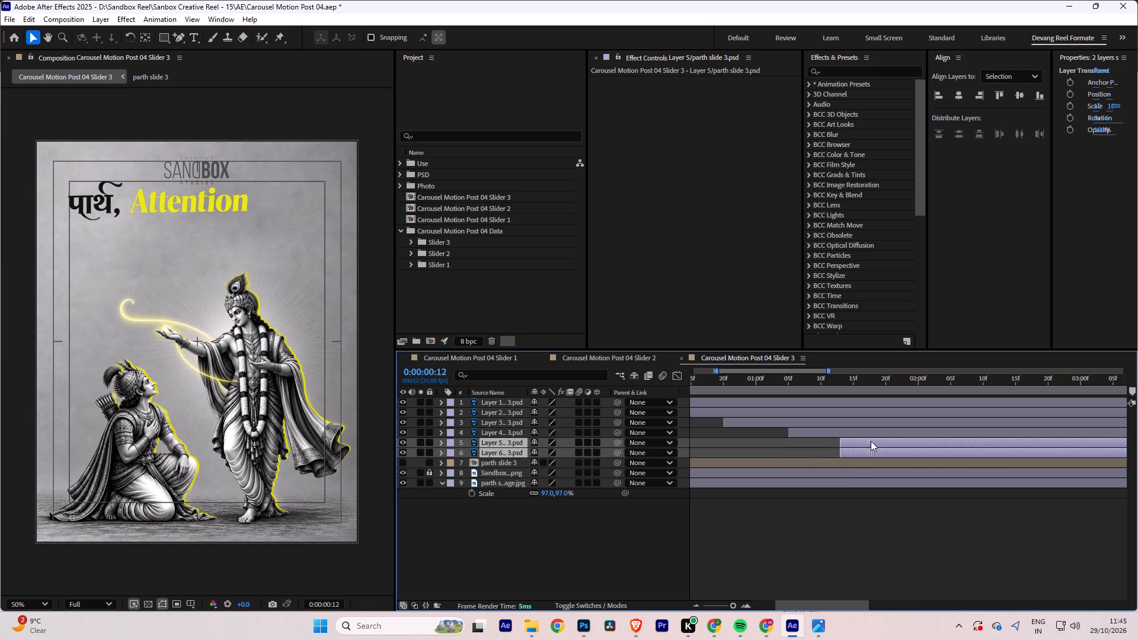
pyautogui.moveTo(871, 441); pyautogui.dragTo(886, 439)
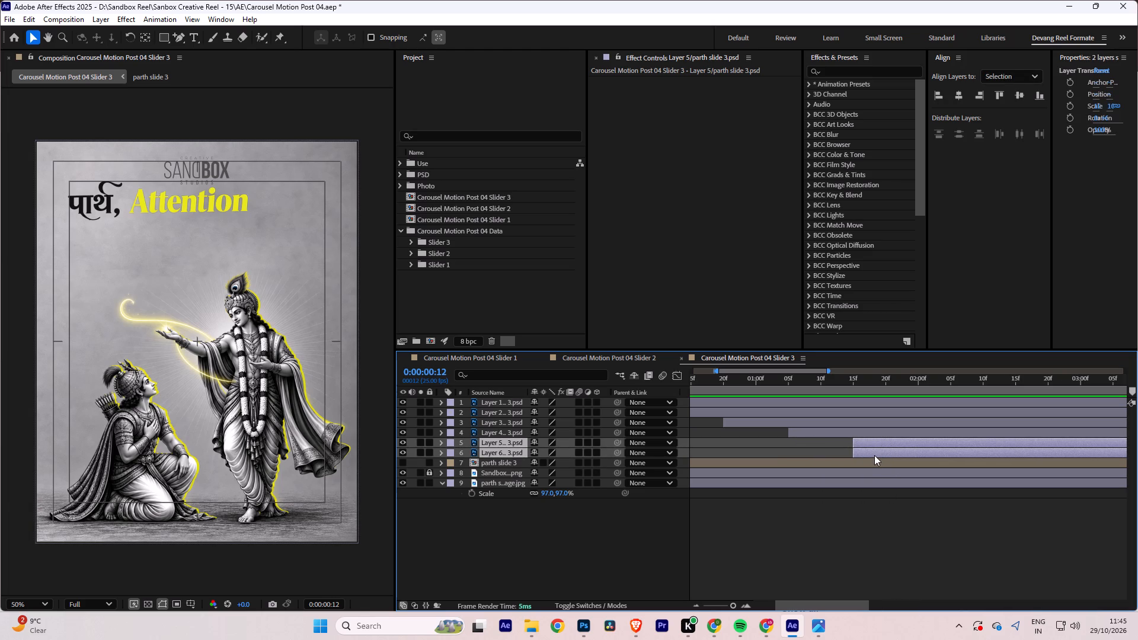
# Shift only text layer 6 so it starts at 2 seconds.
pyautogui.keyDown('shift'); pyautogui.click(874, 455); pyautogui.keyUp('shift')
pyautogui.click(874, 455)
pyautogui.keyDown('ctrl'); pyautogui.click(875, 453); pyautogui.keyUp('ctrl')
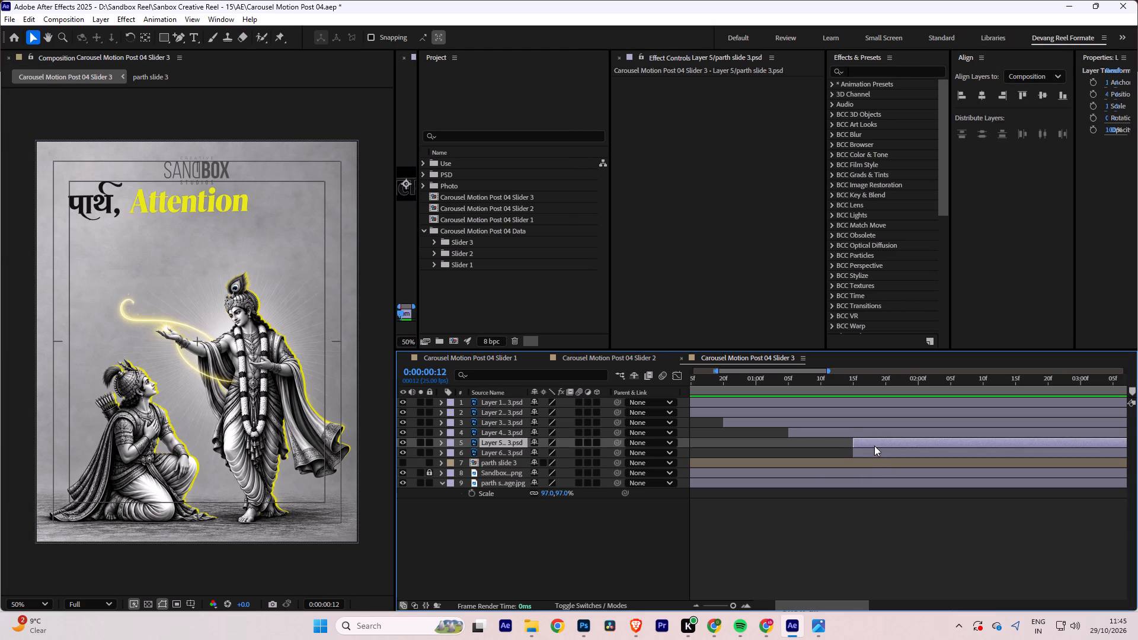
pyautogui.click(874, 457)
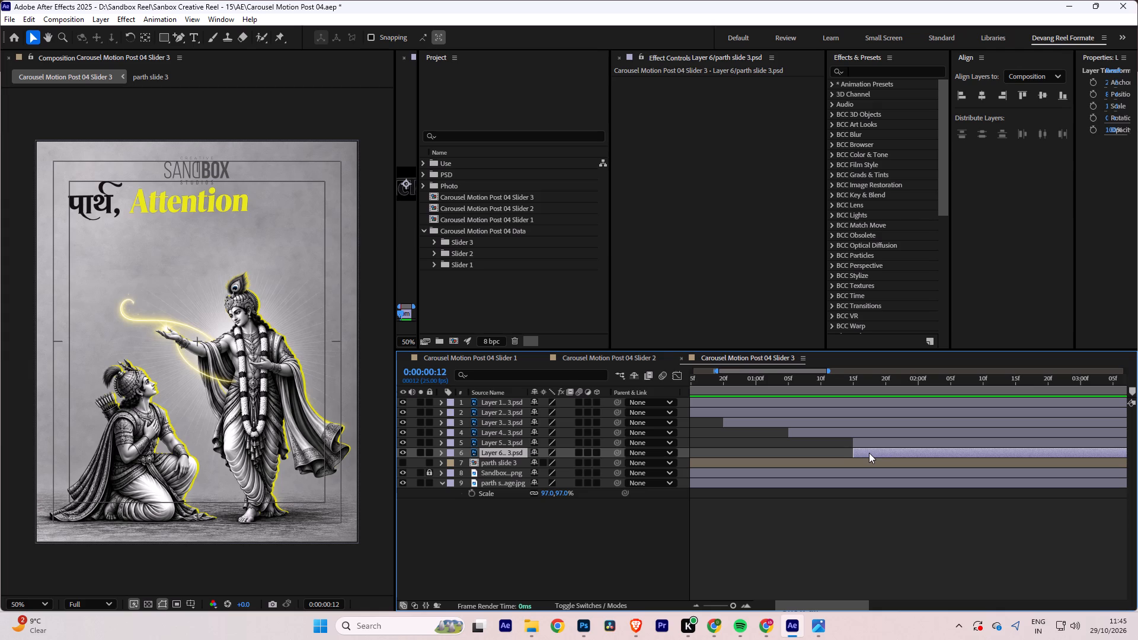
pyautogui.moveTo(869, 453); pyautogui.dragTo(934, 442)
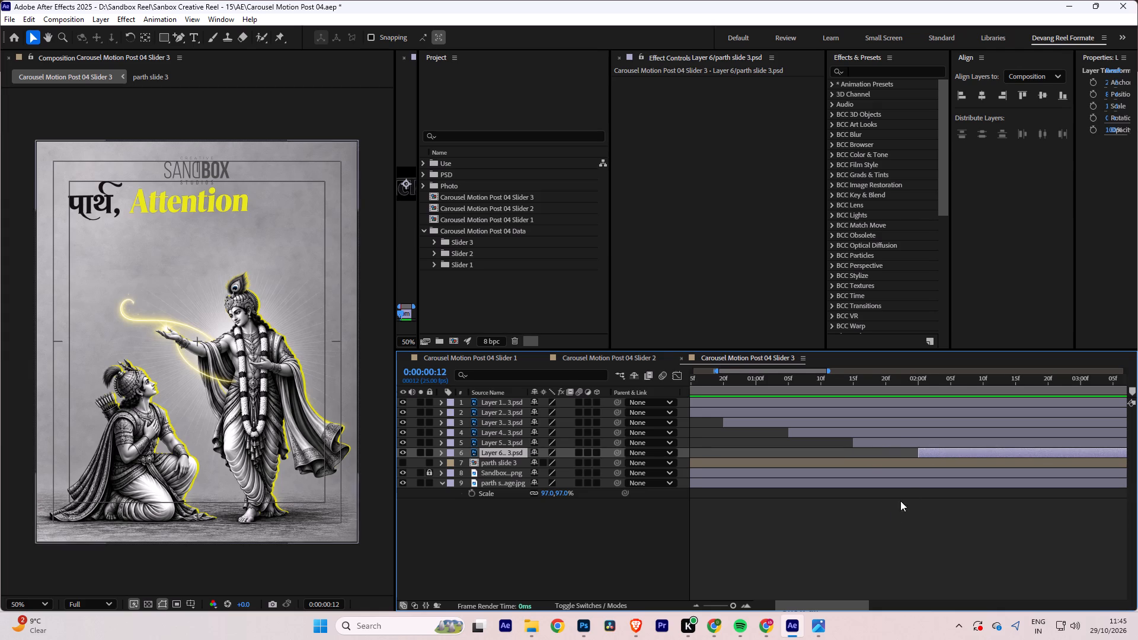
# Play the composition from the beginning to check the timing of the staggered text layers.
pyautogui.keyDown('alt'); pyautogui.scroll(-5, 896, 510); pyautogui.keyUp('alt')
pyautogui.moveTo(718, 379); pyautogui.dragTo(642, 386)
pyautogui.press('space')
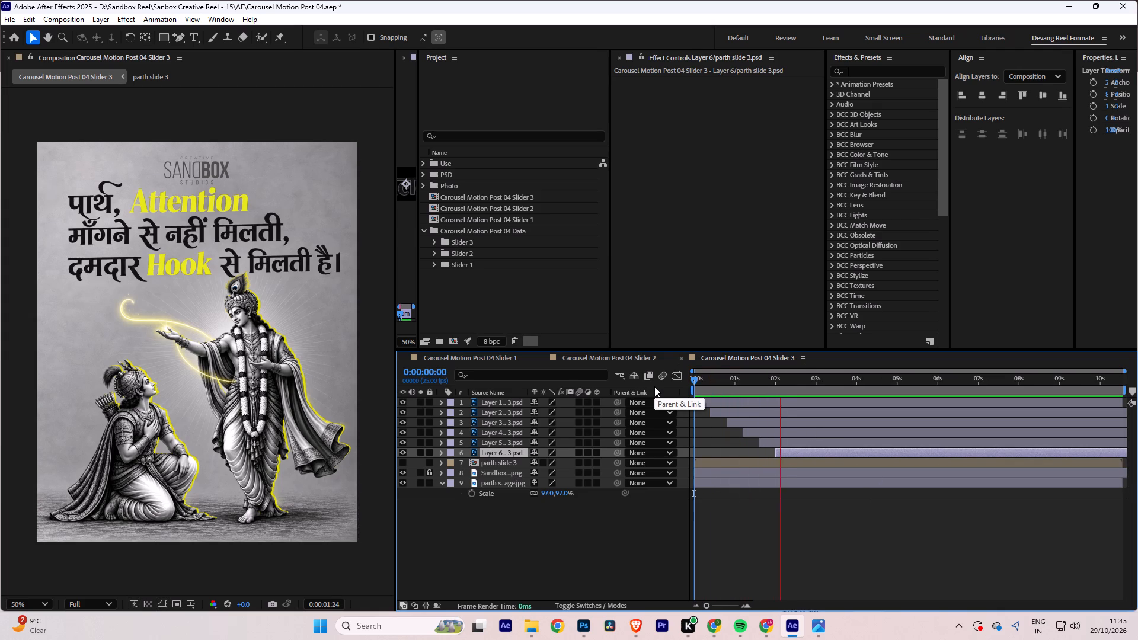
pyautogui.press('space')
pyautogui.moveTo(806, 382); pyautogui.dragTo(574, 383)
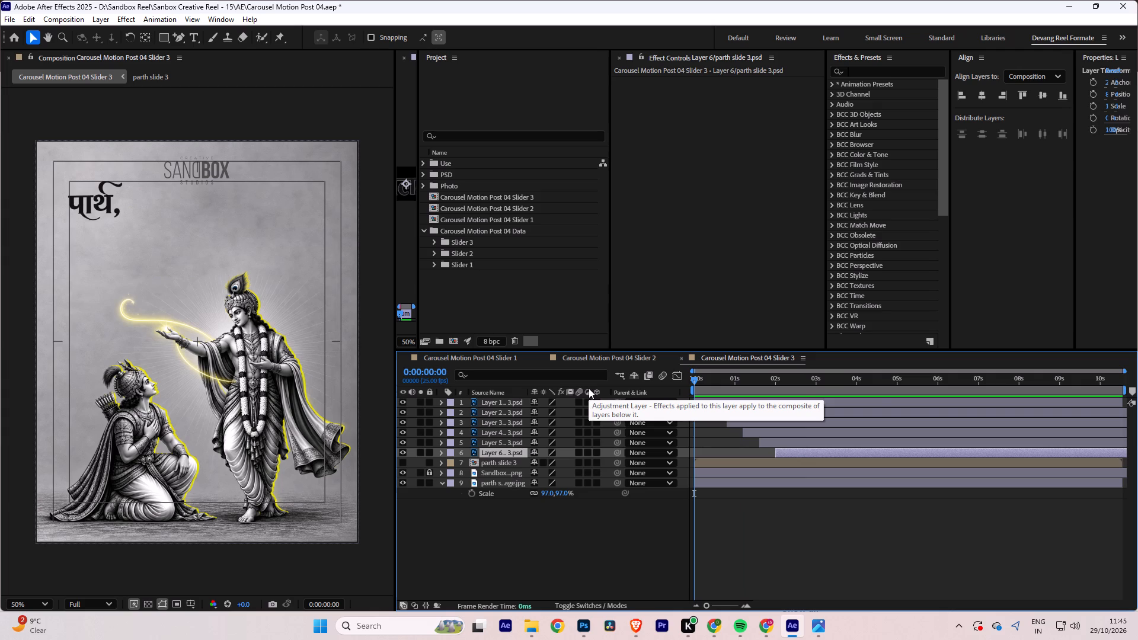
pyautogui.press('space')
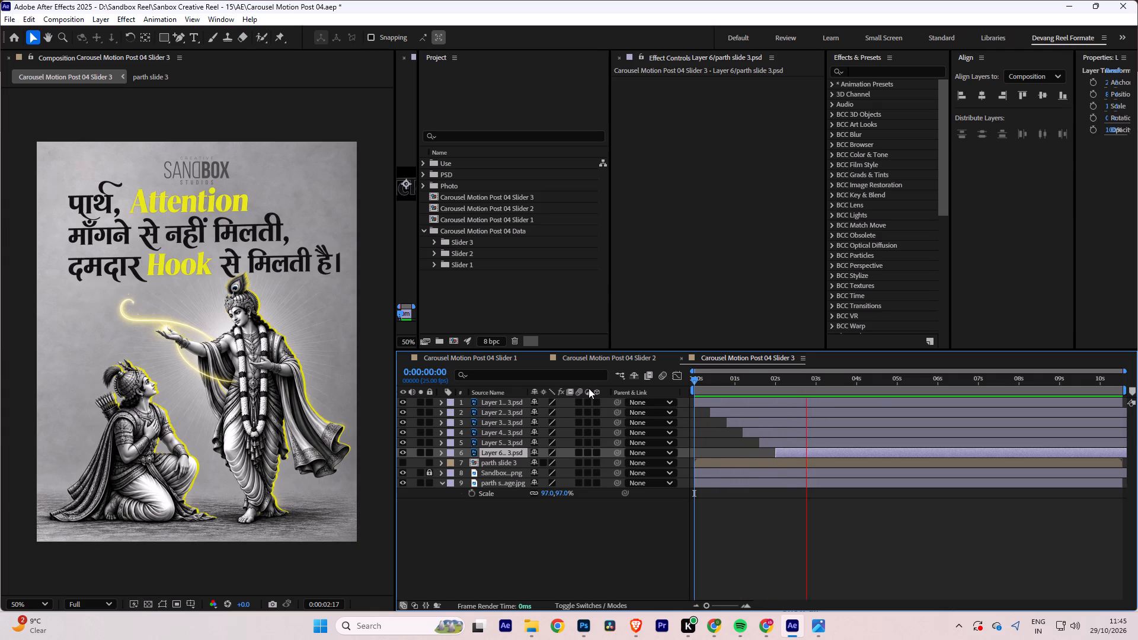
pyautogui.press('space')
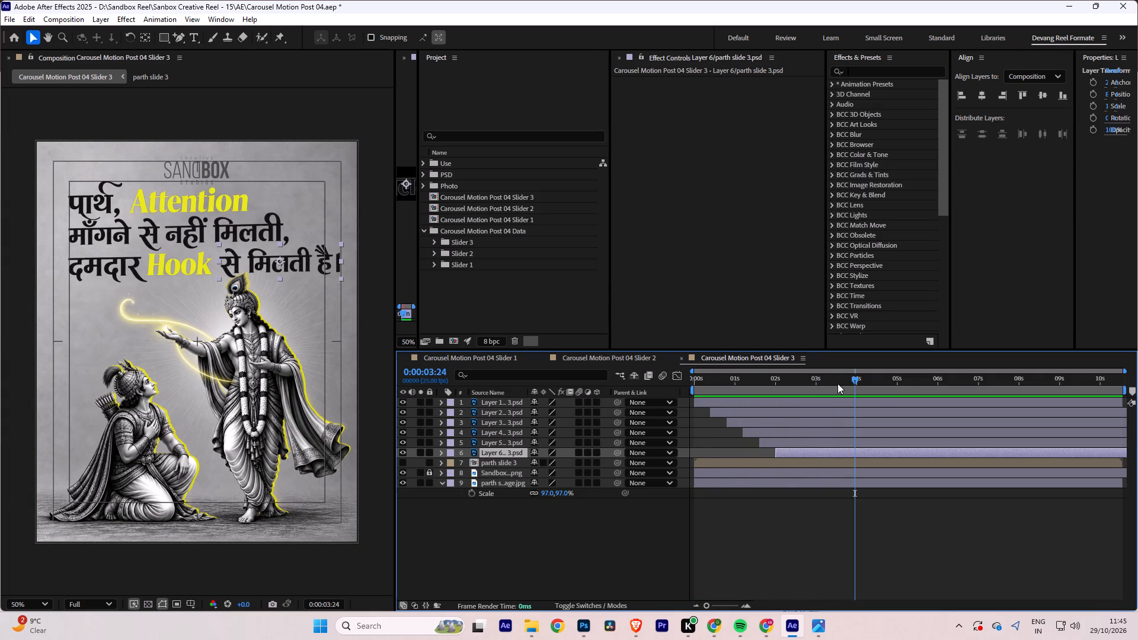
# Set the end of the work area at 0:00:05:00 and save the project.
pyautogui.moveTo(853, 379); pyautogui.dragTo(898, 381)
pyautogui.keyDown('alt'); pyautogui.scroll(2, 899, 381); pyautogui.keyUp('alt')
pyautogui.click(899, 381)
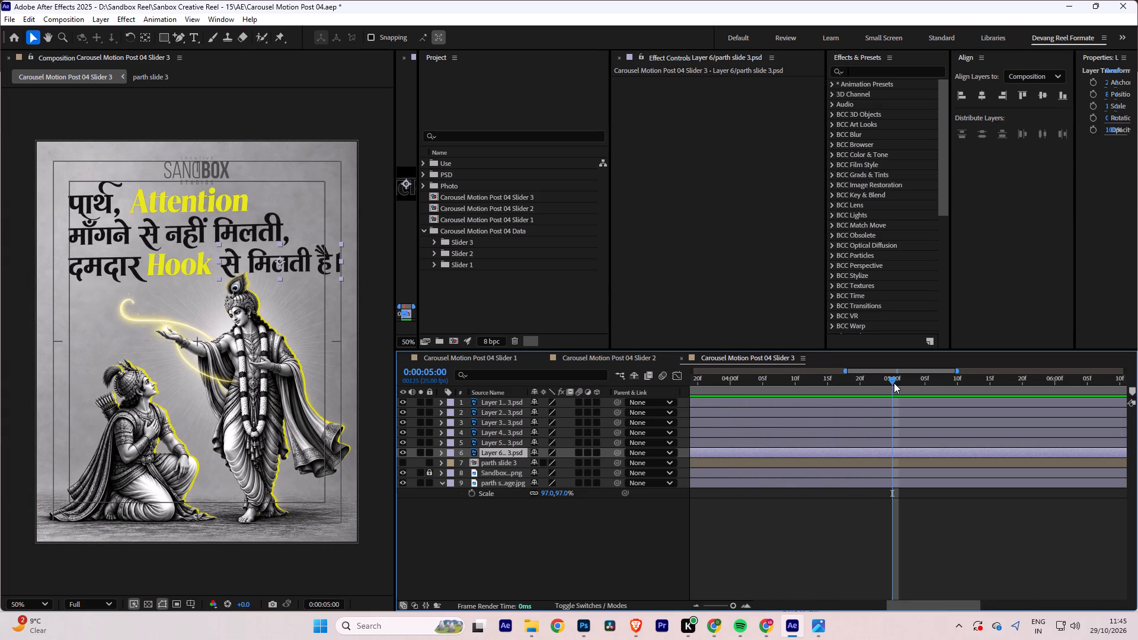
pyautogui.press('n')
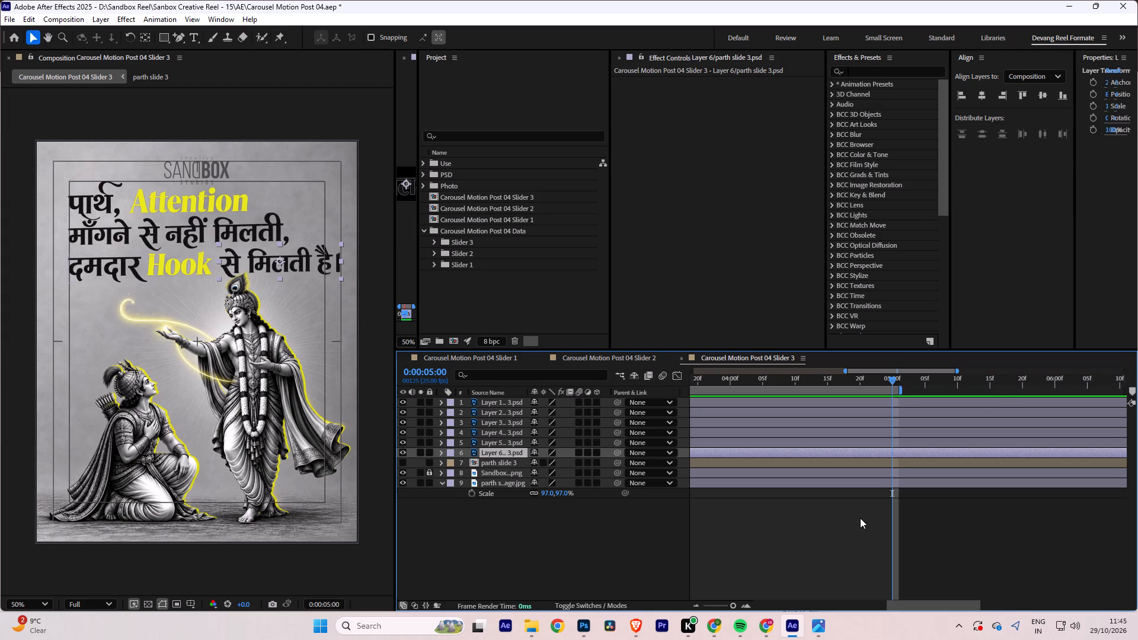
pyautogui.hotkey('ctrl', 's')
# Add Scale and Opacity keyframes to text layer 1 at frame 10, keeping both at 100%.
pyautogui.moveTo(888, 383); pyautogui.dragTo(447, 375)
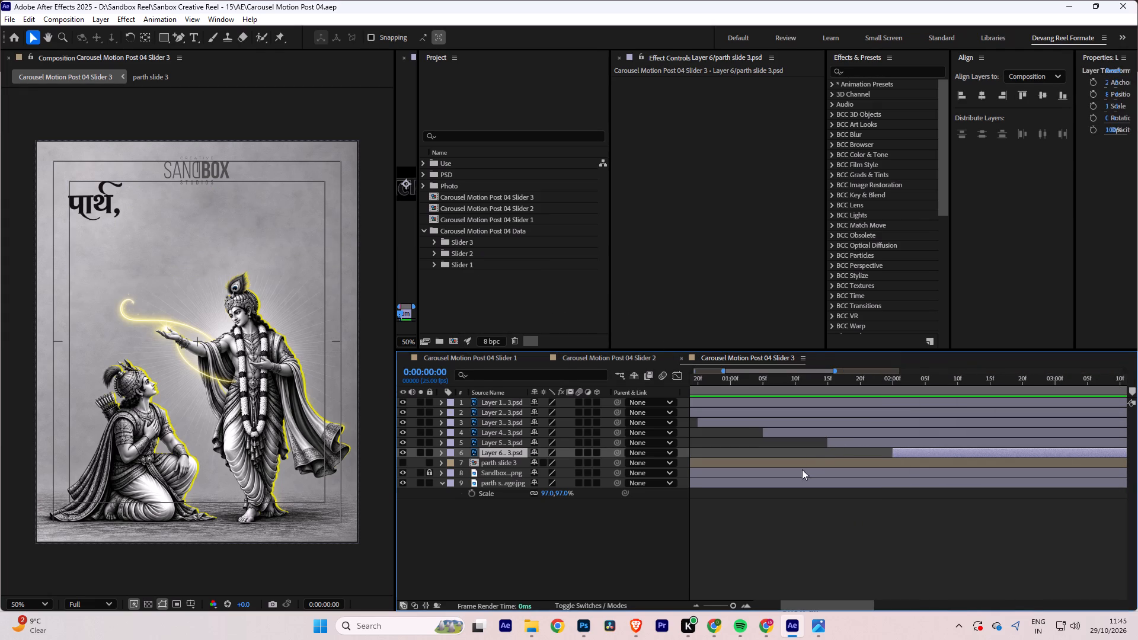
pyautogui.keyDown('alt'); pyautogui.scroll(-5, 803, 513); pyautogui.keyUp('alt')
pyautogui.keyDown('alt'); pyautogui.scroll(2, 705, 482); pyautogui.keyUp('alt')
pyautogui.press('space')
pyautogui.moveTo(729, 524); pyautogui.dragTo(926, 517)
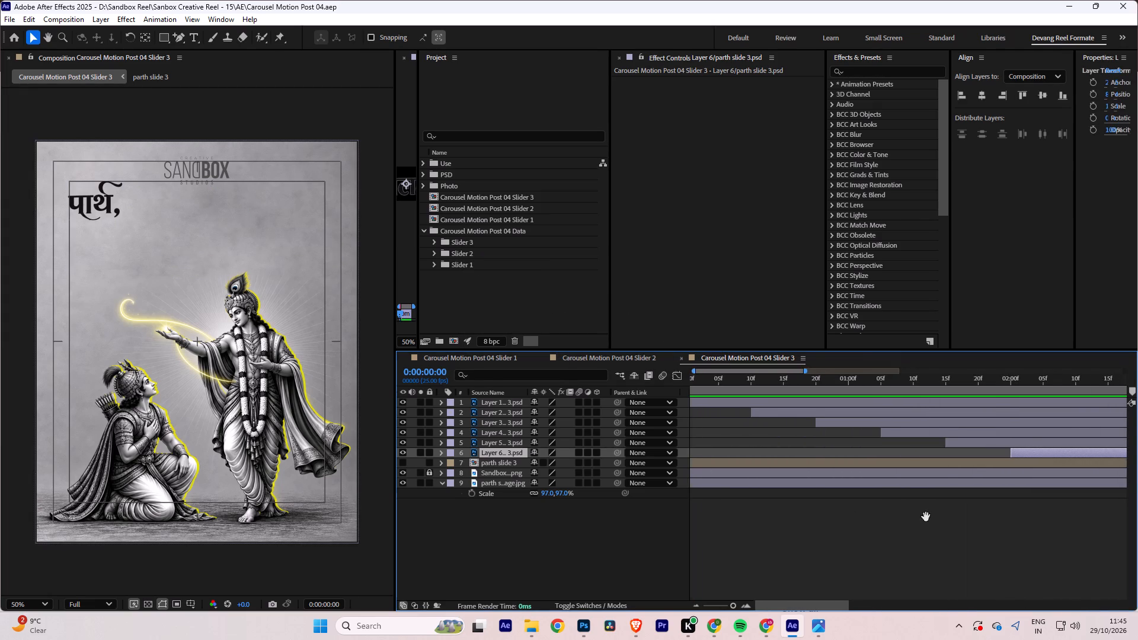
pyautogui.moveTo(926, 517); pyautogui.dragTo(926, 517)
pyautogui.click(723, 401)
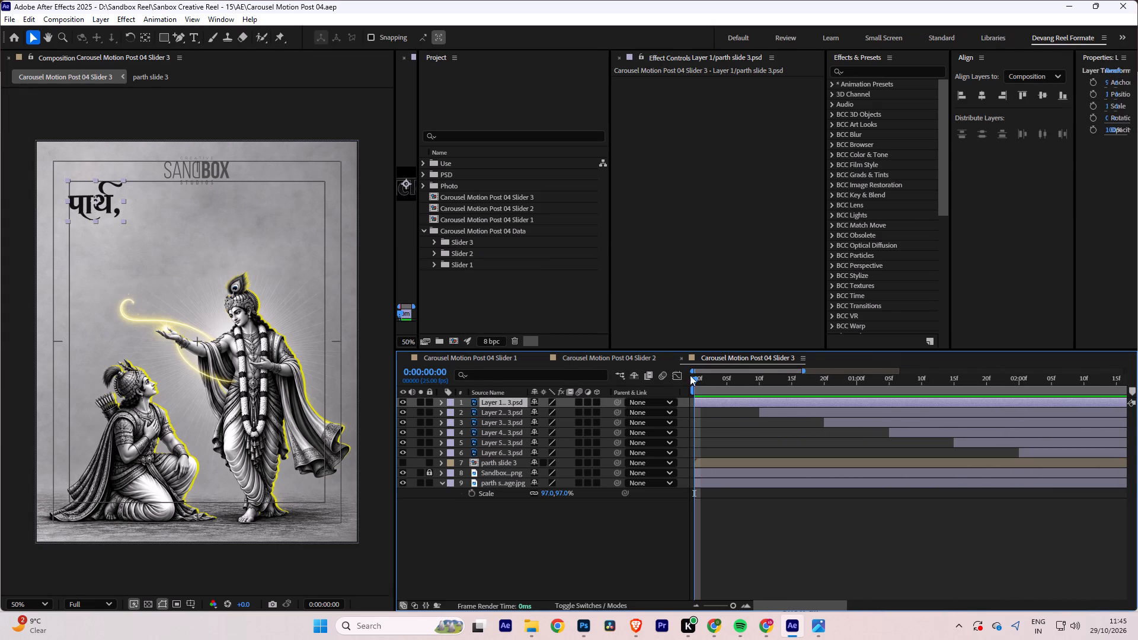
pyautogui.moveTo(696, 376); pyautogui.dragTo(762, 377)
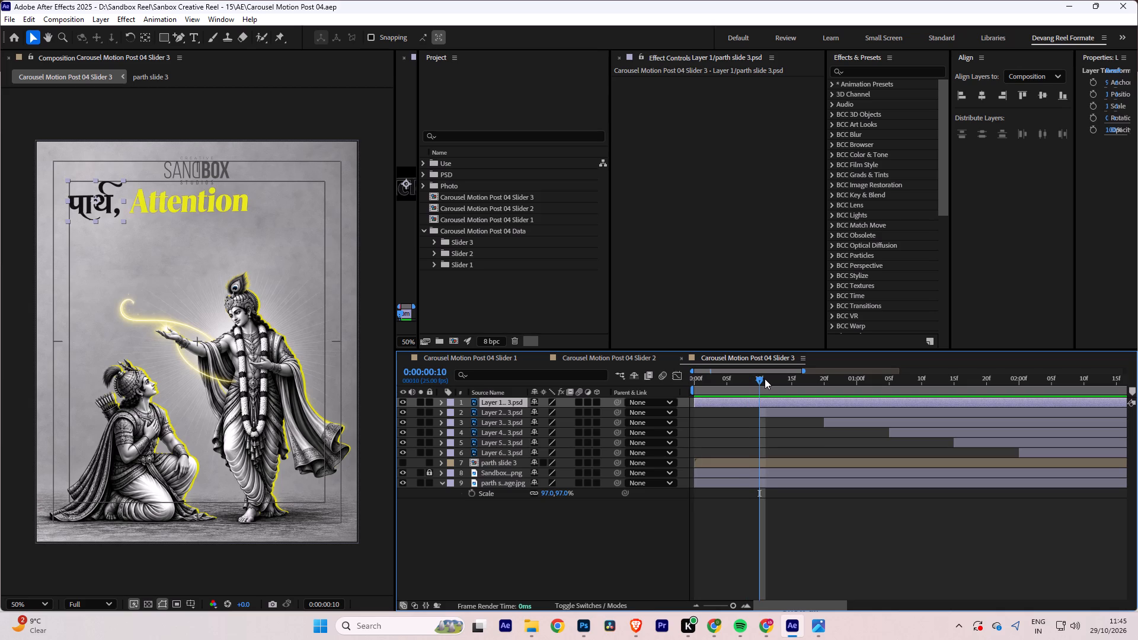
pyautogui.press('s')
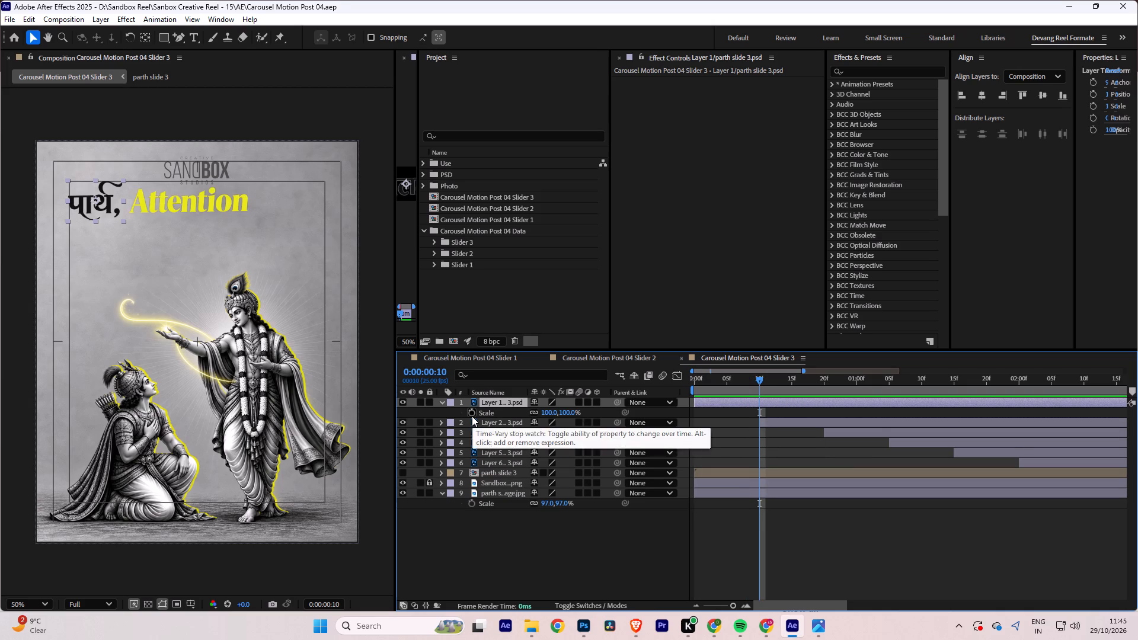
pyautogui.click(472, 416)
pyautogui.press('t')
pyautogui.click(472, 415)
# Key text layer 1 at frame 0 with Scale 110% and Opacity 0%.
pyautogui.moveTo(760, 379); pyautogui.dragTo(685, 379)
pyautogui.press('u')
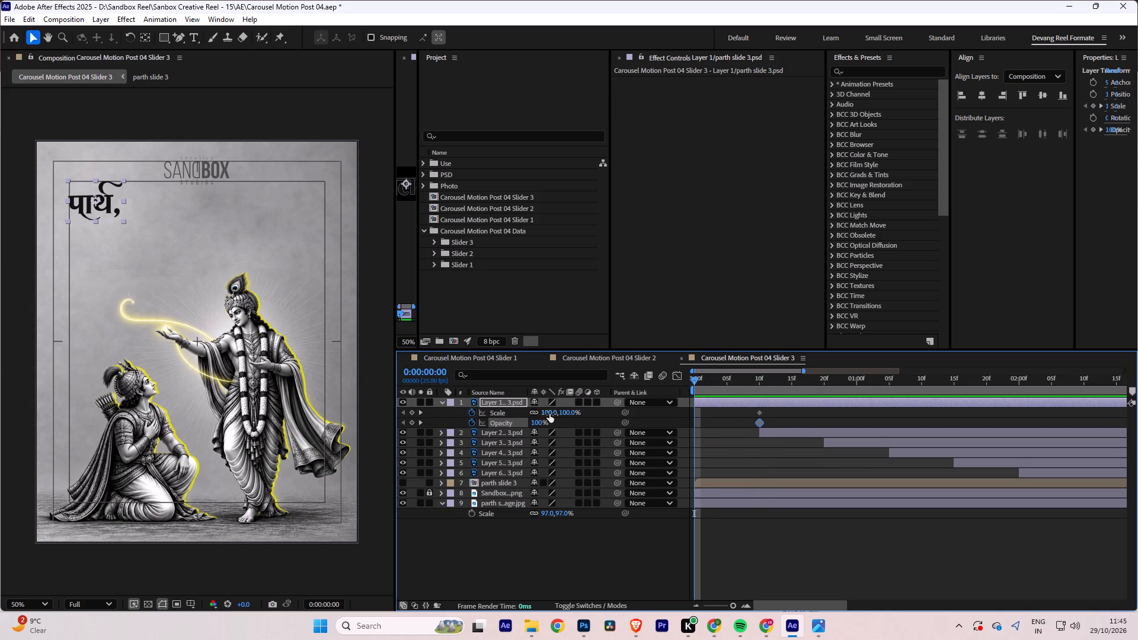
pyautogui.click(549, 414)
pyautogui.write('110')
pyautogui.press('Return')
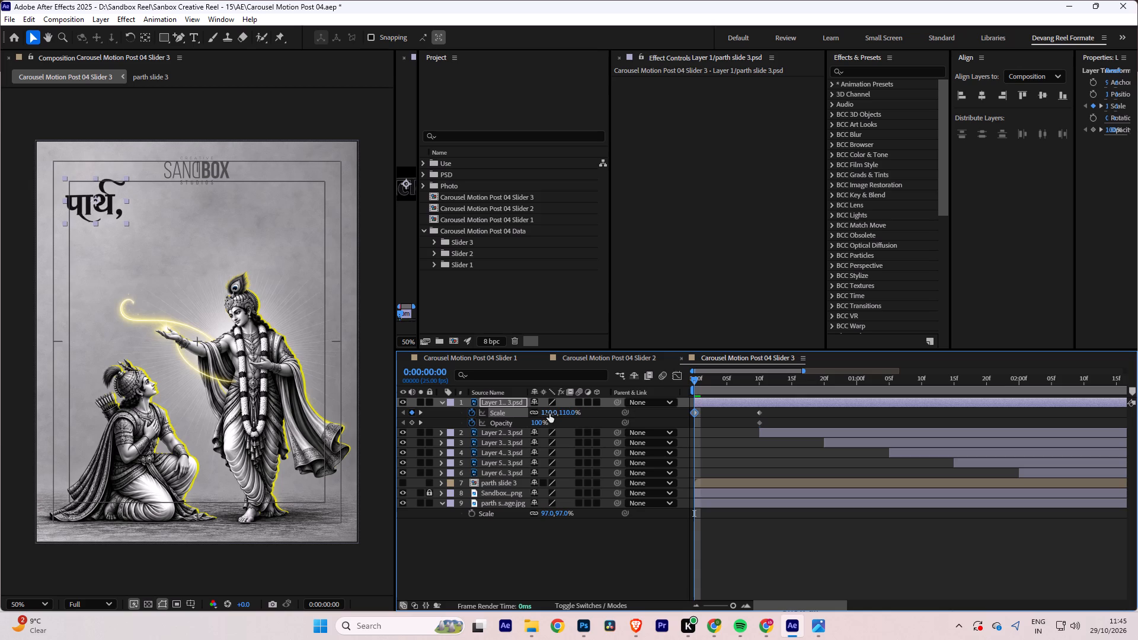
pyautogui.click(540, 421)
pyautogui.press('0')
pyautogui.press('Return')
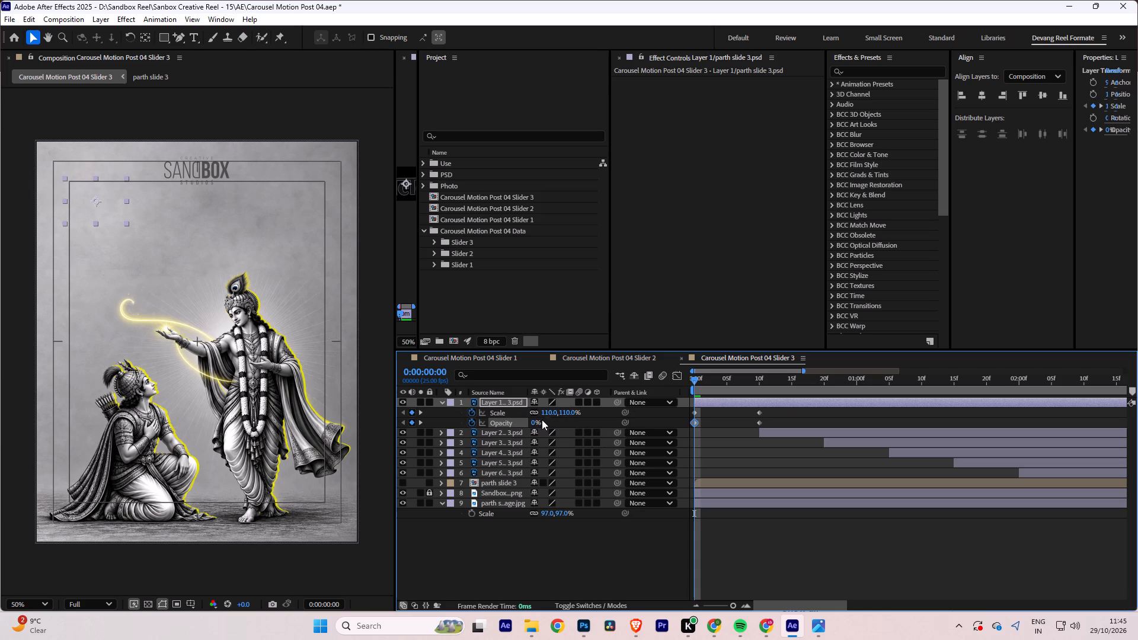
# Apply Easy Ease to layer 1's Scale and Opacity keyframes and stretch the end keyframes' speed handles back to the start in the Graph Editor.
pyautogui.moveTo(785, 413); pyautogui.dragTo(676, 428)
pyautogui.press('F9')
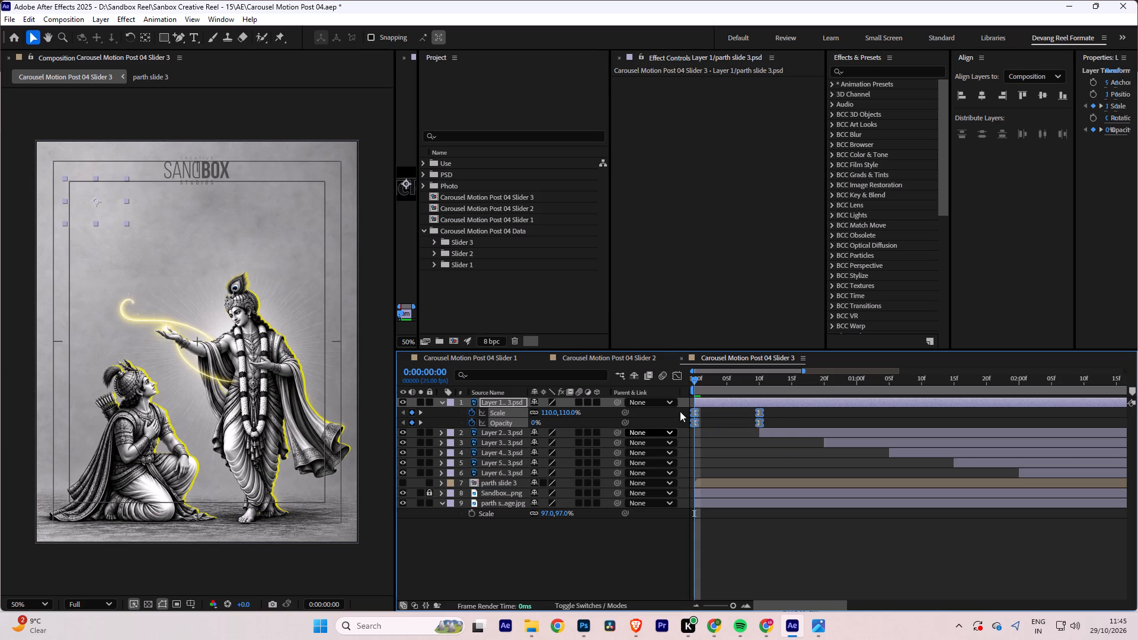
pyautogui.click(678, 371)
pyautogui.moveTo(808, 524); pyautogui.dragTo(731, 569)
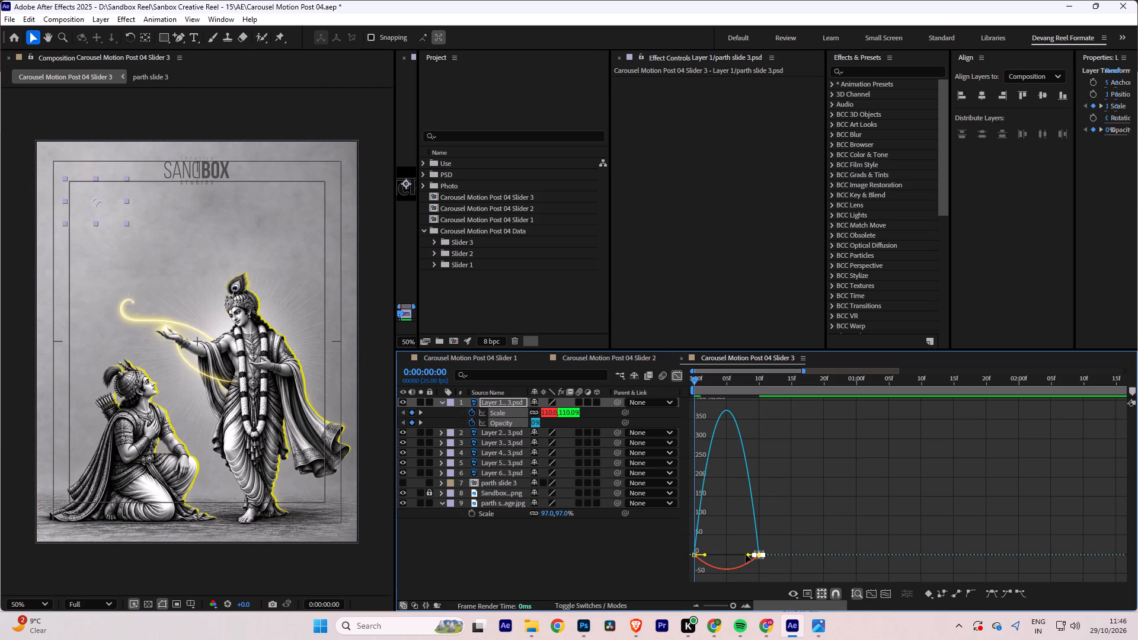
pyautogui.moveTo(746, 555); pyautogui.dragTo(695, 556)
pyautogui.click(680, 379)
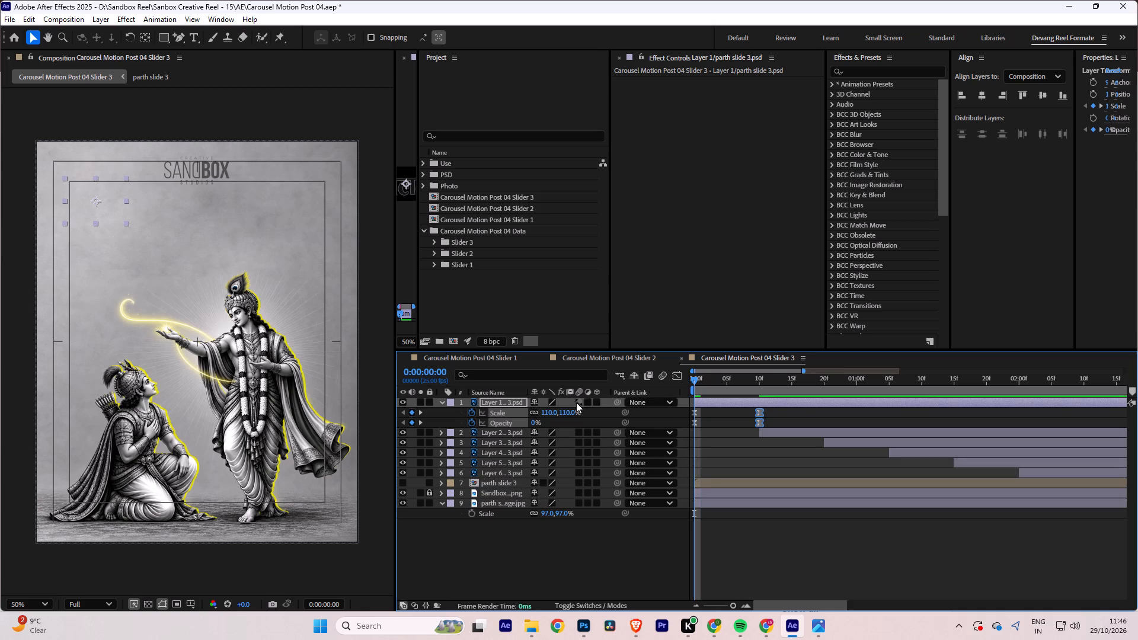
# Enable motion blur on text layer 1 and preview its entrance animation.
pyautogui.click(576, 402)
pyautogui.press('space')
pyautogui.press('space')
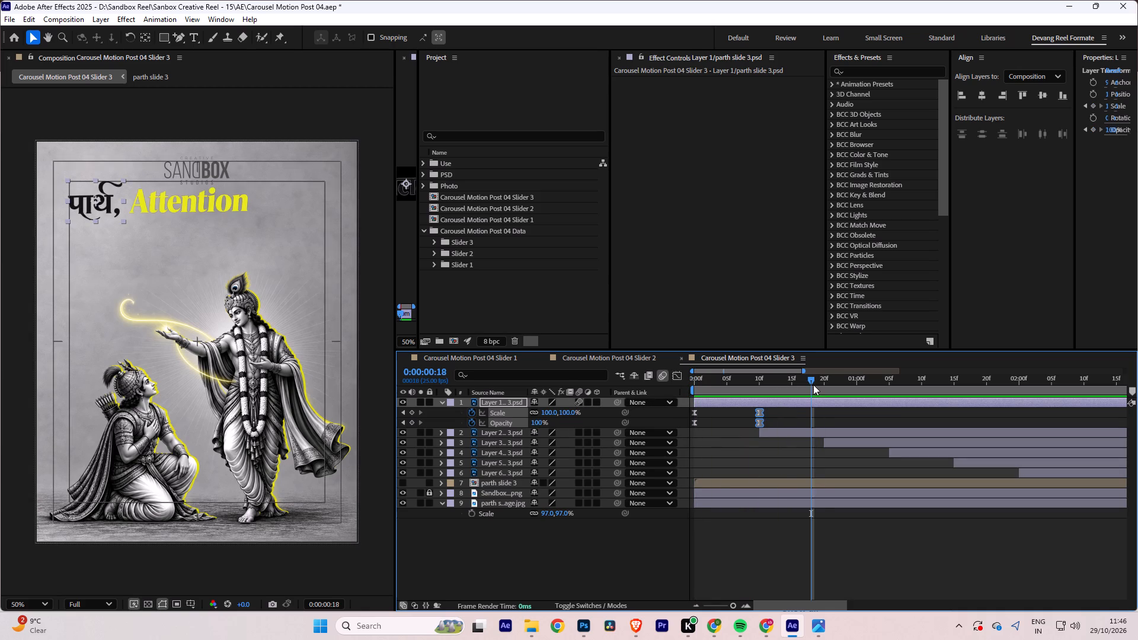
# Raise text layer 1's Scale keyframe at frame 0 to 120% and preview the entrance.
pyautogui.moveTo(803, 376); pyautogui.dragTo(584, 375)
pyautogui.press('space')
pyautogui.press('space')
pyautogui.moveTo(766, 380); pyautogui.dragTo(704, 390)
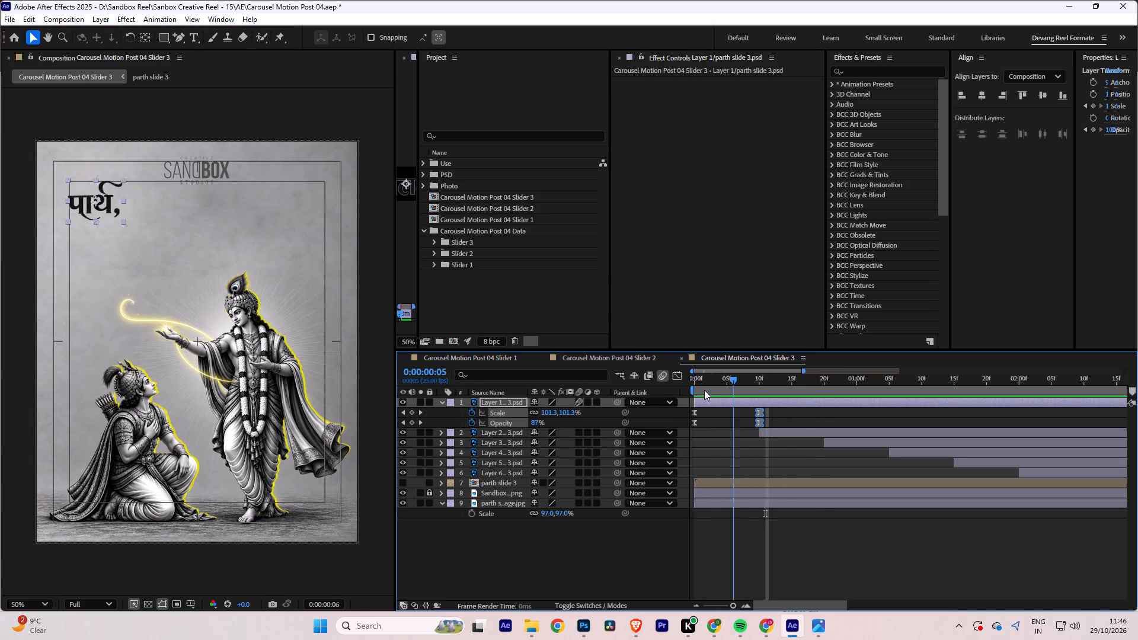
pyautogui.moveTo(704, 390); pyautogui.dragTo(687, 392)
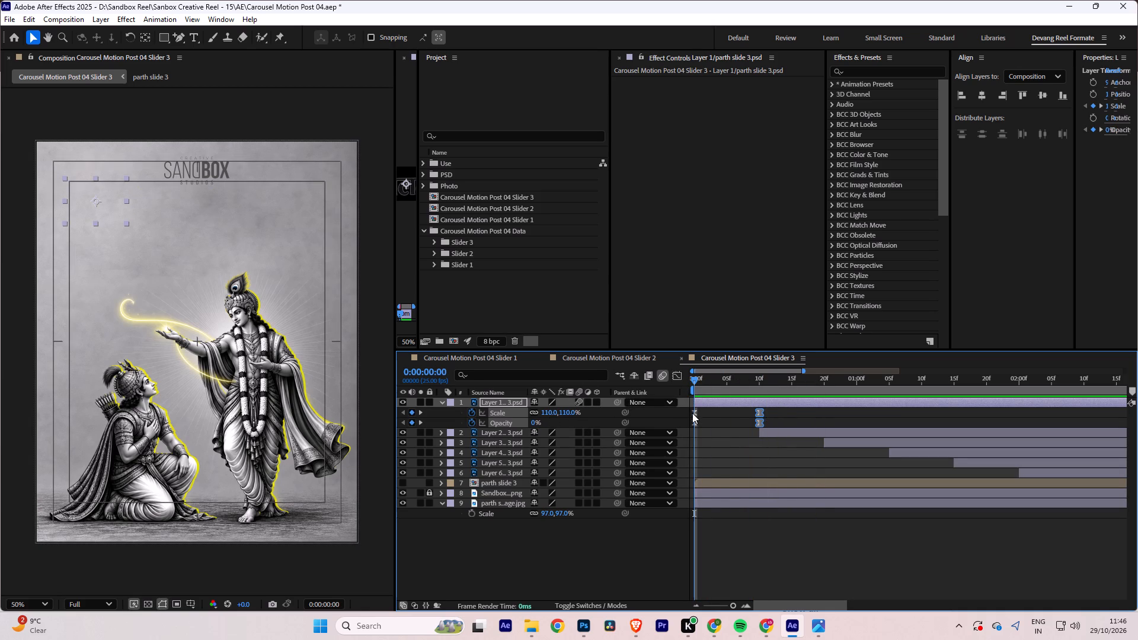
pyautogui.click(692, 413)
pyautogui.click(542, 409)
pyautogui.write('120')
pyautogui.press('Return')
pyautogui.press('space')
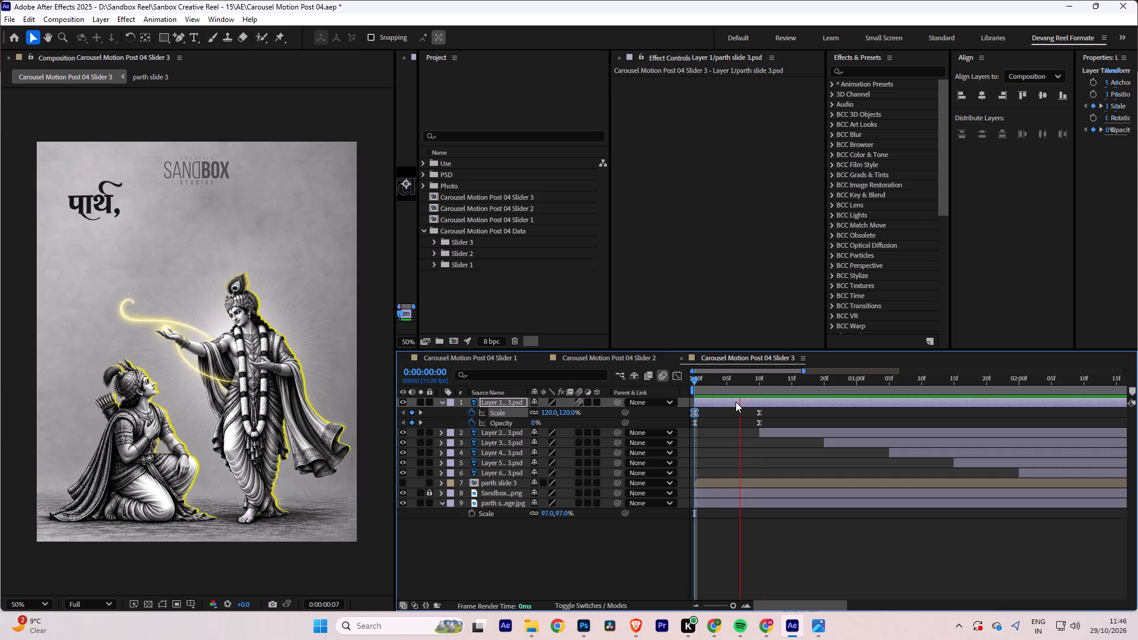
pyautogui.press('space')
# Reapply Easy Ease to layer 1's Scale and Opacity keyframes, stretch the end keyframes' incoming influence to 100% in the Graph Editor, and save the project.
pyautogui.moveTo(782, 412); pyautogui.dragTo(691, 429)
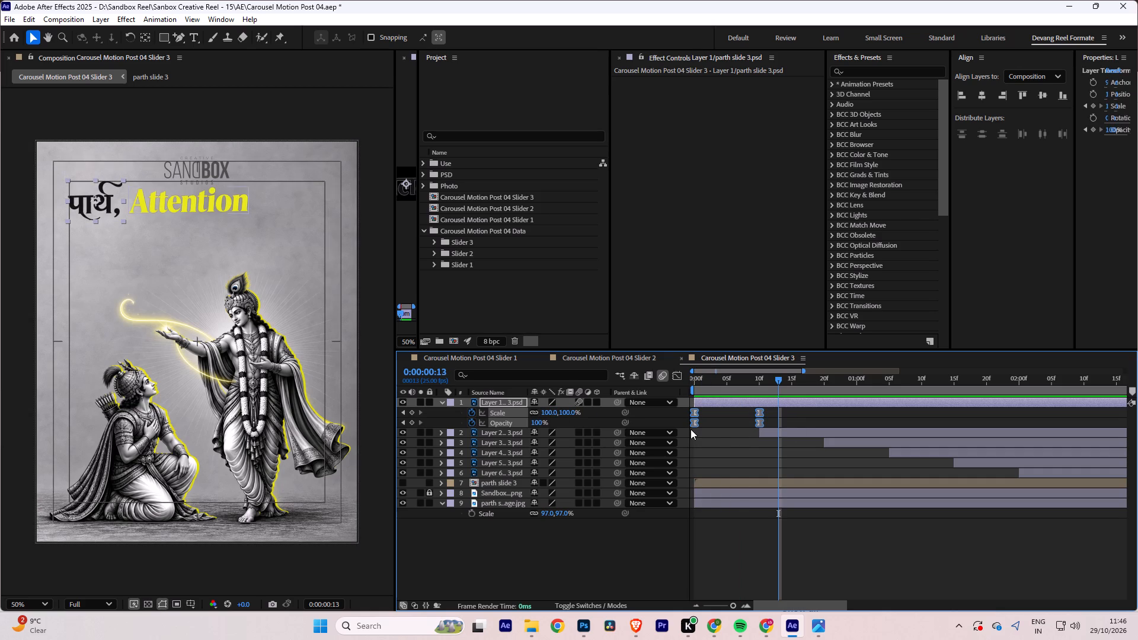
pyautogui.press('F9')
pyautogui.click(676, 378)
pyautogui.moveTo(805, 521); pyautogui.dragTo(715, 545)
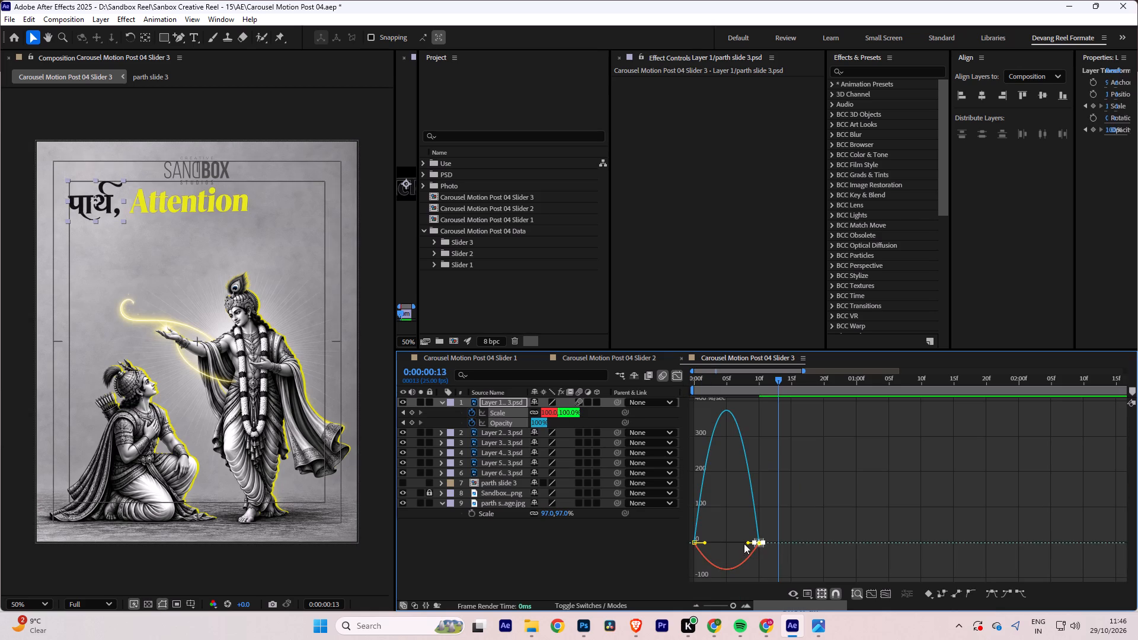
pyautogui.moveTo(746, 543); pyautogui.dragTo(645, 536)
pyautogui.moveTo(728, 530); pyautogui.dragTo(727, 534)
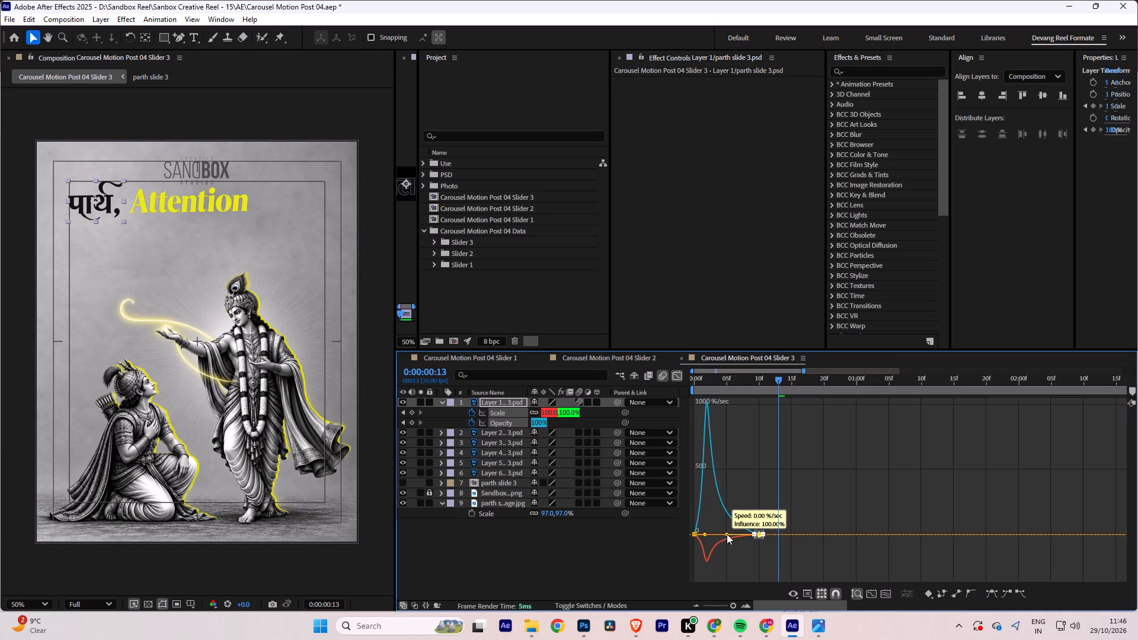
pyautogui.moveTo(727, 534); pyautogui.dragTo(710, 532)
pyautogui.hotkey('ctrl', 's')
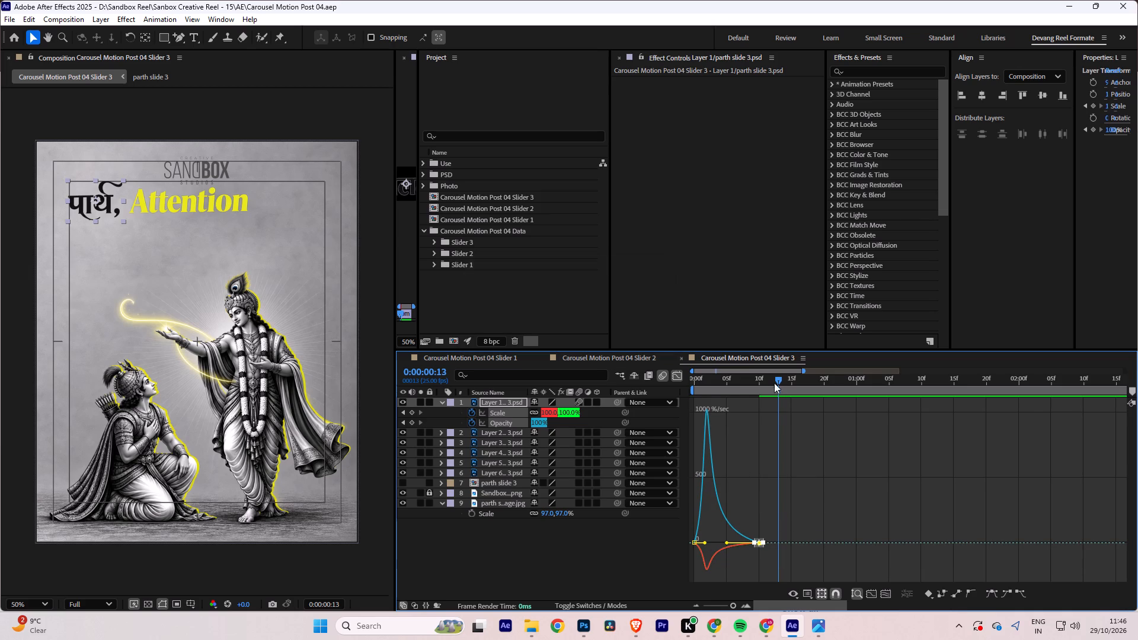
# Preview text layer 1's scale and opacity entrance from frame 0 repeatedly, checking it with the composition fitted to the viewer.
pyautogui.moveTo(779, 379); pyautogui.dragTo(689, 385)
pyautogui.click(680, 373)
pyautogui.press('space')
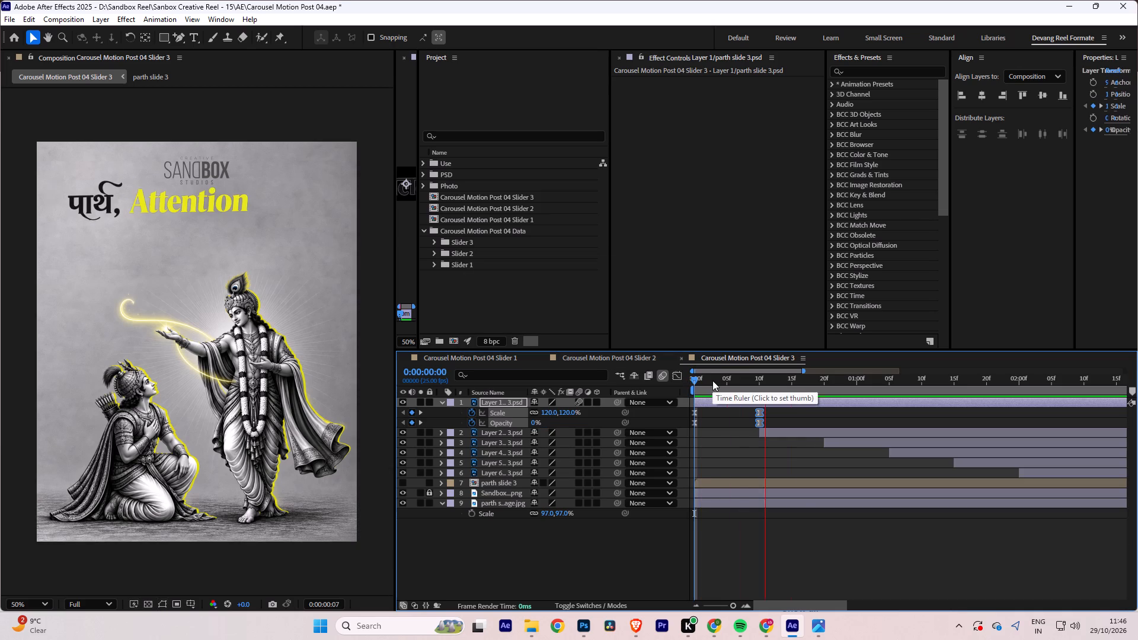
pyautogui.press('space')
pyautogui.moveTo(814, 380); pyautogui.dragTo(664, 378)
pyautogui.press('space')
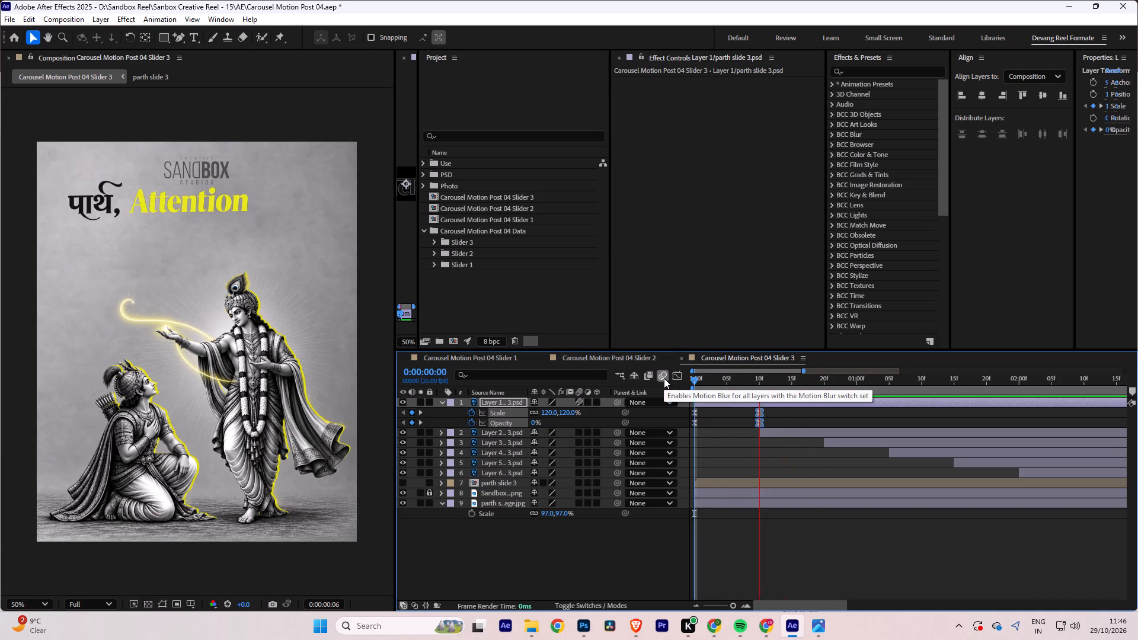
pyautogui.press('space')
pyautogui.moveTo(798, 381); pyautogui.dragTo(626, 381)
pyautogui.press('space')
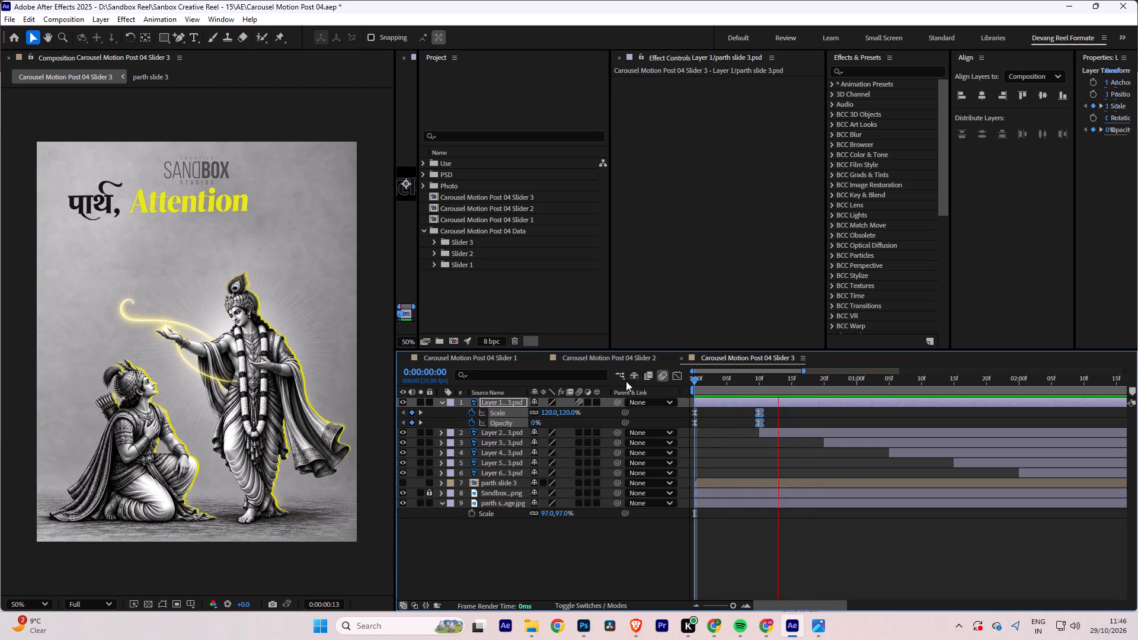
pyautogui.press('space')
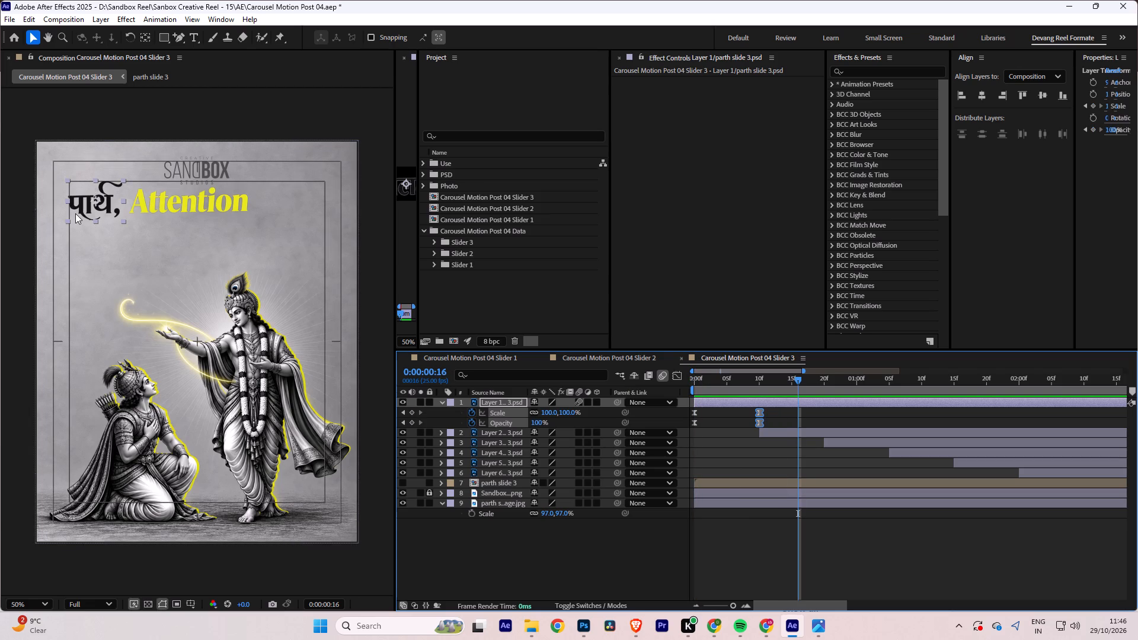
pyautogui.keyDown('alt'); pyautogui.scroll(1, 75, 213); pyautogui.keyUp('alt')
pyautogui.keyDown('alt'); pyautogui.scroll(-3, 75, 213); pyautogui.keyUp('alt')
pyautogui.keyDown('alt'); pyautogui.scroll(1, 76, 213); pyautogui.keyUp('alt')
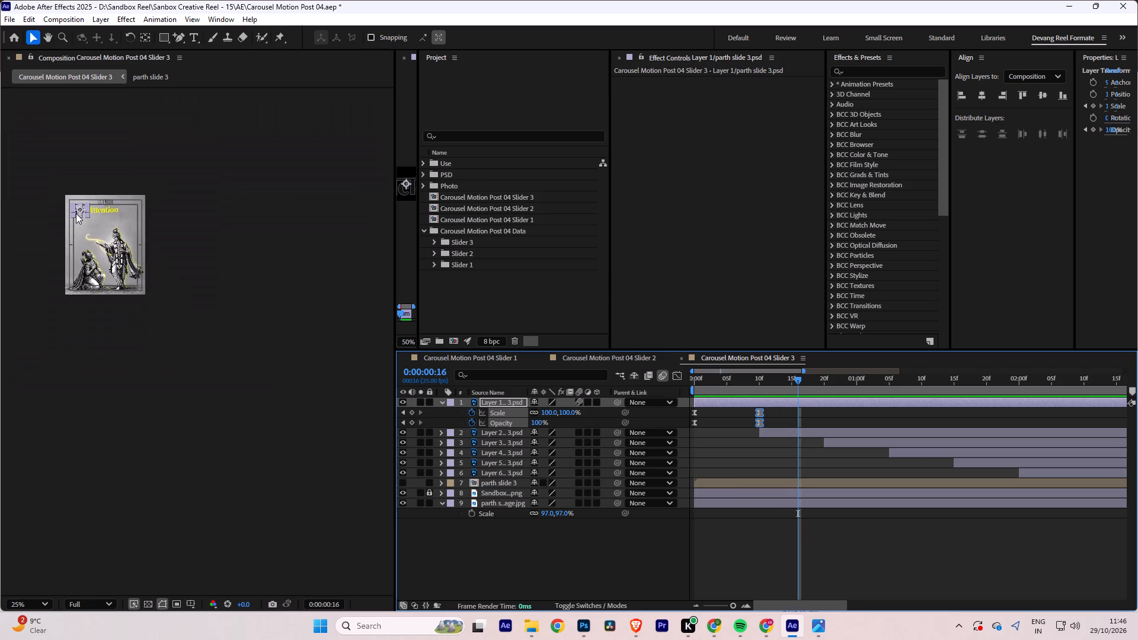
pyautogui.click(33, 600)
pyautogui.click(40, 368)
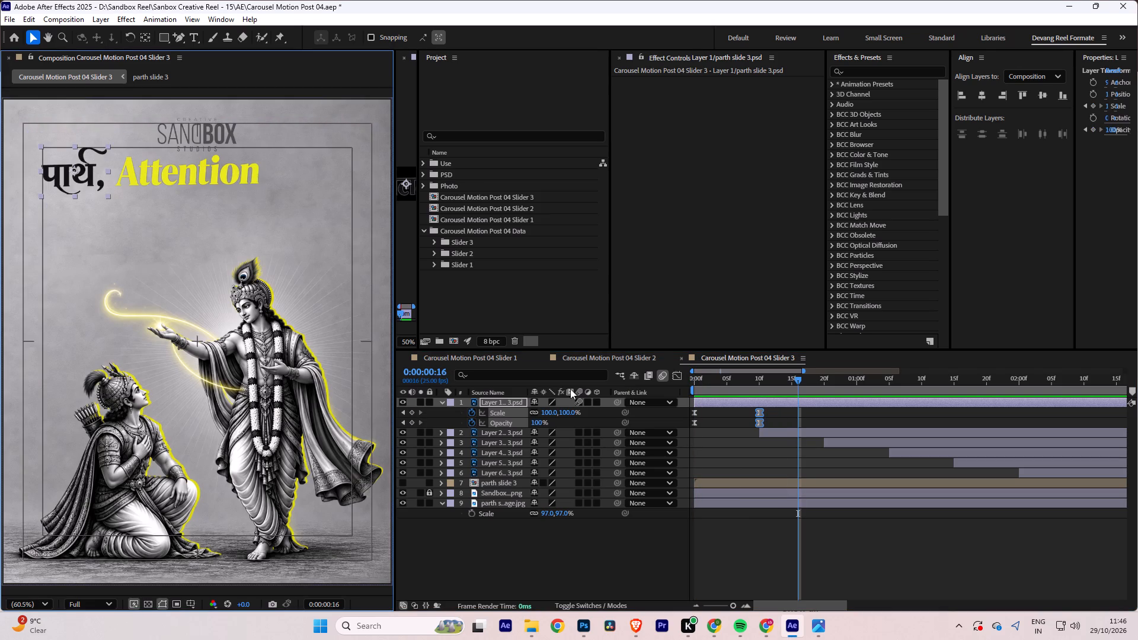
pyautogui.moveTo(794, 379); pyautogui.dragTo(609, 382)
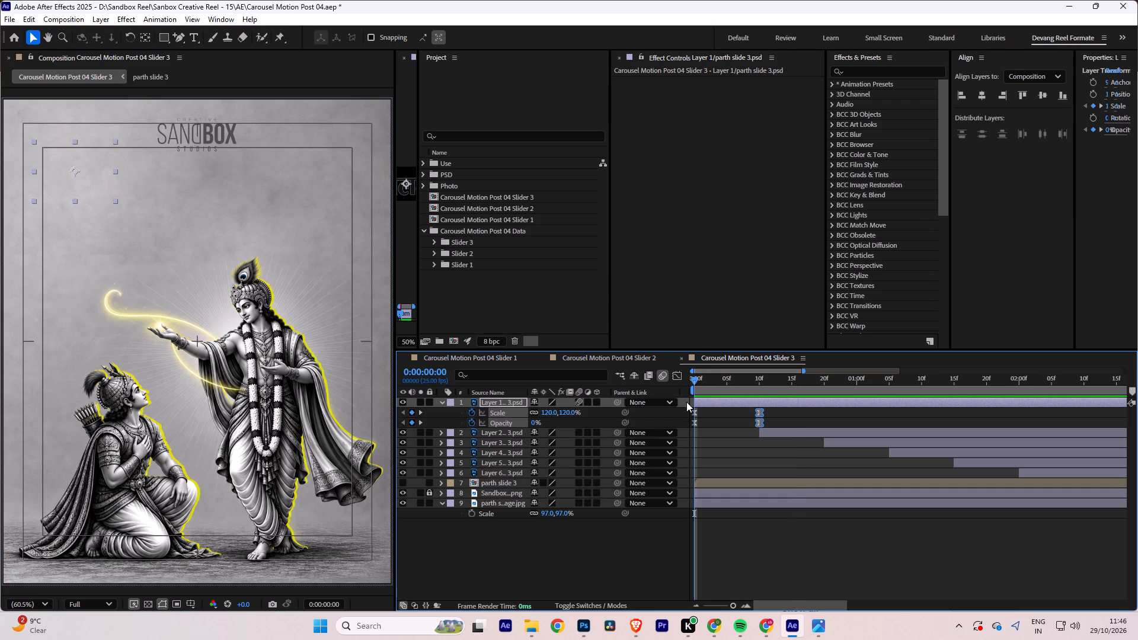
pyautogui.press('space')
pyautogui.press('space')
pyautogui.moveTo(770, 376); pyautogui.dragTo(626, 376)
# Remove all Scale and Opacity keyframes from text layer 1 at frame 10, leaving both properties at 100%.
pyautogui.moveTo(697, 383); pyautogui.dragTo(763, 385)
pyautogui.click(471, 411)
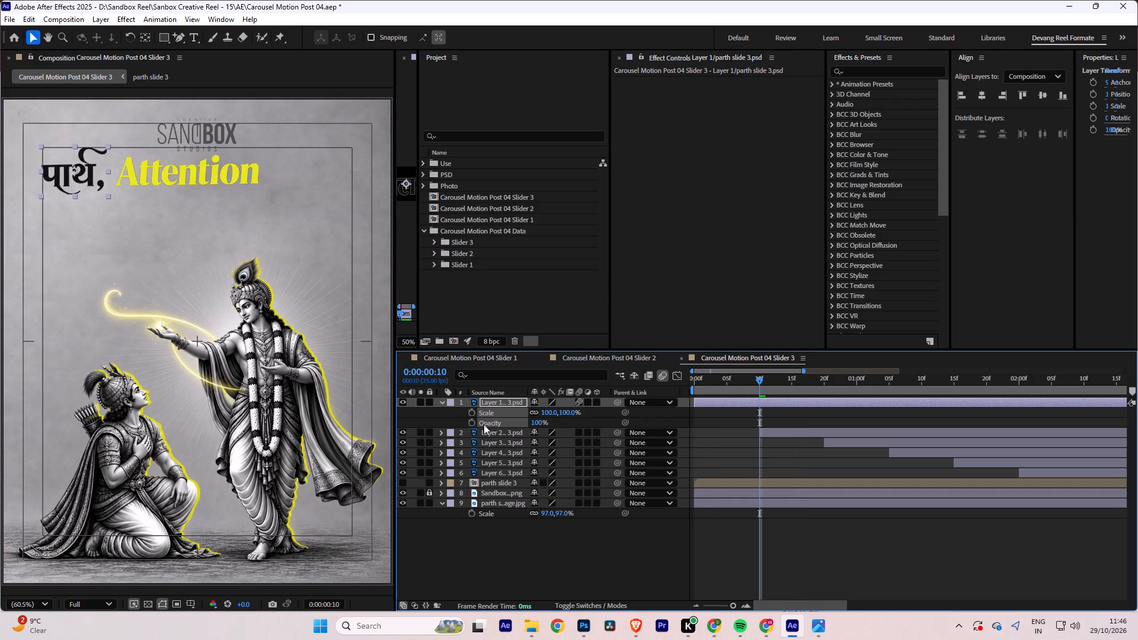
# Key text layer 1's Position at frame 10 in its current place and at frame 0 off-canvas with X at -130.
pyautogui.click(765, 402)
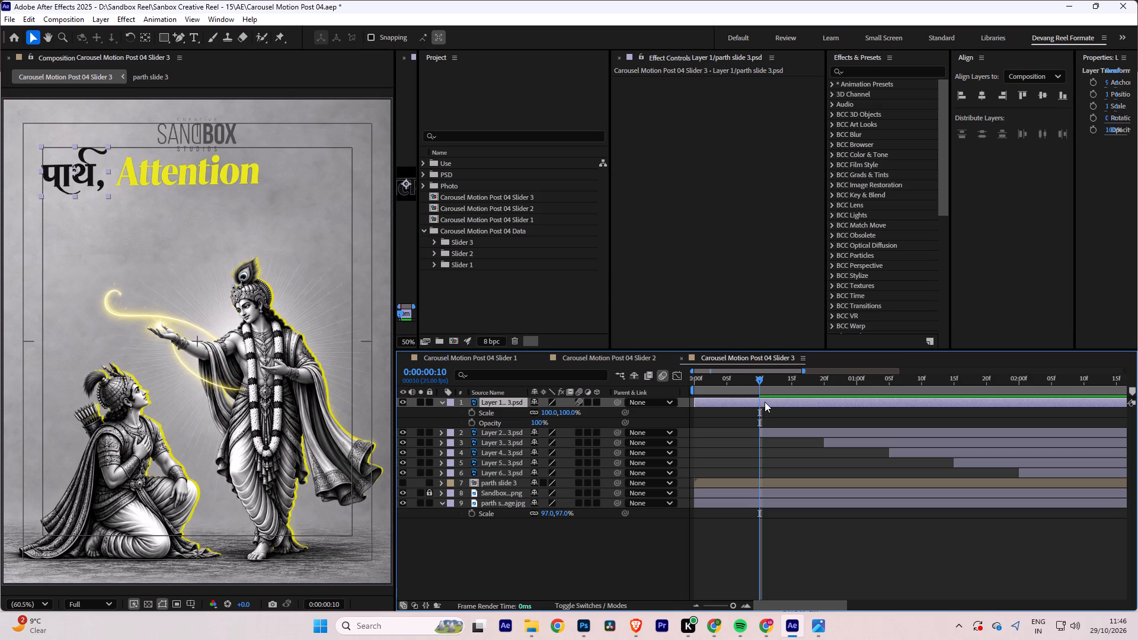
pyautogui.press('p')
pyautogui.click(472, 412)
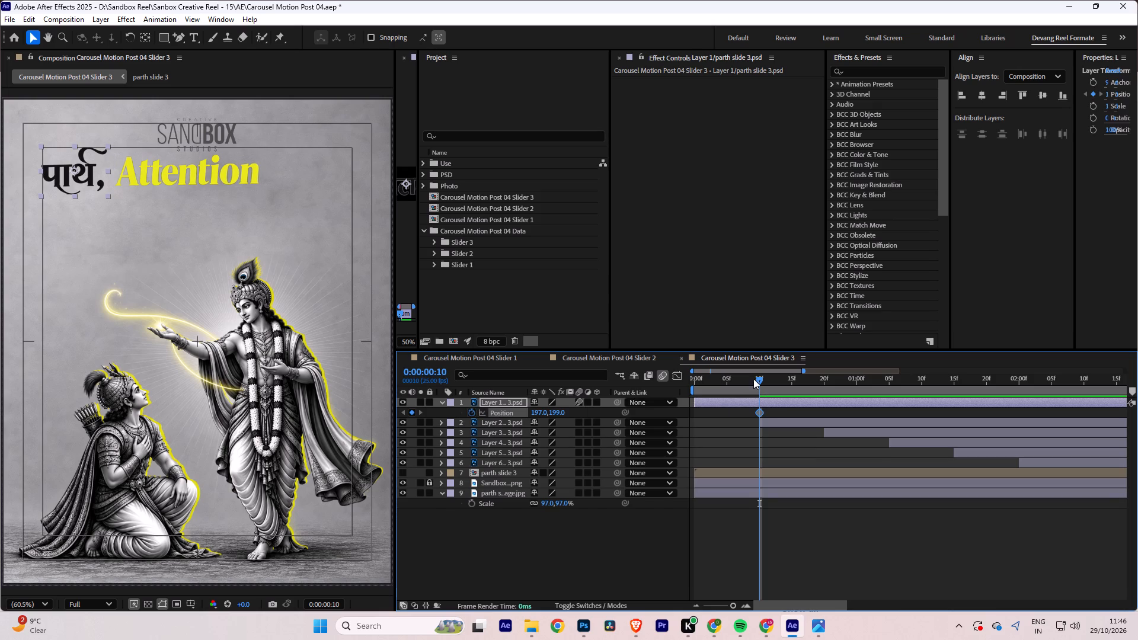
pyautogui.moveTo(757, 377); pyautogui.dragTo(661, 378)
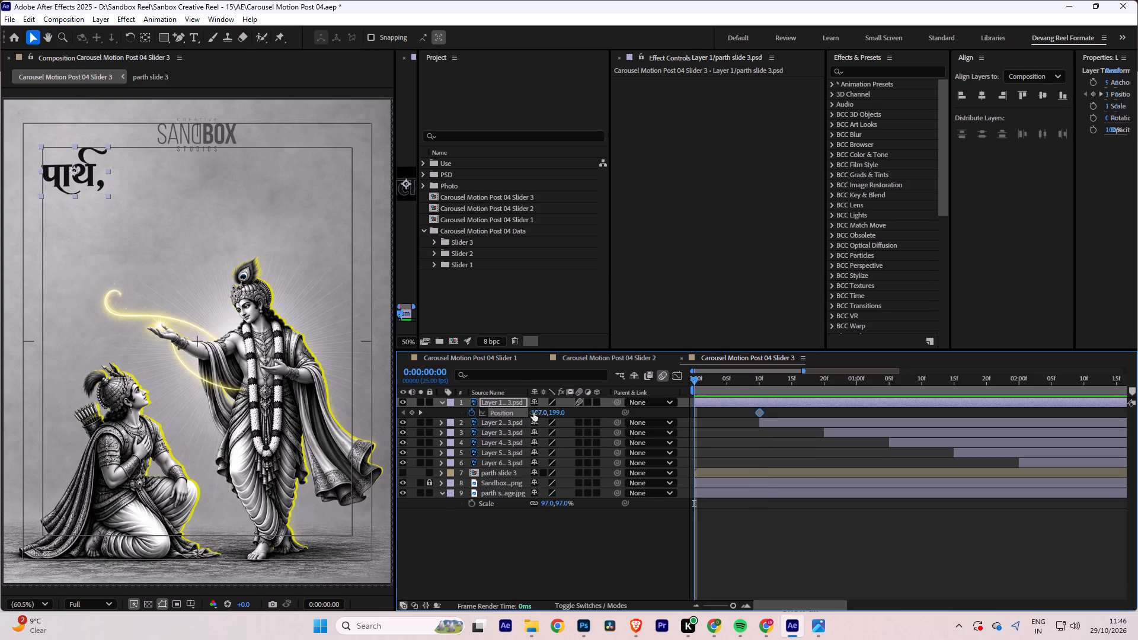
pyautogui.moveTo(535, 412); pyautogui.dragTo(349, 421)
pyautogui.keyDown('alt'); pyautogui.scroll(-1, 280, 359); pyautogui.keyUp('alt')
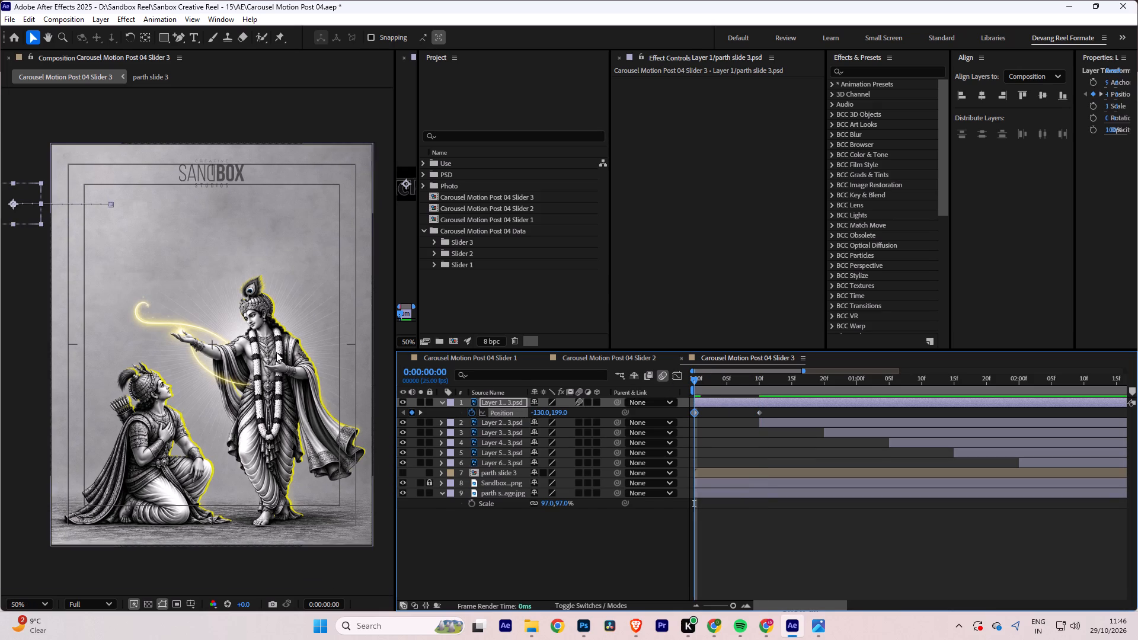
# Apply Easy Ease to layer 1's Position keyframes and stretch the end keyframe's speed handle back to the start in the Graph Editor.
pyautogui.moveTo(781, 411); pyautogui.dragTo(666, 418)
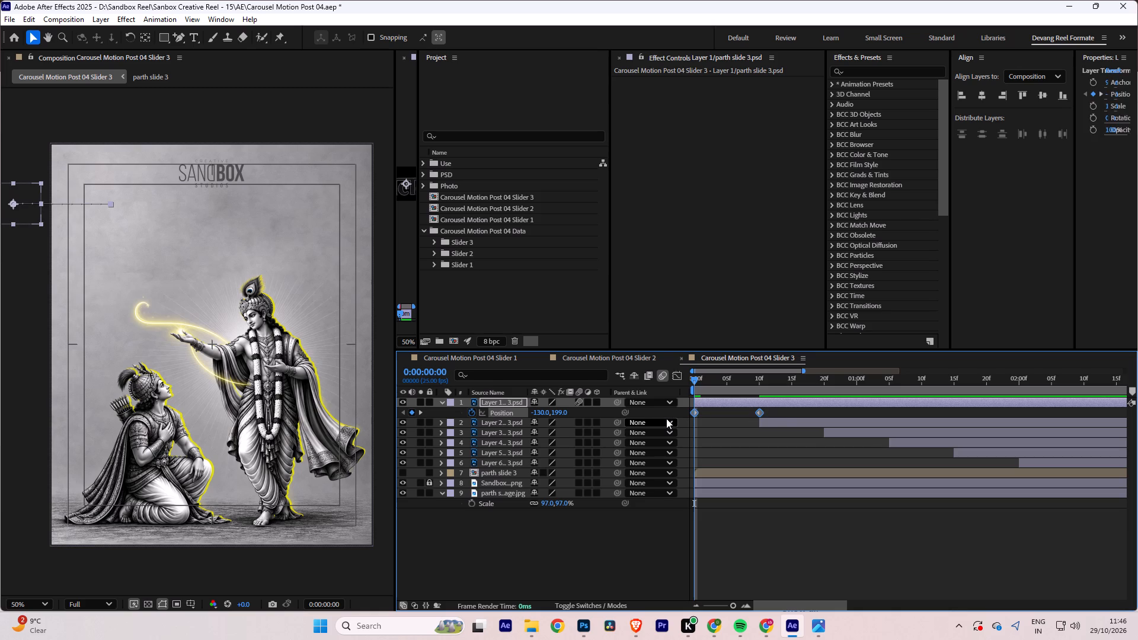
pyautogui.press('F9')
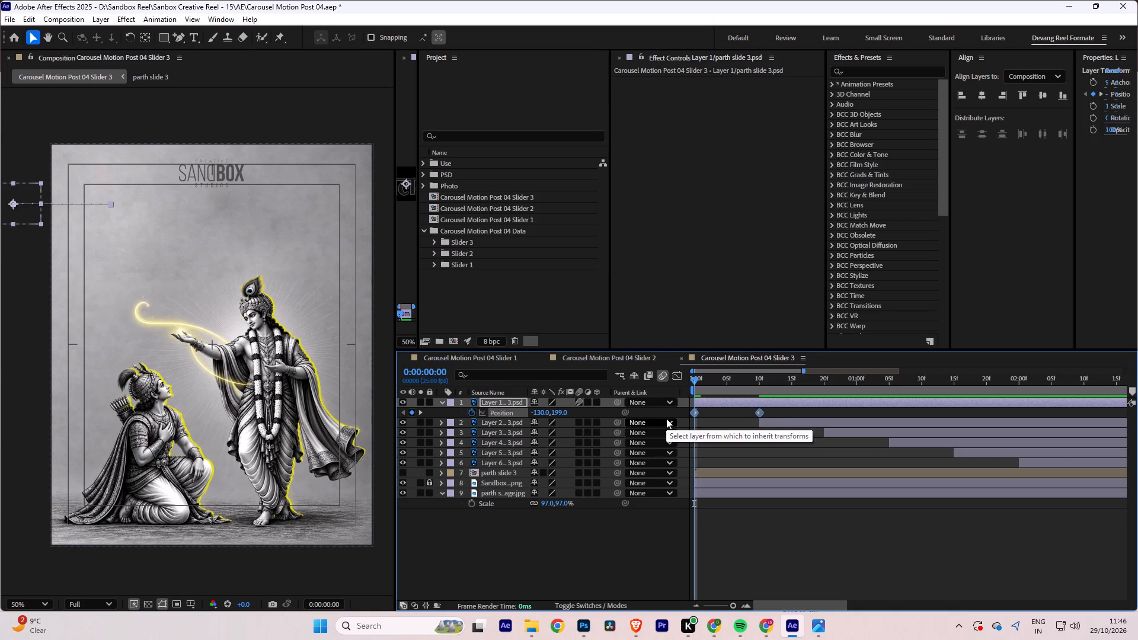
pyautogui.click(676, 370)
pyautogui.moveTo(787, 530); pyautogui.dragTo(728, 575)
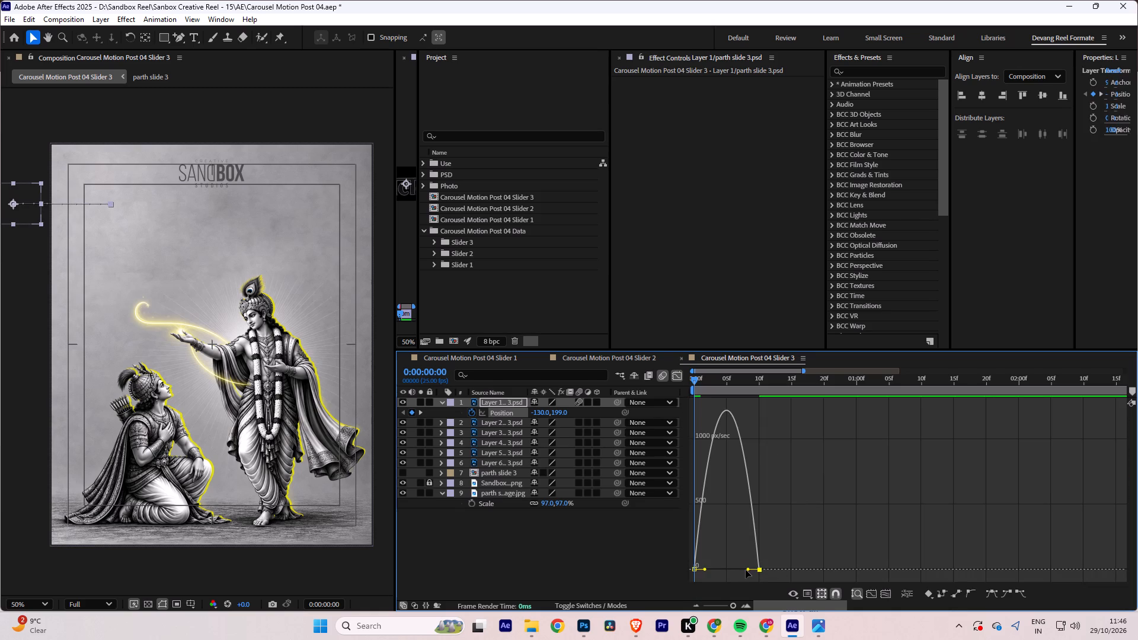
pyautogui.moveTo(749, 569); pyautogui.dragTo(693, 571)
pyautogui.rightClick(682, 376)
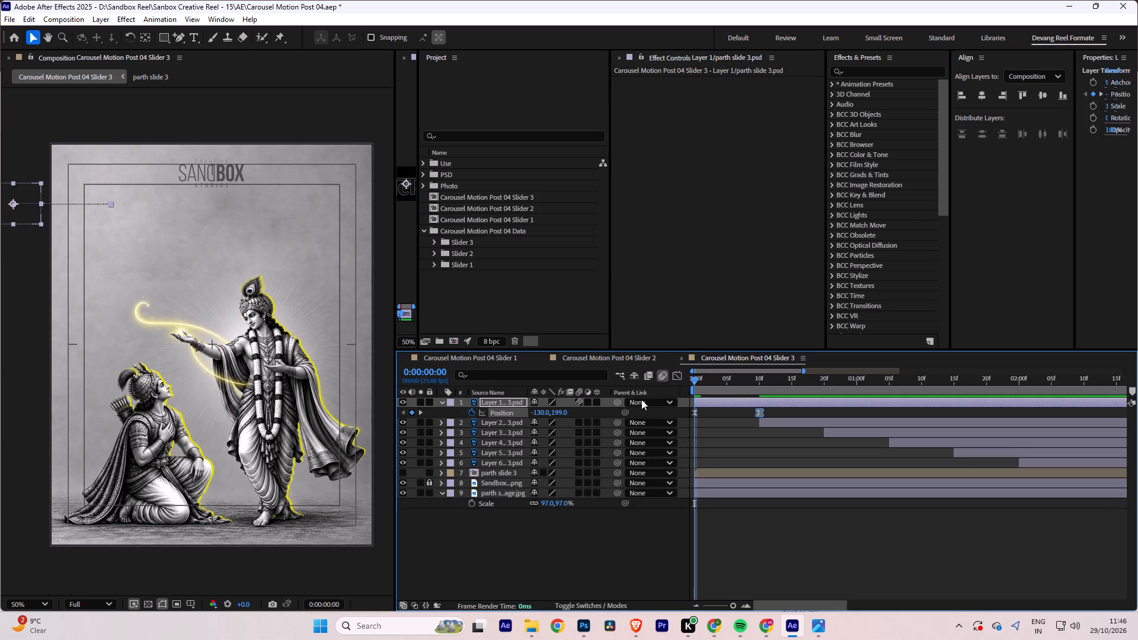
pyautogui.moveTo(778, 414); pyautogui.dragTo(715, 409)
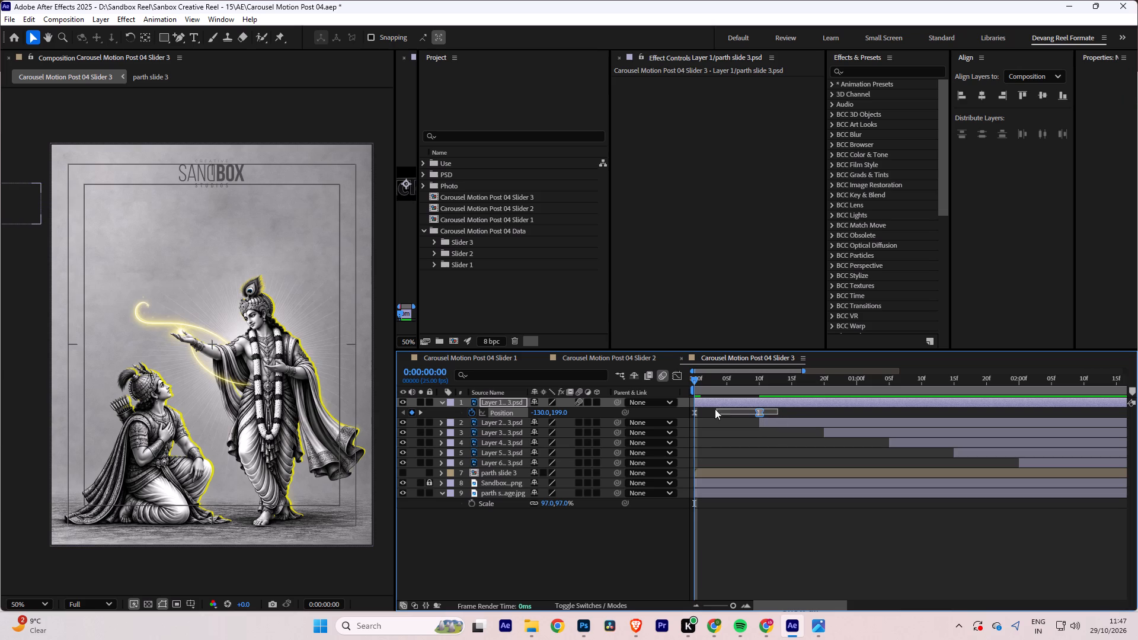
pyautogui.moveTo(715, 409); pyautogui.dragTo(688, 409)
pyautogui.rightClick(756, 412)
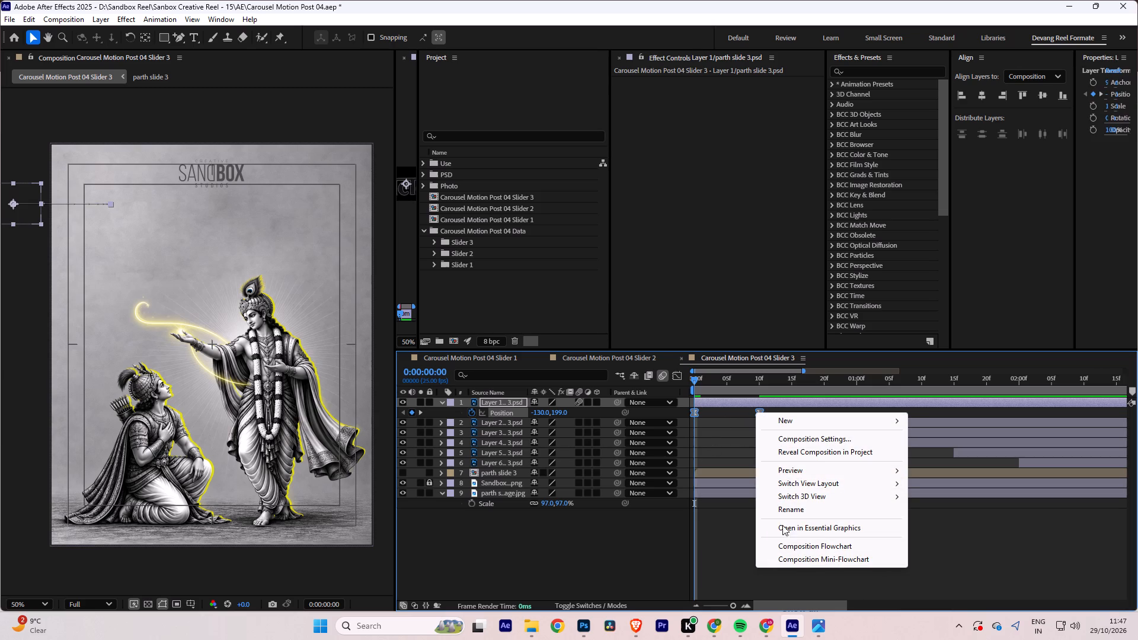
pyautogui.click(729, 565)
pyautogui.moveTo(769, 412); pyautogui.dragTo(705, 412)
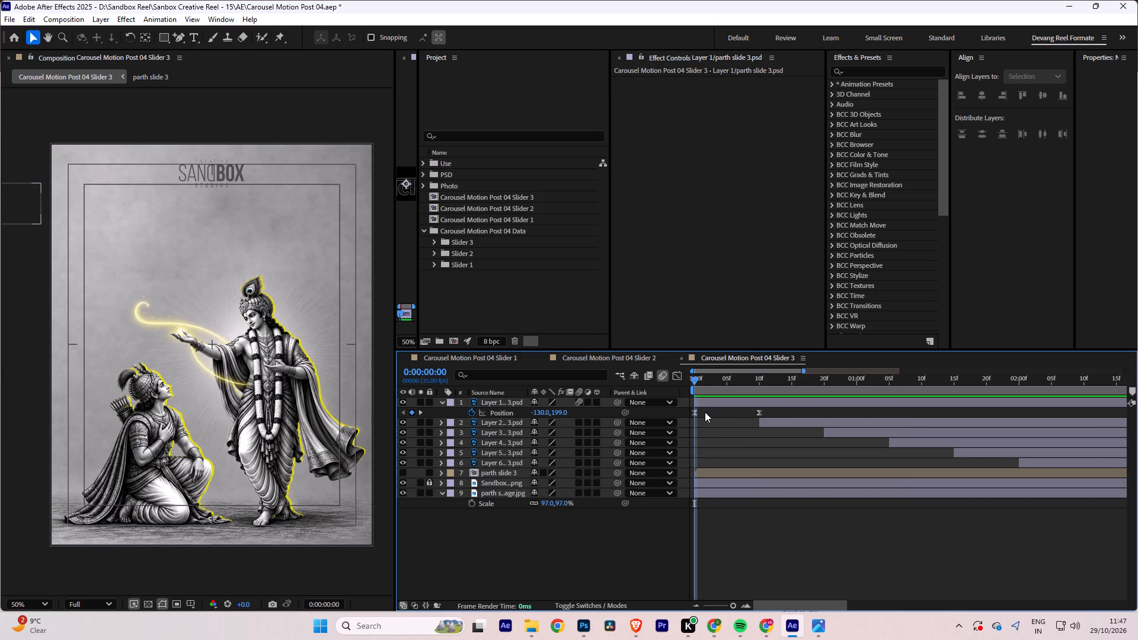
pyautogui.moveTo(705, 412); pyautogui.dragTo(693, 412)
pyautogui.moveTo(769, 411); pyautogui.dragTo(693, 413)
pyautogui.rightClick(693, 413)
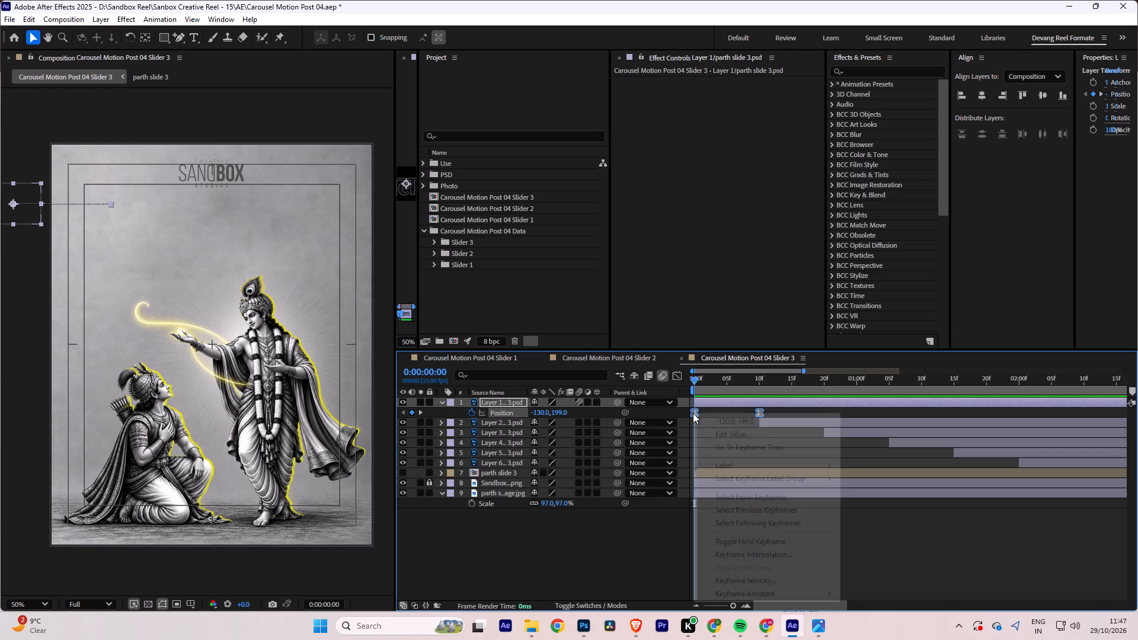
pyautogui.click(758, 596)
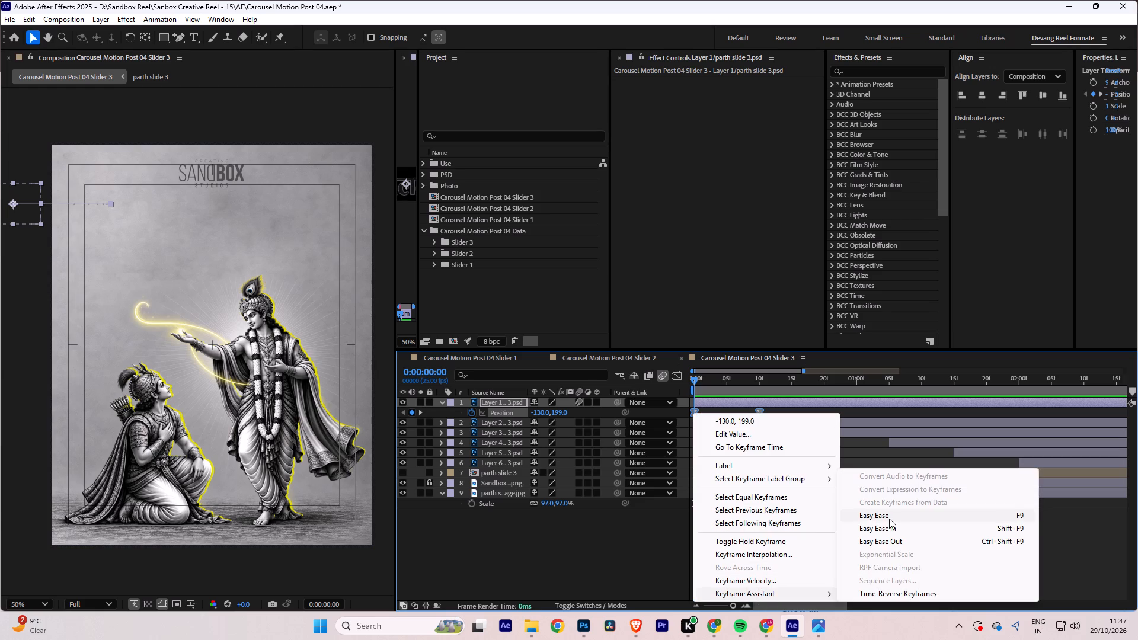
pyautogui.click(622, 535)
# Preview text layer 1's slide-in animation from the start.
pyautogui.press('space')
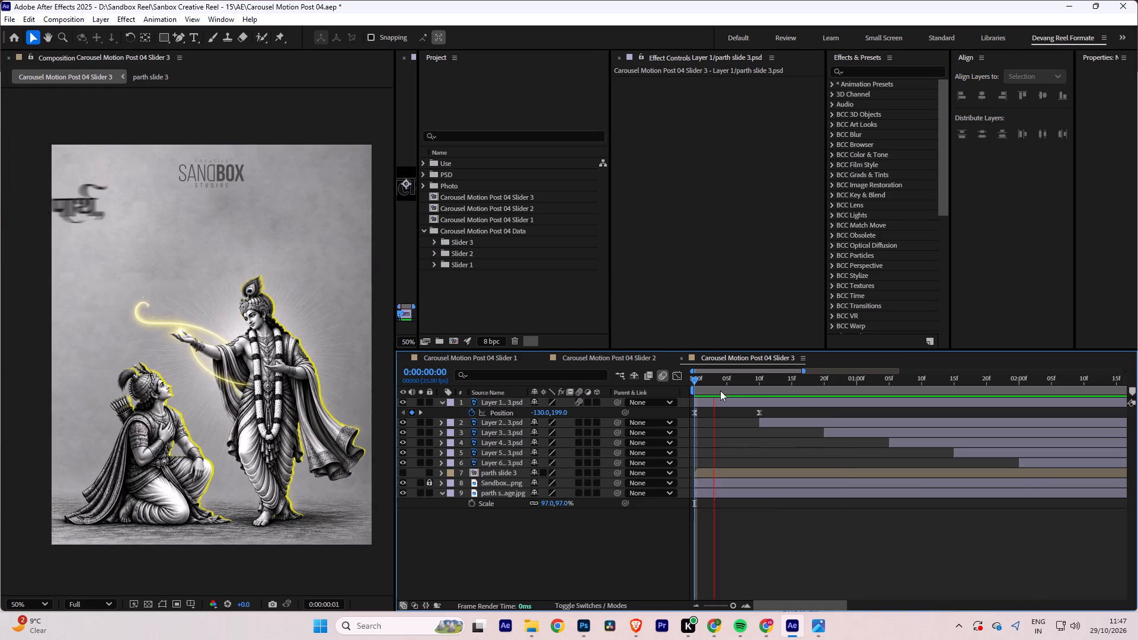
pyautogui.press('space')
pyautogui.moveTo(813, 375); pyautogui.dragTo(698, 381)
pyautogui.press('space')
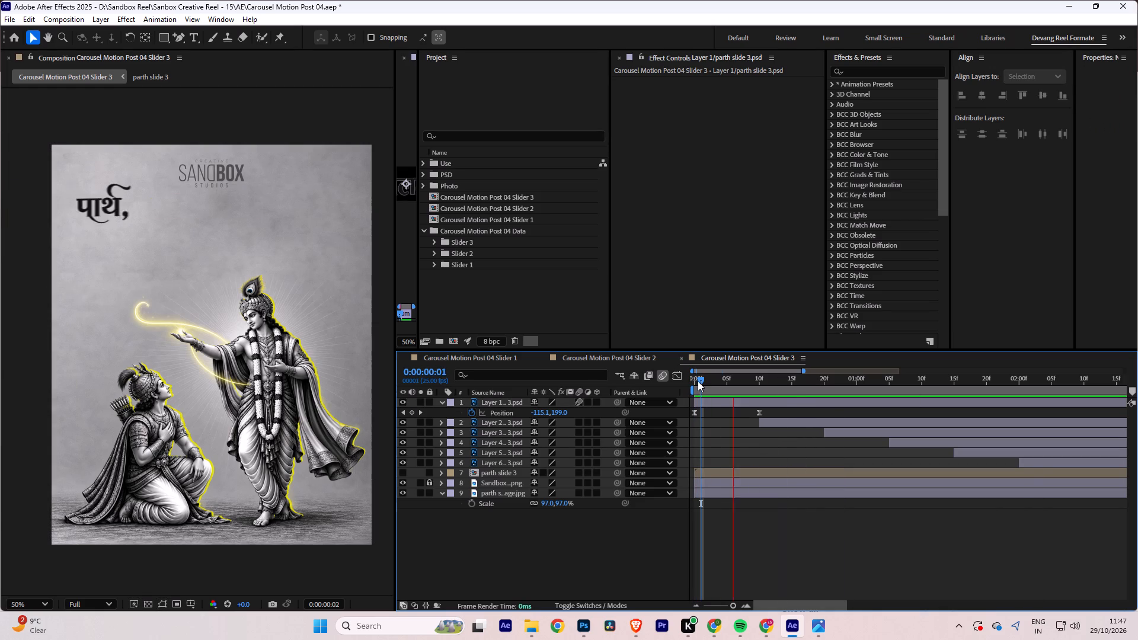
pyautogui.press('space')
# Add Scale and Opacity keyframes to text layer 2, the Attention text, at frame 20, keeping Opacity at 100%.
pyautogui.keyDown('alt'); pyautogui.scroll(1, 807, 388); pyautogui.keyUp('alt')
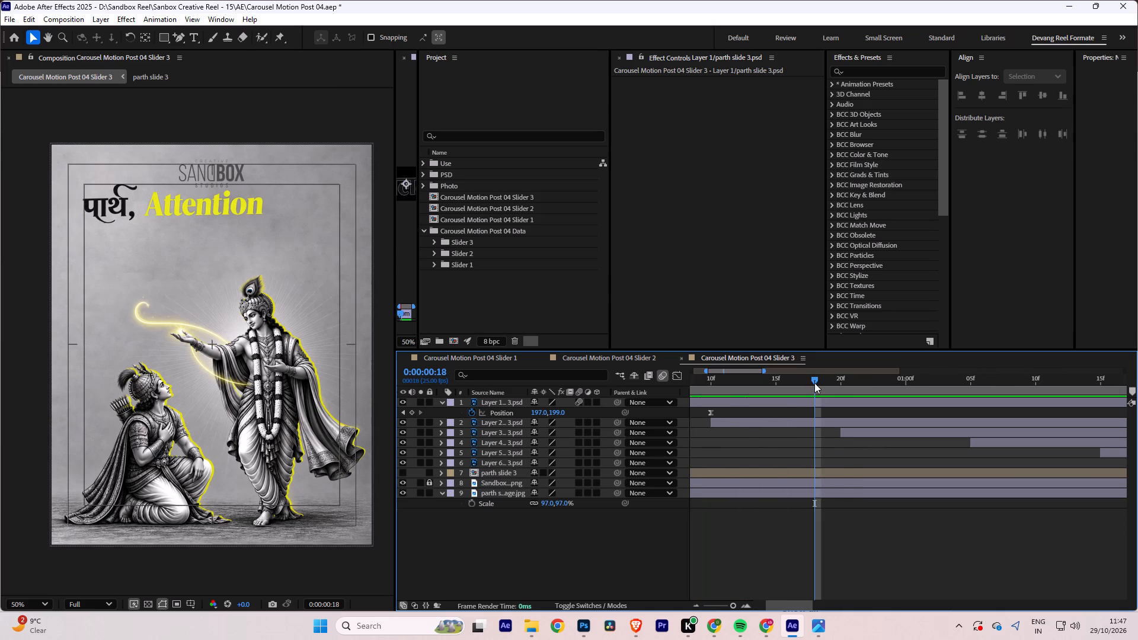
pyautogui.moveTo(814, 383); pyautogui.dragTo(840, 382)
pyautogui.click(834, 421)
pyautogui.press('s')
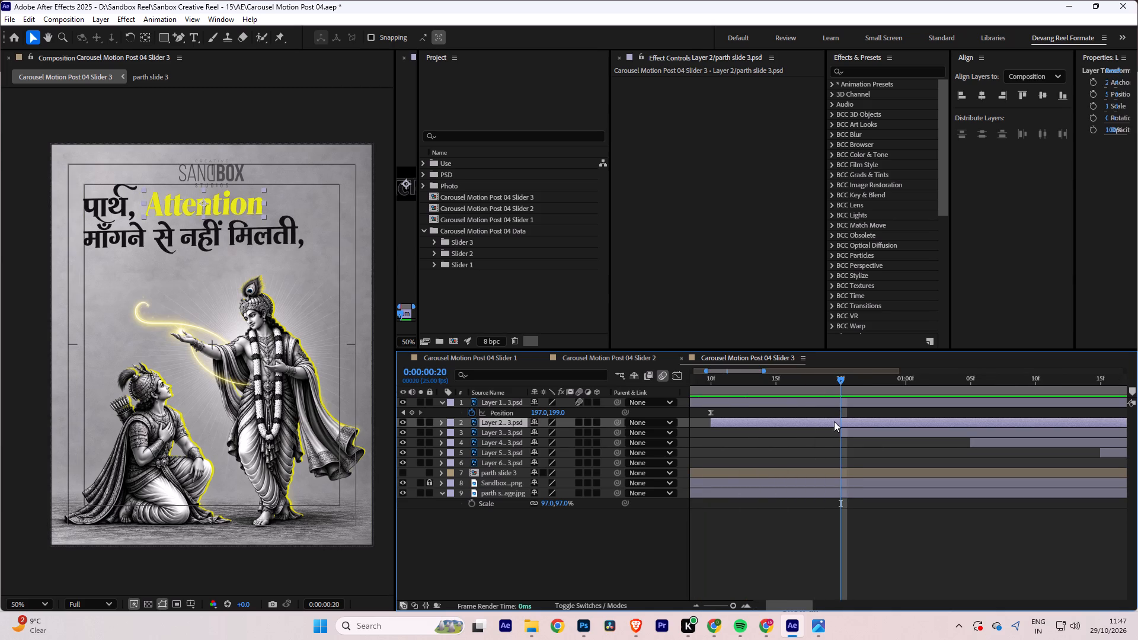
pyautogui.click(471, 435)
pyautogui.press('t')
pyautogui.click(471, 435)
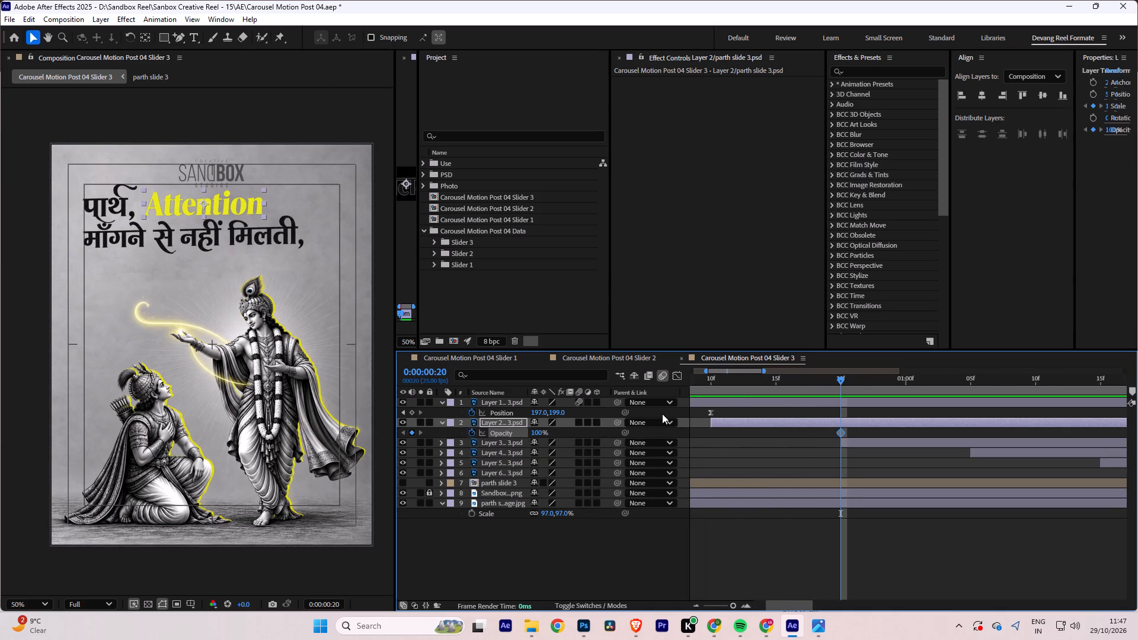
# At frame 10, key text layer 2's Scale at 120% and its Opacity at 0%.
pyautogui.moveTo(831, 377); pyautogui.dragTo(710, 385)
pyautogui.press('u')
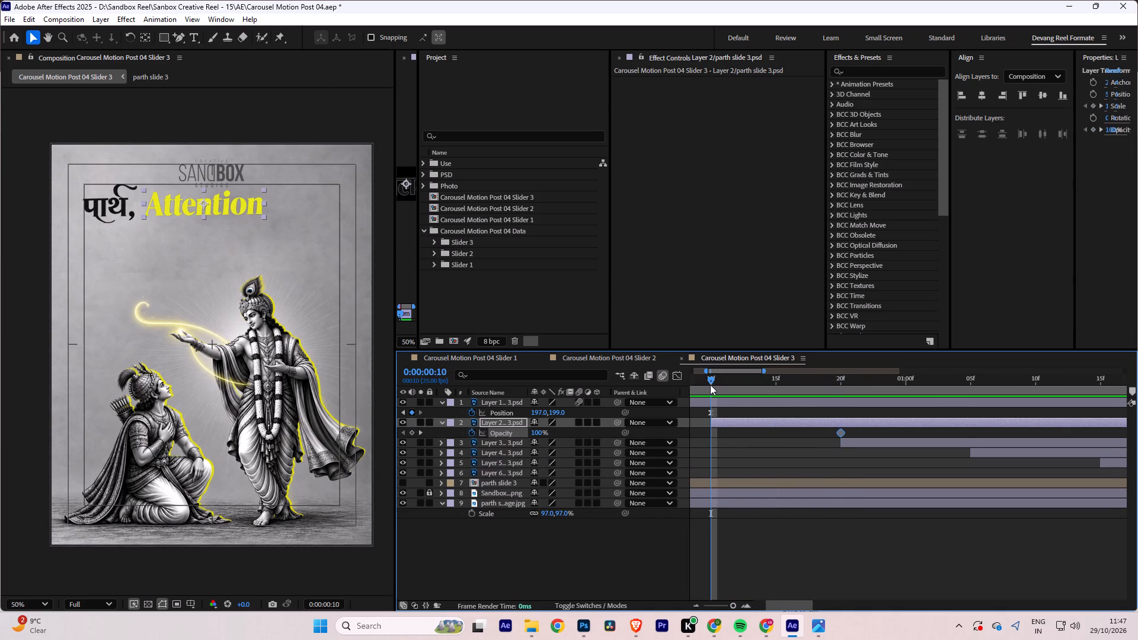
pyautogui.click(549, 436)
pyautogui.write('120')
pyautogui.press('Return')
pyautogui.click(535, 440)
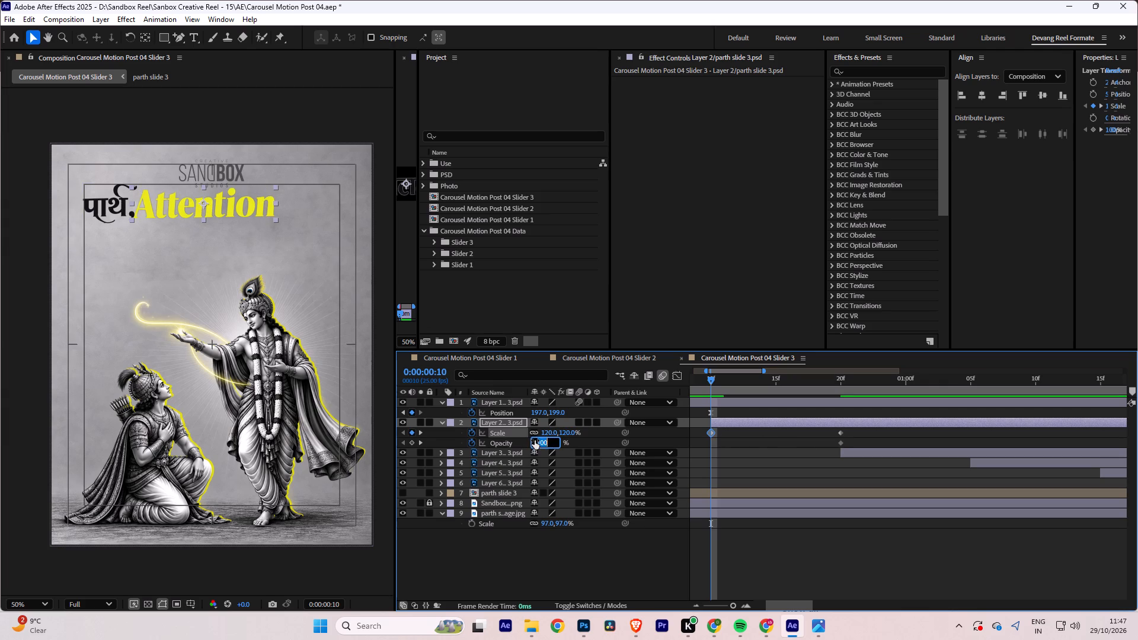
pyautogui.press('0')
pyautogui.press('Return')
# Apply Easy Ease to layer 2's Scale and Opacity keyframes and stretch the end keyframes' speed handle toward the start in the Graph Editor.
pyautogui.moveTo(854, 432); pyautogui.dragTo(719, 433)
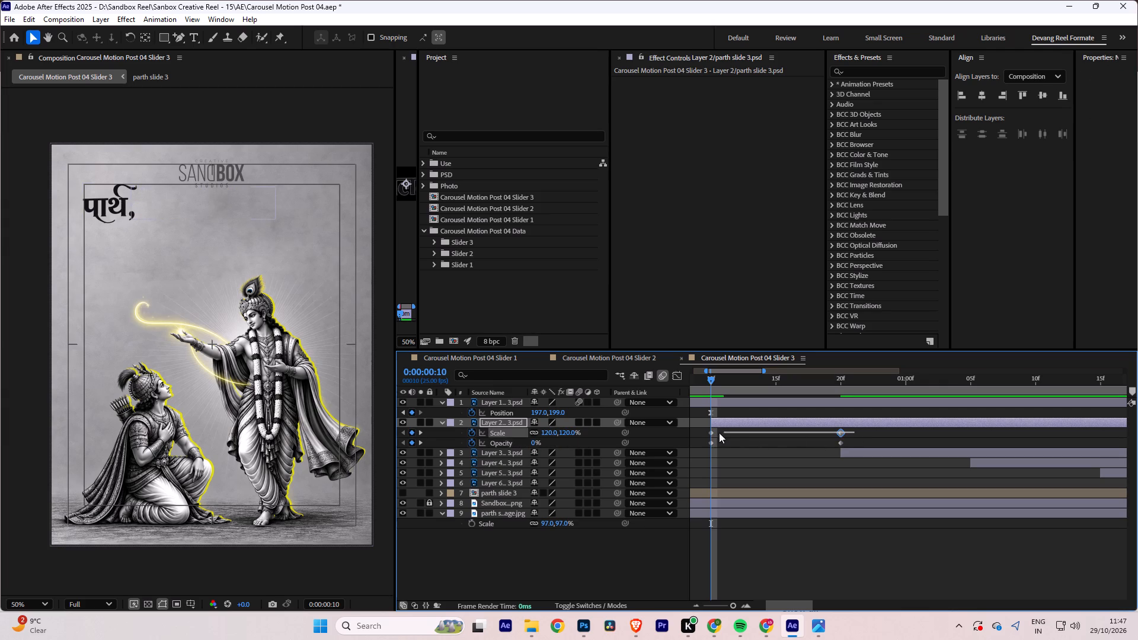
pyautogui.moveTo(719, 433); pyautogui.dragTo(698, 439)
pyautogui.press('F9')
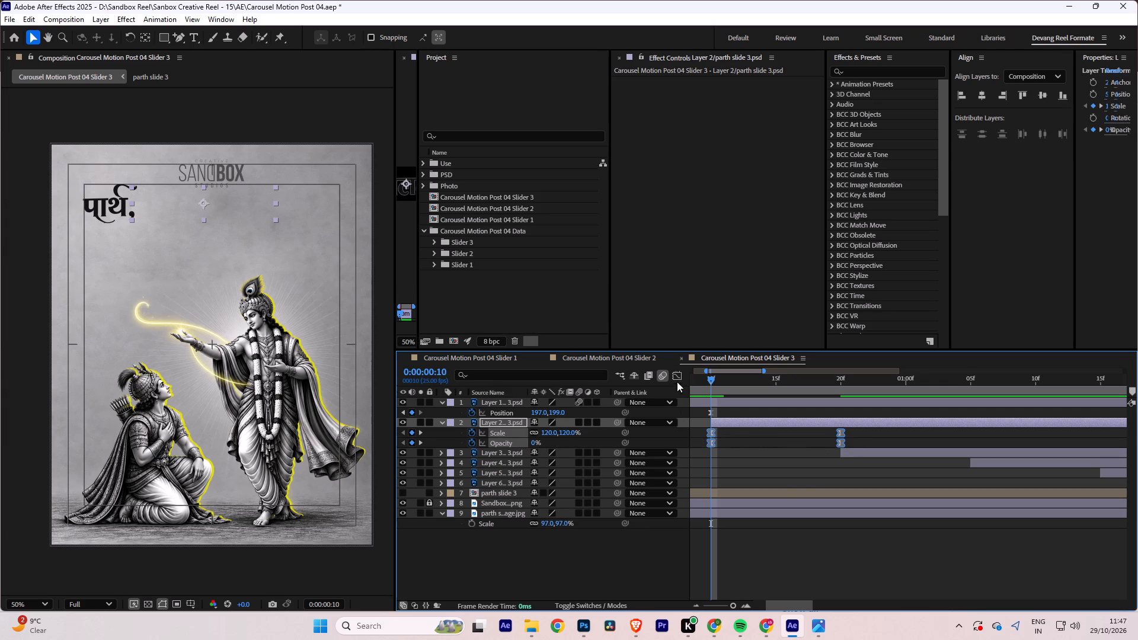
pyautogui.click(677, 382)
pyautogui.click(679, 378)
pyautogui.moveTo(849, 522); pyautogui.dragTo(828, 548)
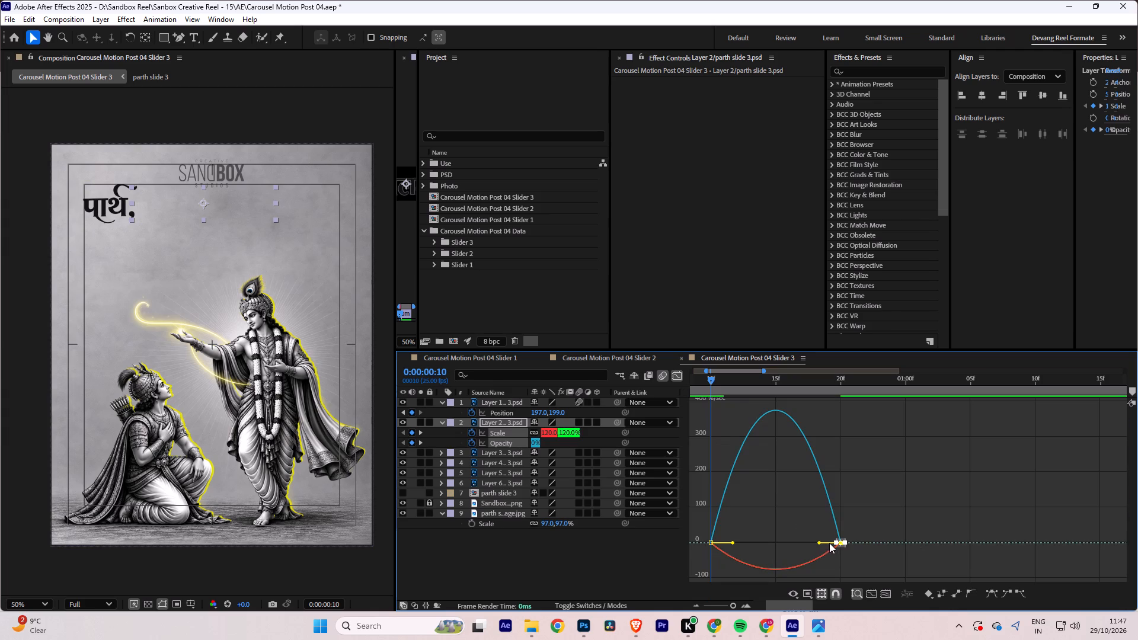
pyautogui.moveTo(822, 542); pyautogui.dragTo(724, 540)
pyautogui.click(678, 373)
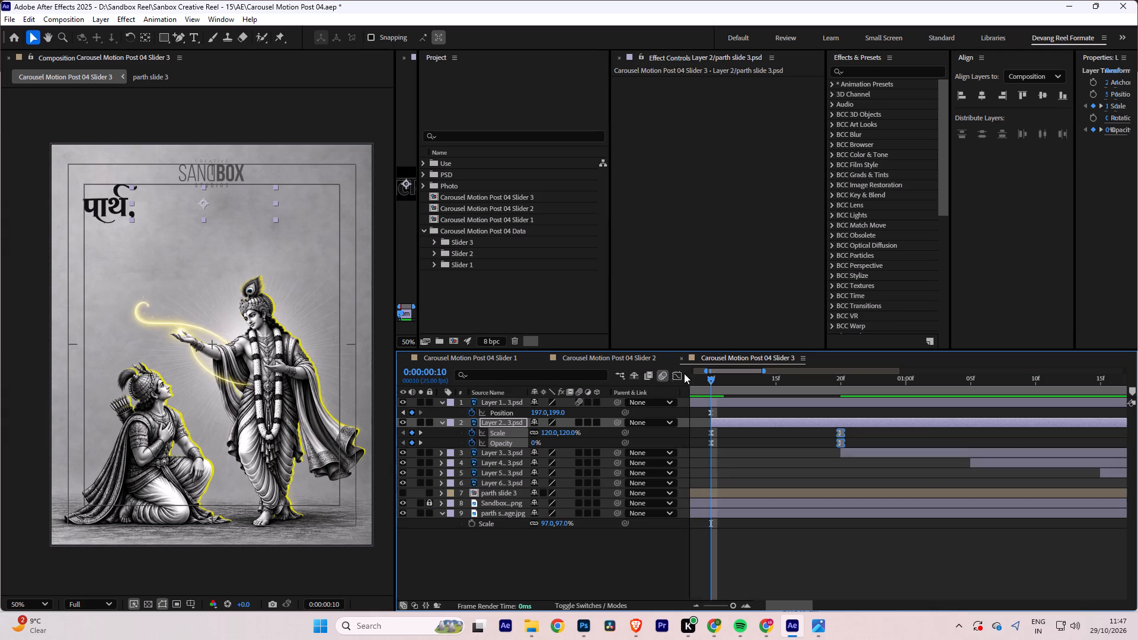
# Preview text layer 2's scale-and-fade entrance from the start of the composition.
pyautogui.moveTo(711, 376); pyautogui.dragTo(656, 381)
pyautogui.keyDown('alt'); pyautogui.scroll(-4, 741, 421); pyautogui.keyUp('alt')
pyautogui.press('space')
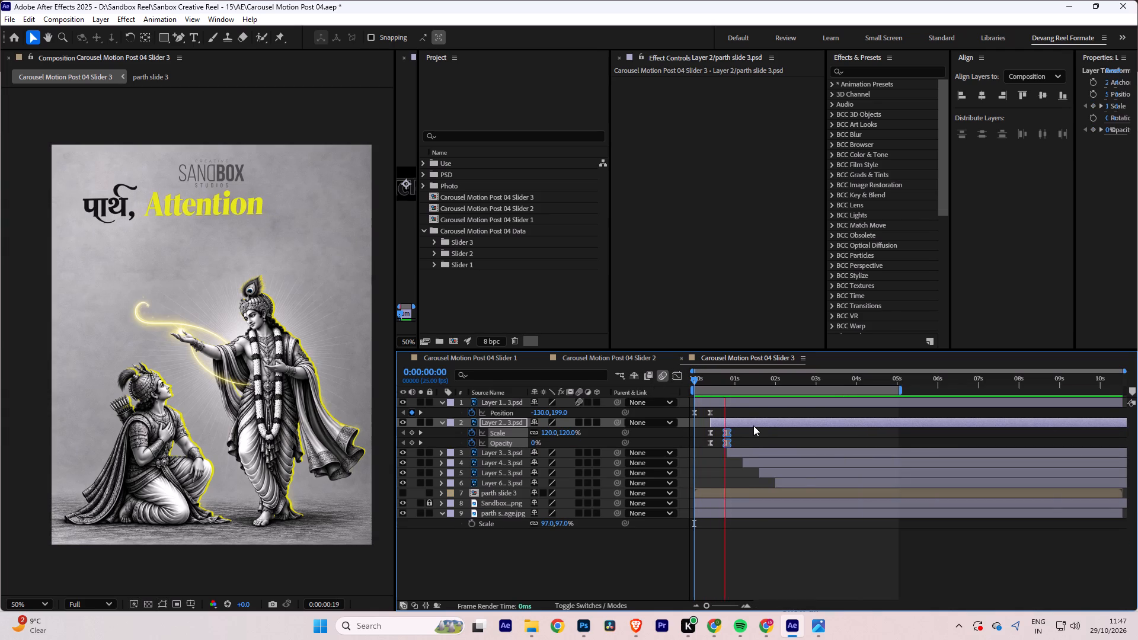
pyautogui.press('space')
pyautogui.keyDown('alt'); pyautogui.scroll(2, 742, 431); pyautogui.keyUp('alt')
pyautogui.press('space')
pyautogui.press('space')
pyautogui.moveTo(794, 444); pyautogui.dragTo(954, 444)
pyautogui.moveTo(844, 383); pyautogui.dragTo(666, 383)
pyautogui.press('space')
pyautogui.press('space')
# Enable motion blur on text layer 2 and preview its entrance from the start.
pyautogui.click(580, 426)
pyautogui.moveTo(735, 380); pyautogui.dragTo(581, 372)
pyautogui.press('space')
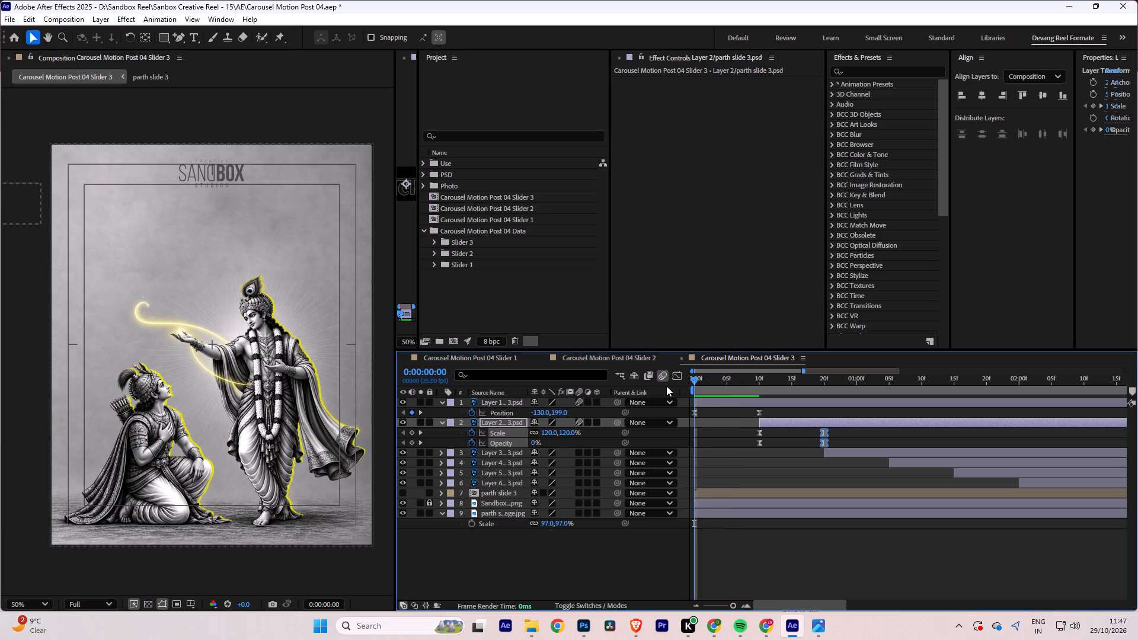
pyautogui.press('space')
# Set text layer 2's Scale keyframe at frame 10 to 130% and save the project.
pyautogui.moveTo(835, 382); pyautogui.dragTo(756, 382)
pyautogui.click(762, 433)
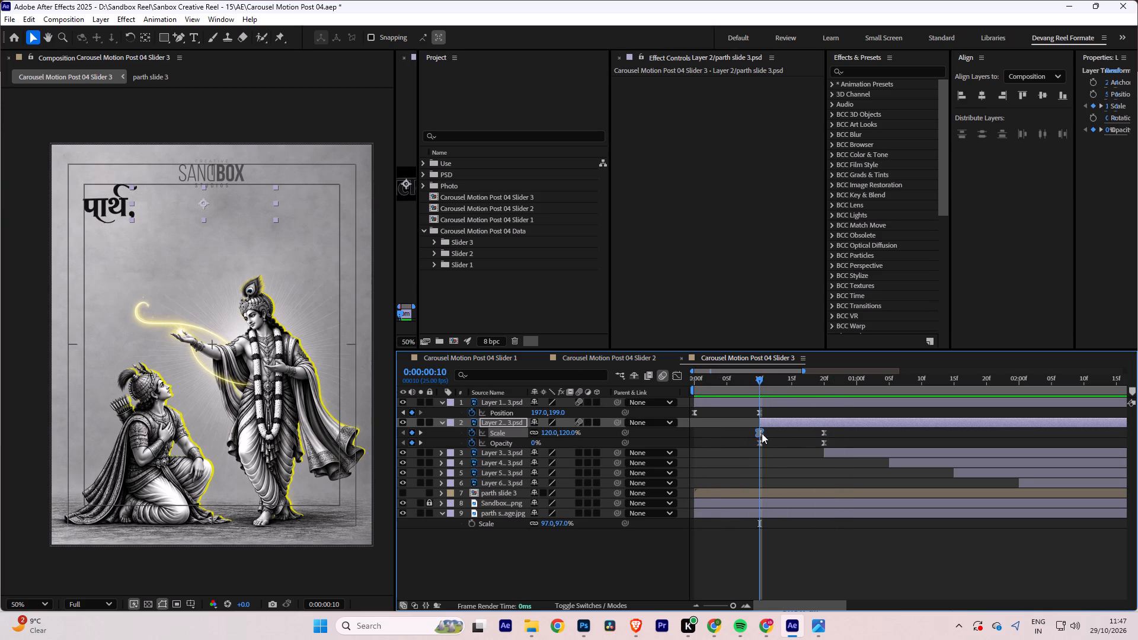
pyautogui.click(551, 434)
pyautogui.write('130')
pyautogui.press('Return')
pyautogui.hotkey('ctrl', 's')
# Replay the animation from the start to check how text layers 1 and 2 enter and when layer 3 appears.
pyautogui.press('space')
pyautogui.press('space')
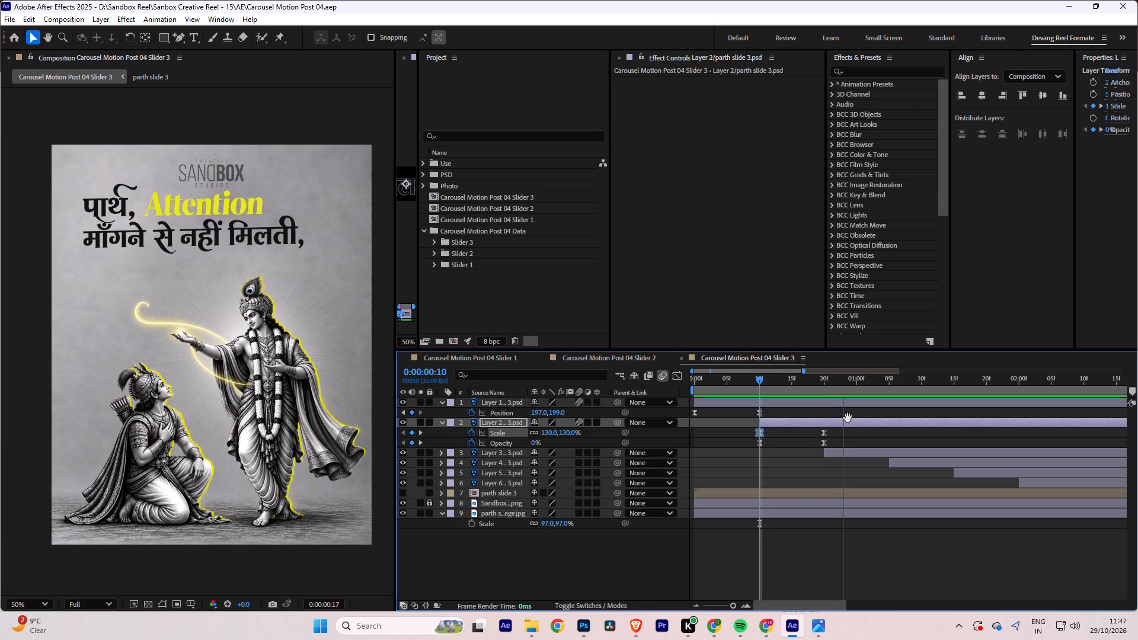
pyautogui.moveTo(859, 378); pyautogui.dragTo(889, 379)
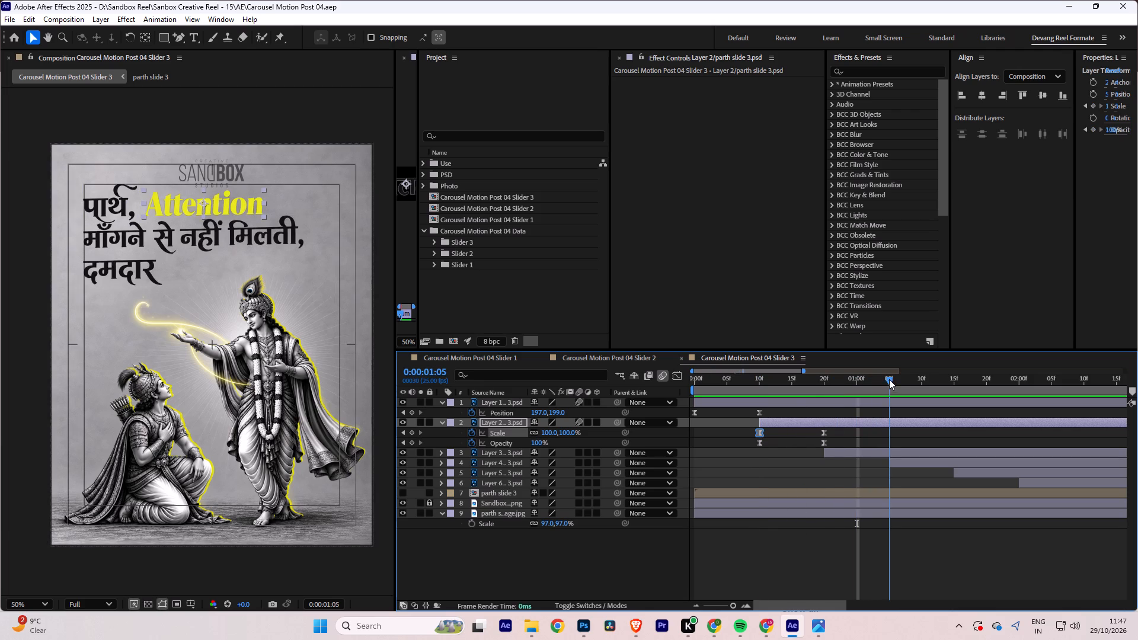
pyautogui.moveTo(889, 379); pyautogui.dragTo(894, 377)
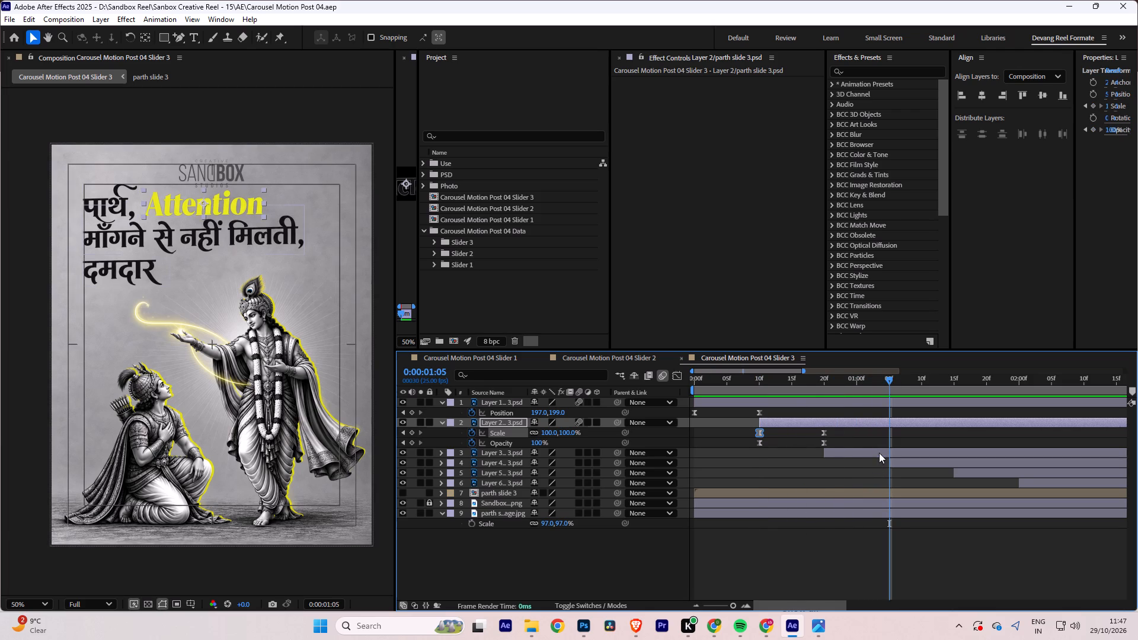
pyautogui.click(879, 453)
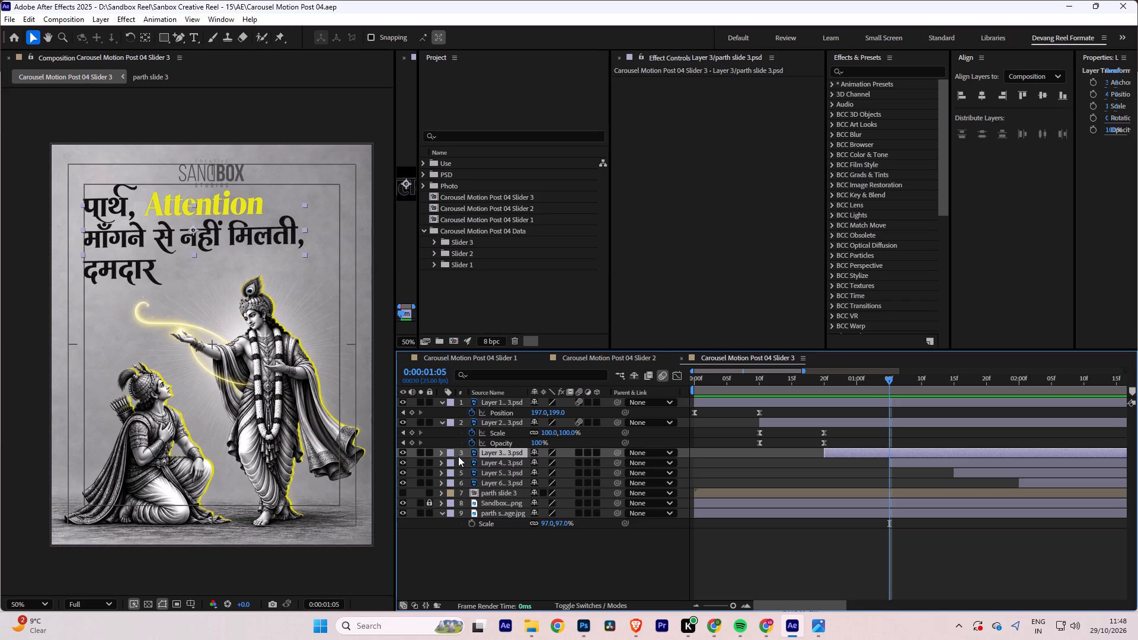
pyautogui.moveTo(886, 381); pyautogui.dragTo(439, 386)
pyautogui.press('space')
pyautogui.press('space')
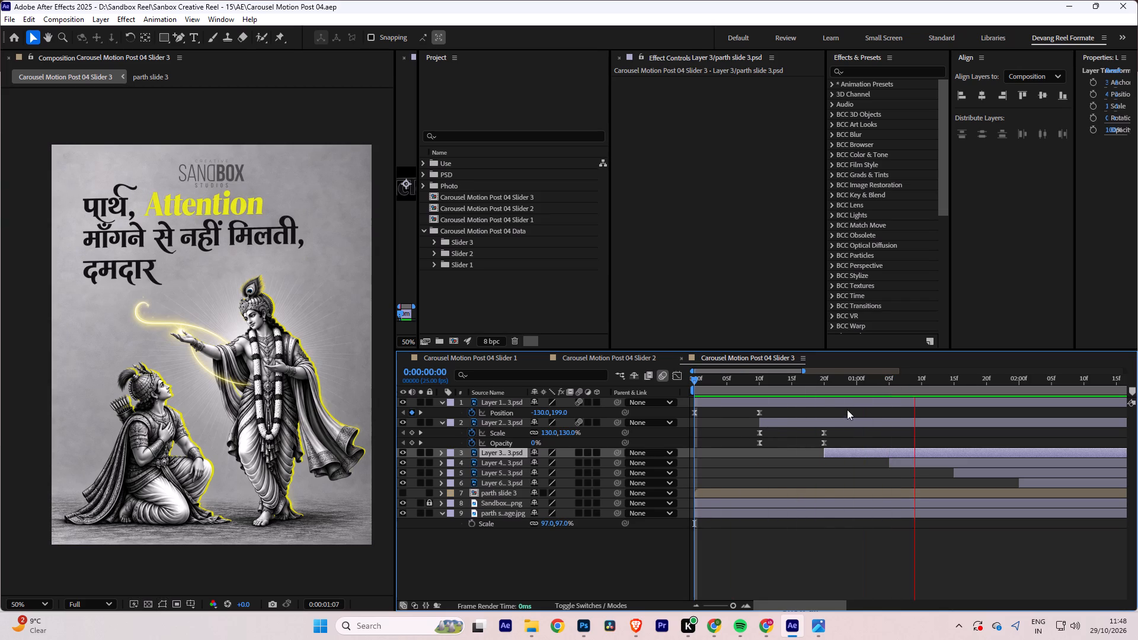
pyautogui.moveTo(914, 378); pyautogui.dragTo(639, 393)
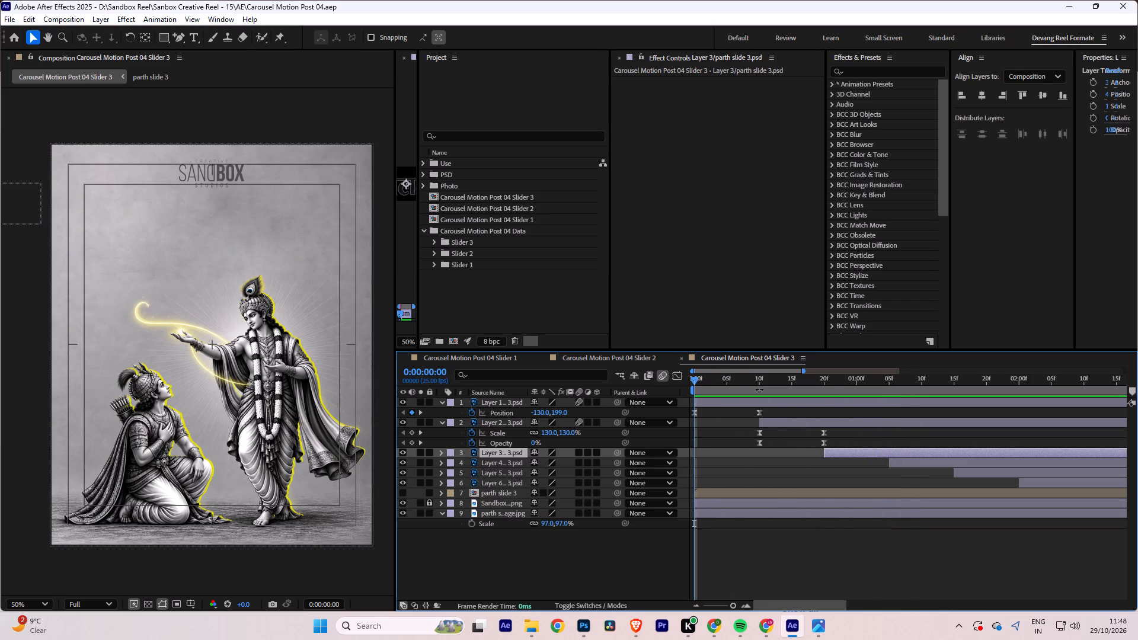
pyautogui.press('space')
pyautogui.press('space')
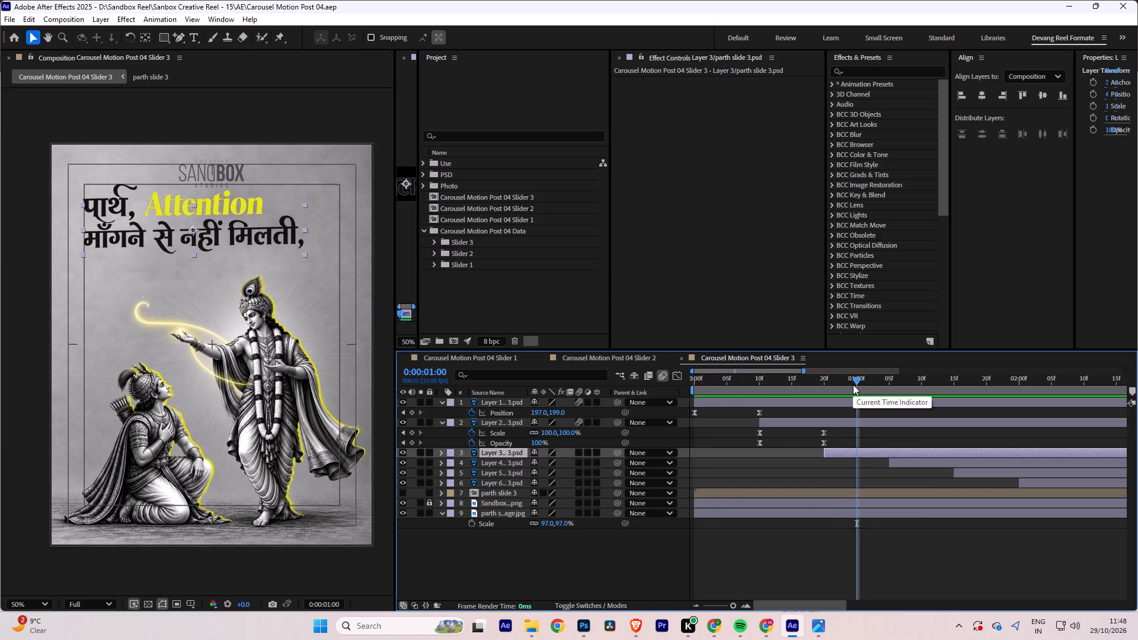
pyautogui.moveTo(858, 380); pyautogui.dragTo(626, 392)
pyautogui.press('space')
pyautogui.press('space')
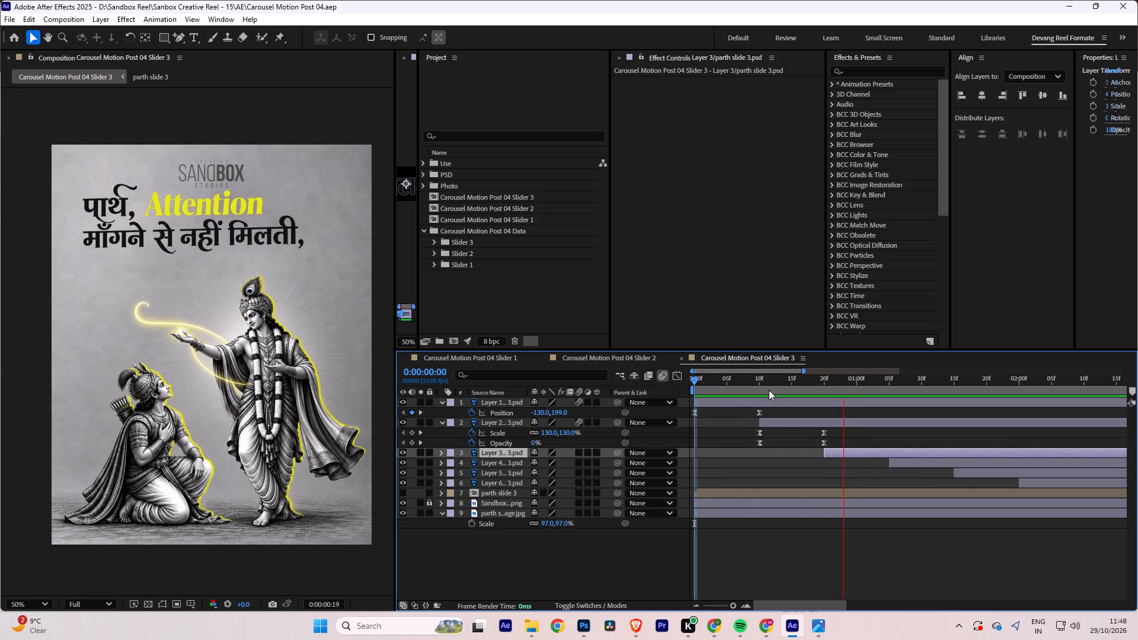
pyautogui.moveTo(841, 380); pyautogui.dragTo(823, 385)
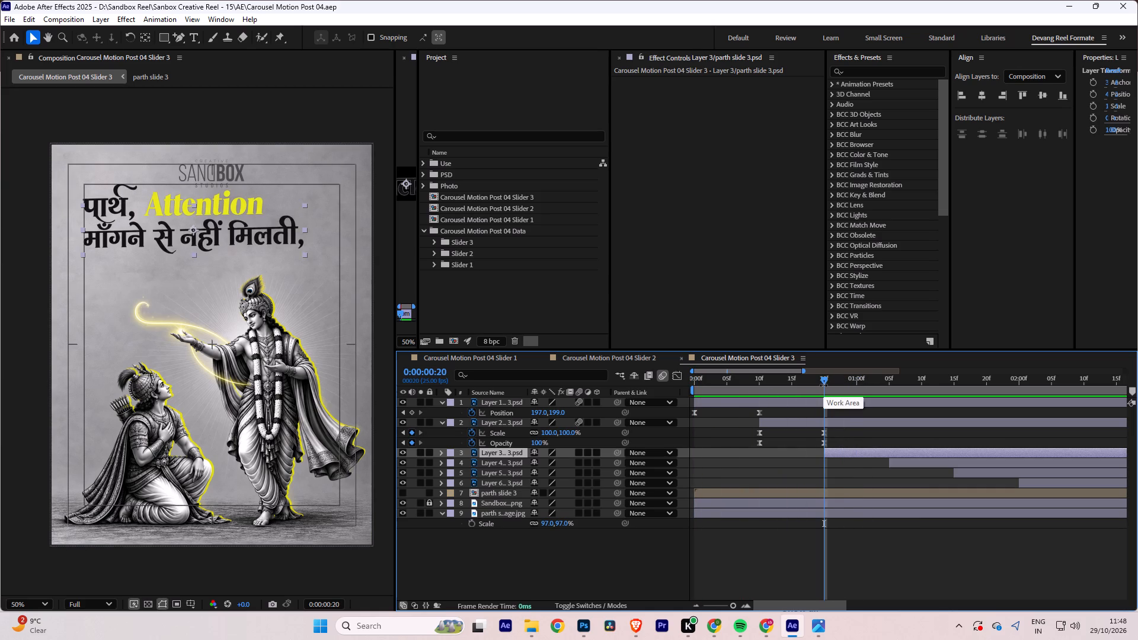
# Key text layer 3's Scale at 0:00:01:05 at its current size and at frame 20 at 0%.
pyautogui.moveTo(822, 380); pyautogui.dragTo(885, 383)
pyautogui.click(886, 453)
pyautogui.press('p')
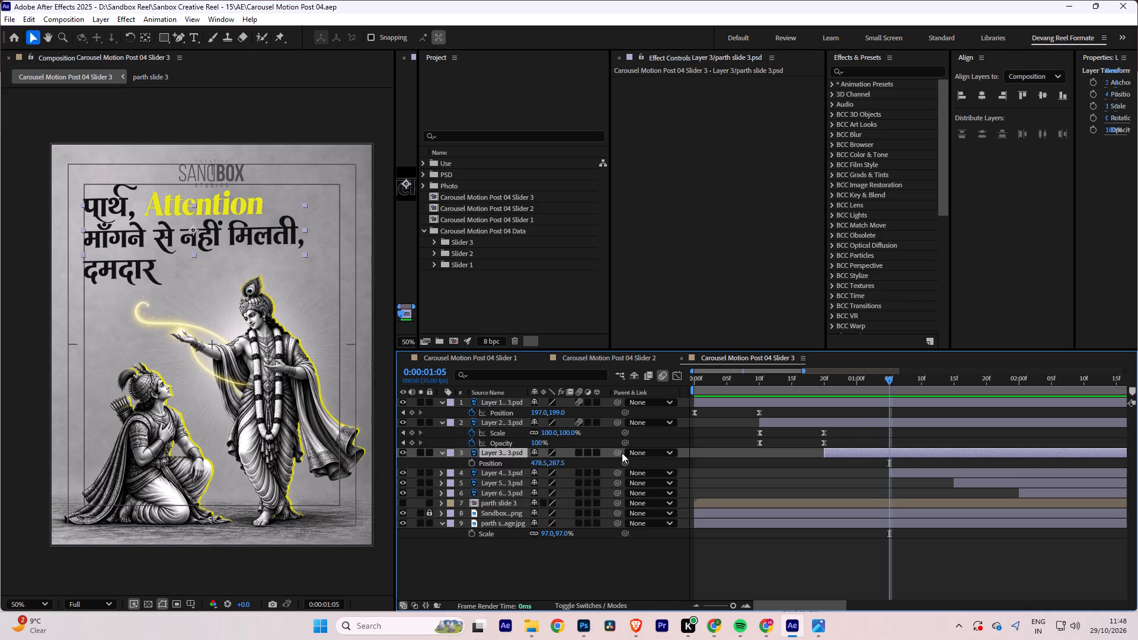
pyautogui.press('s')
pyautogui.click(469, 464)
pyautogui.moveTo(890, 379); pyautogui.dragTo(826, 385)
pyautogui.click(552, 464)
pyautogui.press('0')
pyautogui.press('Return')
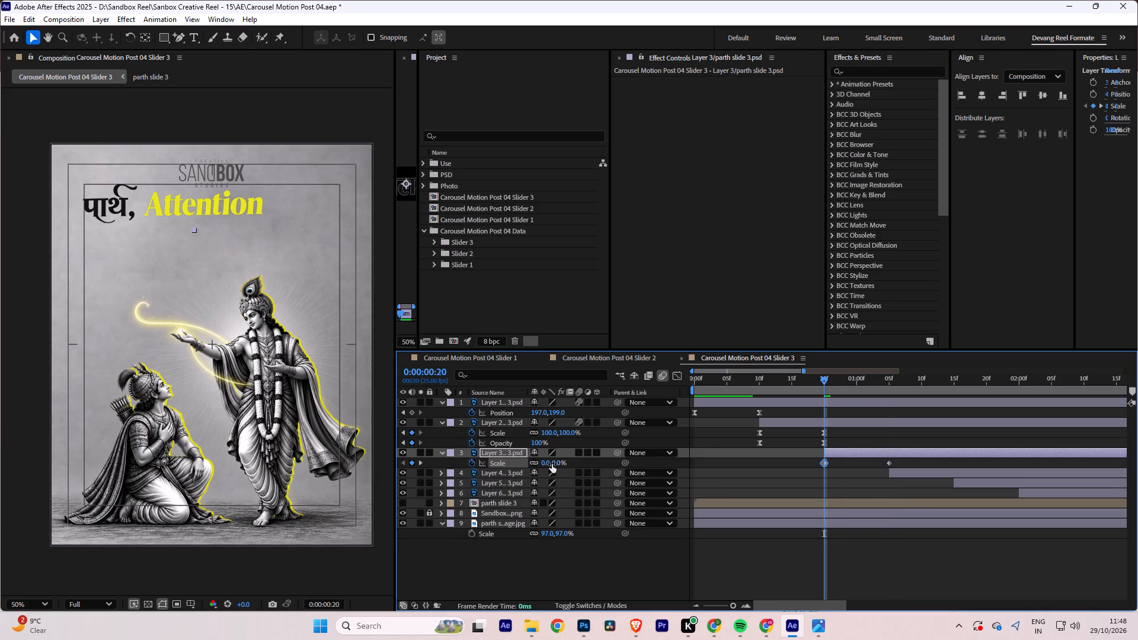
# Apply Easy Ease to layer 3's Scale keyframes and stretch the end keyframe's speed handle toward the start in the Graph Editor.
pyautogui.moveTo(805, 469); pyautogui.dragTo(899, 465)
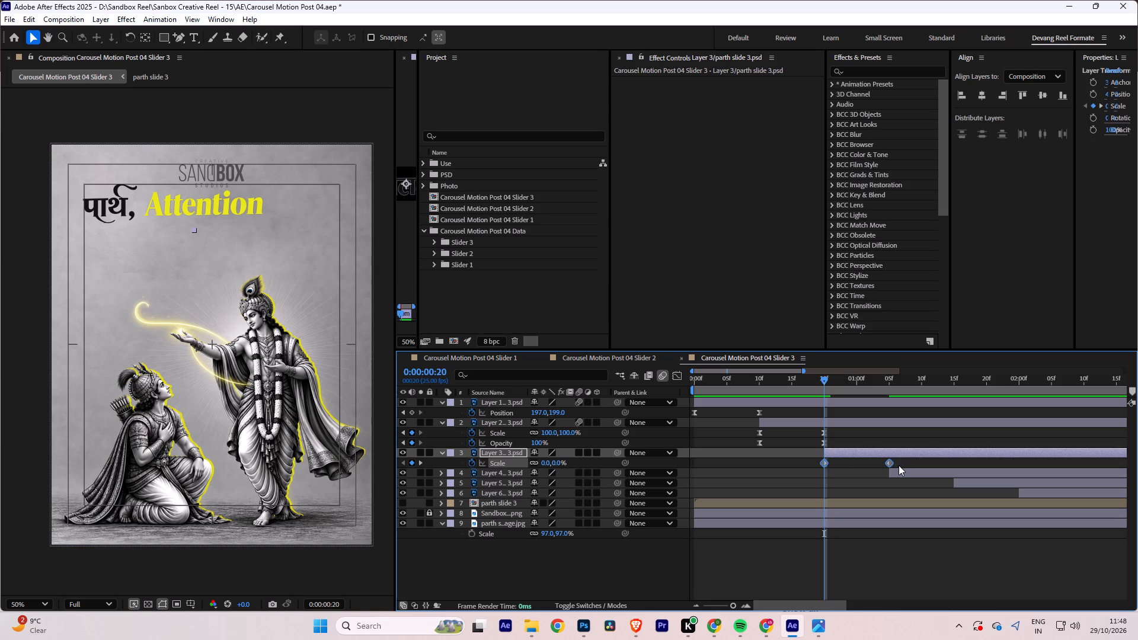
pyautogui.press('F9')
pyautogui.click(679, 375)
pyautogui.moveTo(913, 546); pyautogui.dragTo(871, 582)
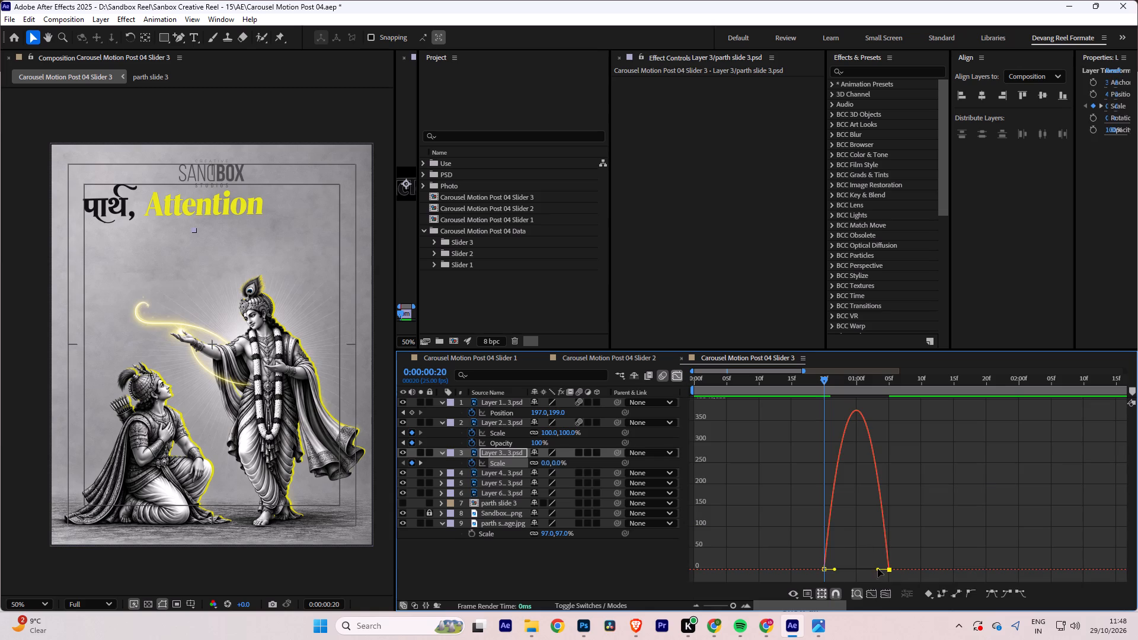
pyautogui.moveTo(878, 569); pyautogui.dragTo(816, 572)
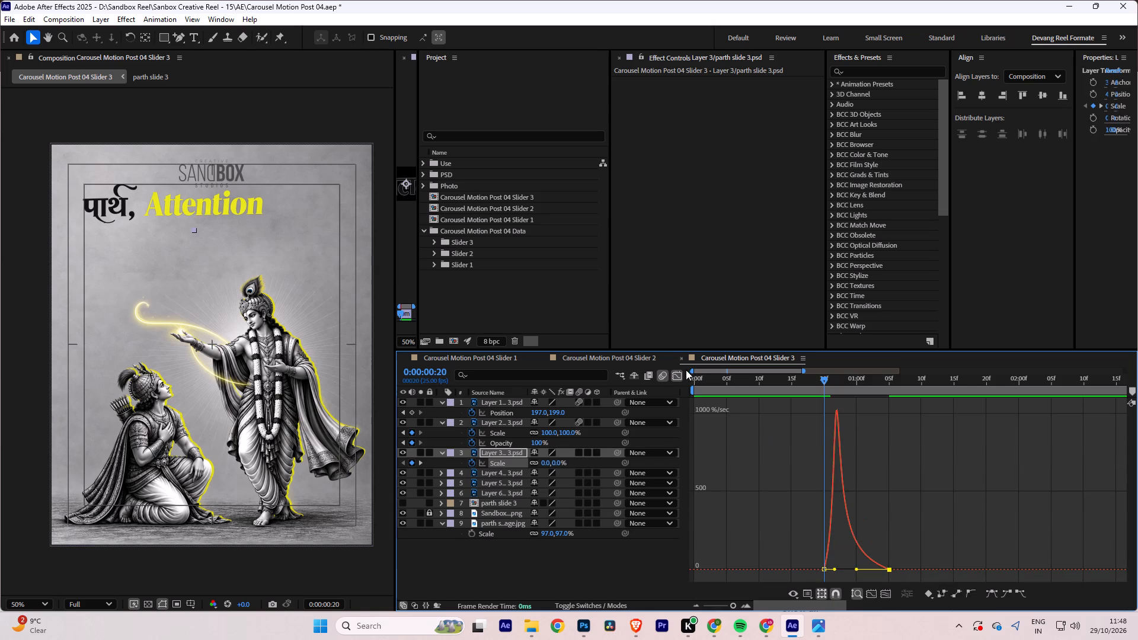
pyautogui.click(679, 373)
# Enable motion blur on text layer 3 and preview the animation, including from the start.
pyautogui.click(577, 453)
pyautogui.press('space')
pyautogui.press('space')
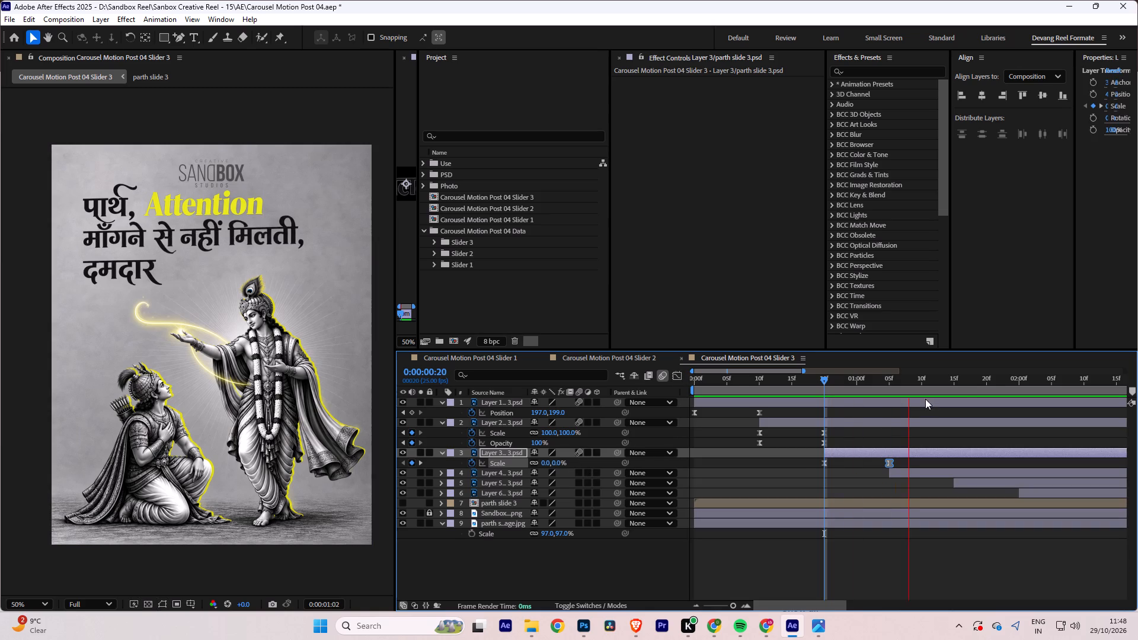
pyautogui.moveTo(903, 377); pyautogui.dragTo(532, 380)
pyautogui.press('space')
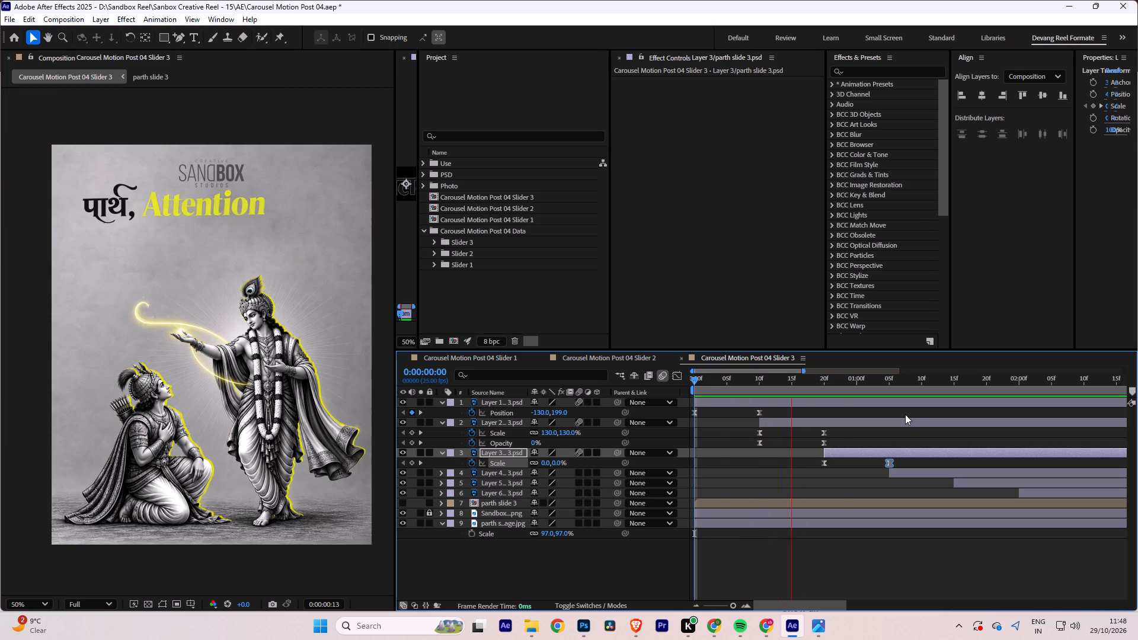
pyautogui.press('space')
# Add Position and Opacity keyframes to text layer 4 at 0:00:01:15, keeping its current place and 100% Opacity.
pyautogui.moveTo(967, 382); pyautogui.dragTo(931, 382)
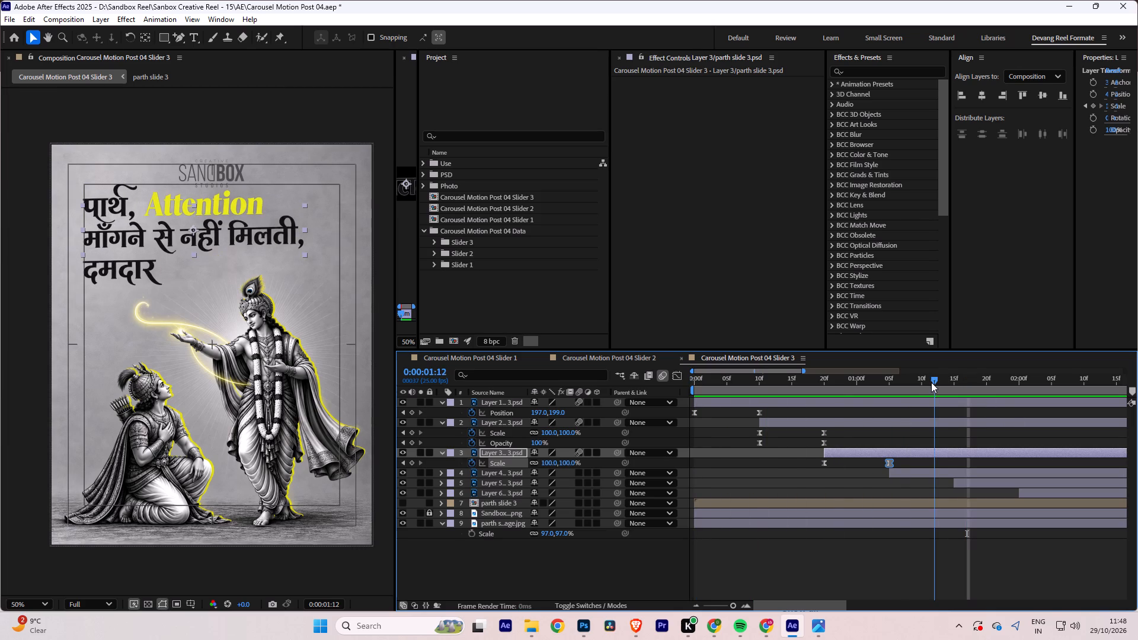
pyautogui.moveTo(931, 382); pyautogui.dragTo(951, 379)
pyautogui.click(960, 473)
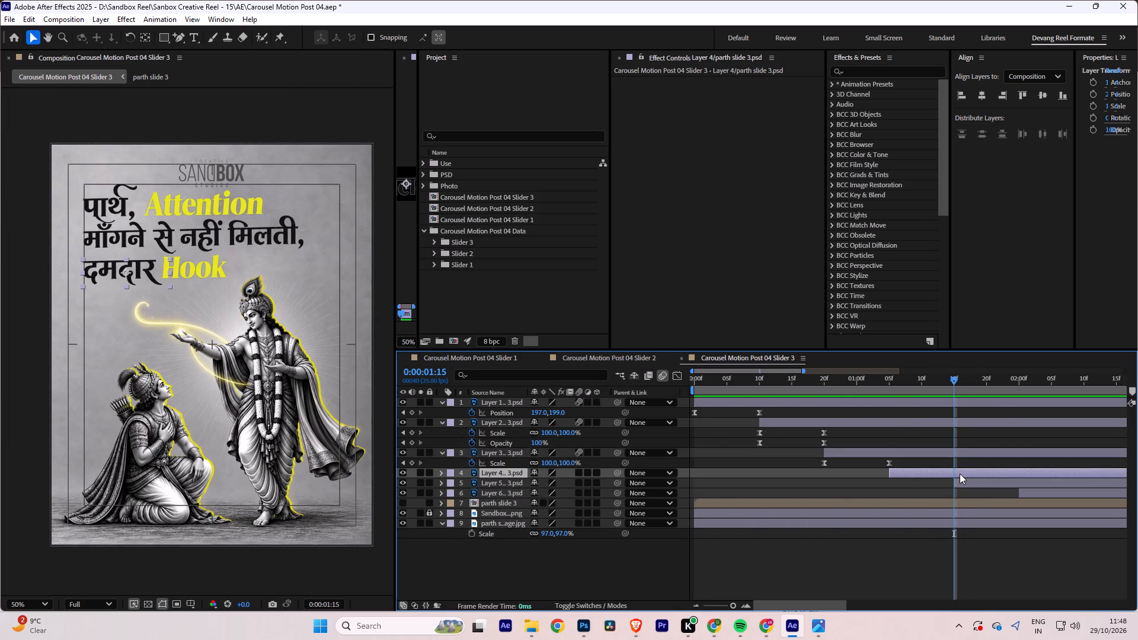
pyautogui.press('p')
pyautogui.click(471, 481)
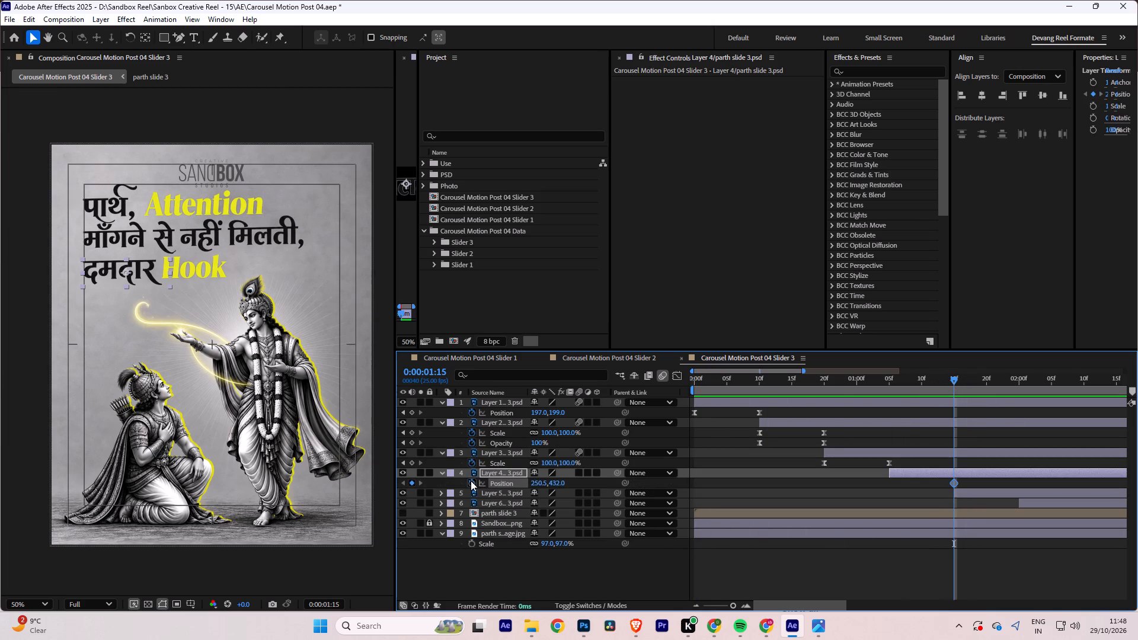
pyautogui.press('t')
pyautogui.click(471, 481)
pyautogui.press('u')
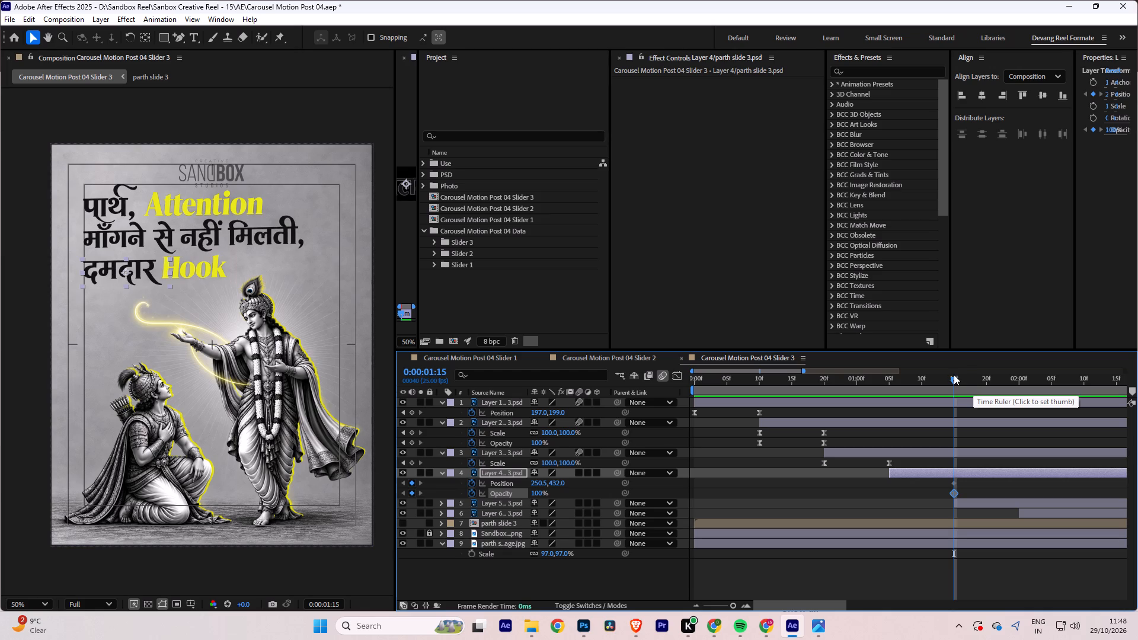
# At 0:00:01:05, key text layer 4 higher up with Position Y at 340 and Opacity at 0%.
pyautogui.moveTo(954, 375); pyautogui.dragTo(890, 380)
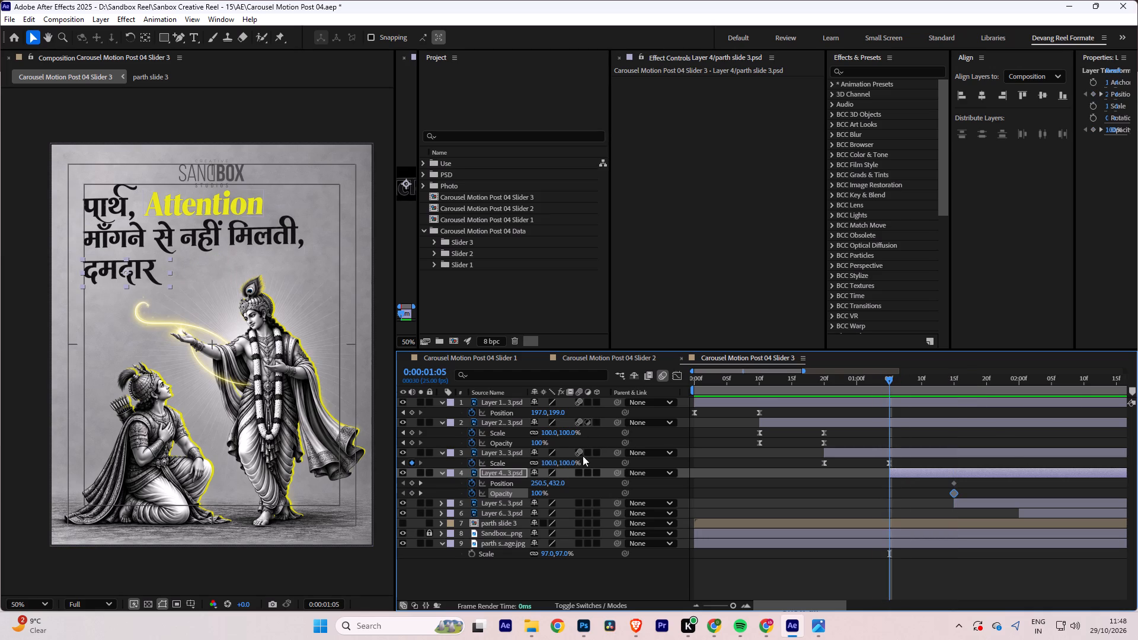
pyautogui.moveTo(557, 484); pyautogui.dragTo(513, 496)
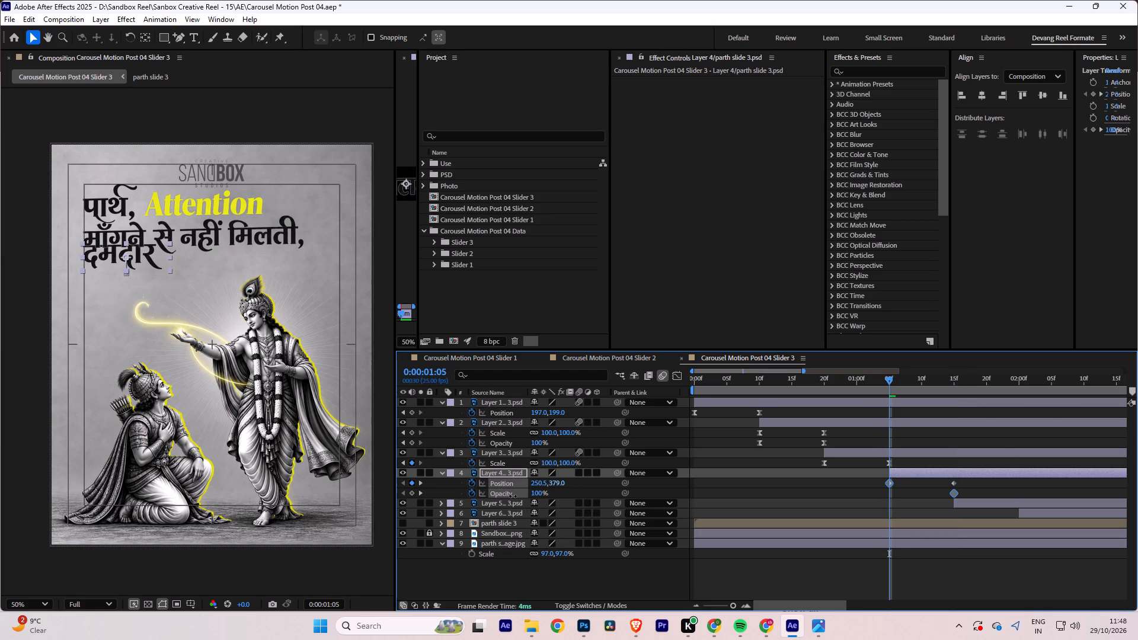
pyautogui.moveTo(513, 496); pyautogui.dragTo(488, 498)
pyautogui.click(535, 492)
pyautogui.press('0')
pyautogui.press('Return')
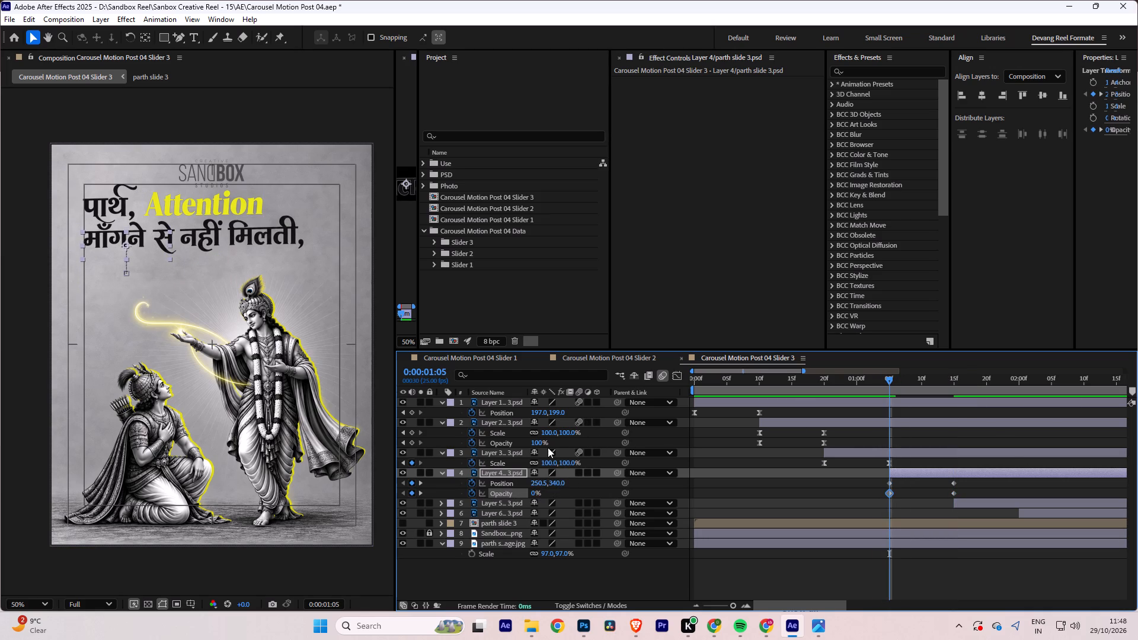
# Apply Easy Ease to layer 4's Position and Opacity keyframes and stretch the end keyframes' speed handle toward the start in the Graph Editor.
pyautogui.moveTo(856, 484); pyautogui.dragTo(951, 490)
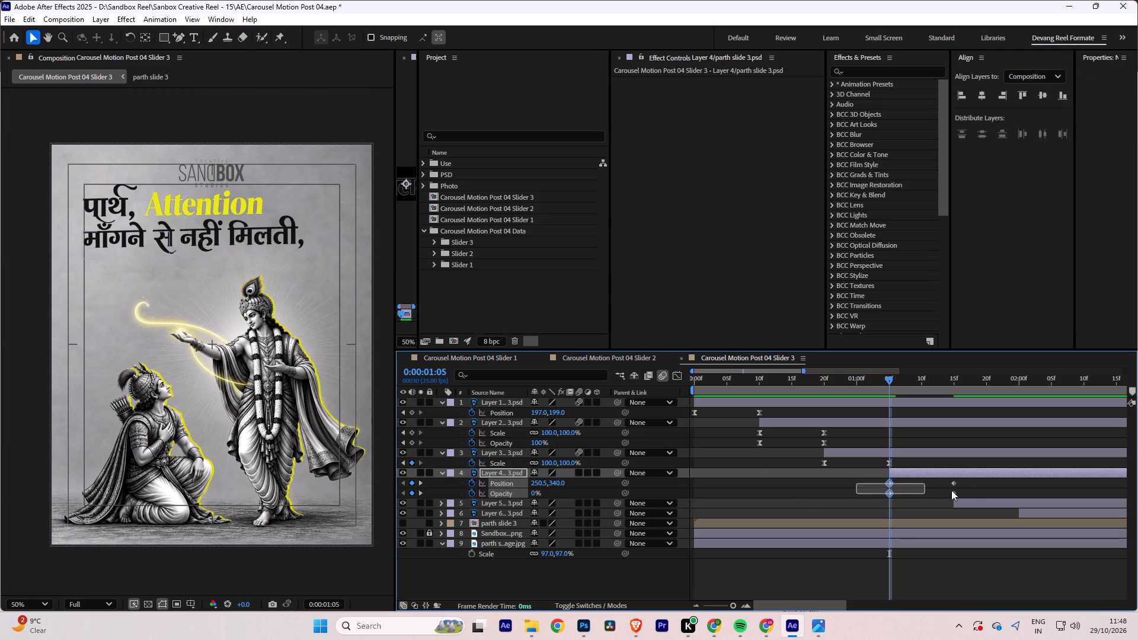
pyautogui.moveTo(951, 490); pyautogui.dragTo(977, 501)
pyautogui.press('F9')
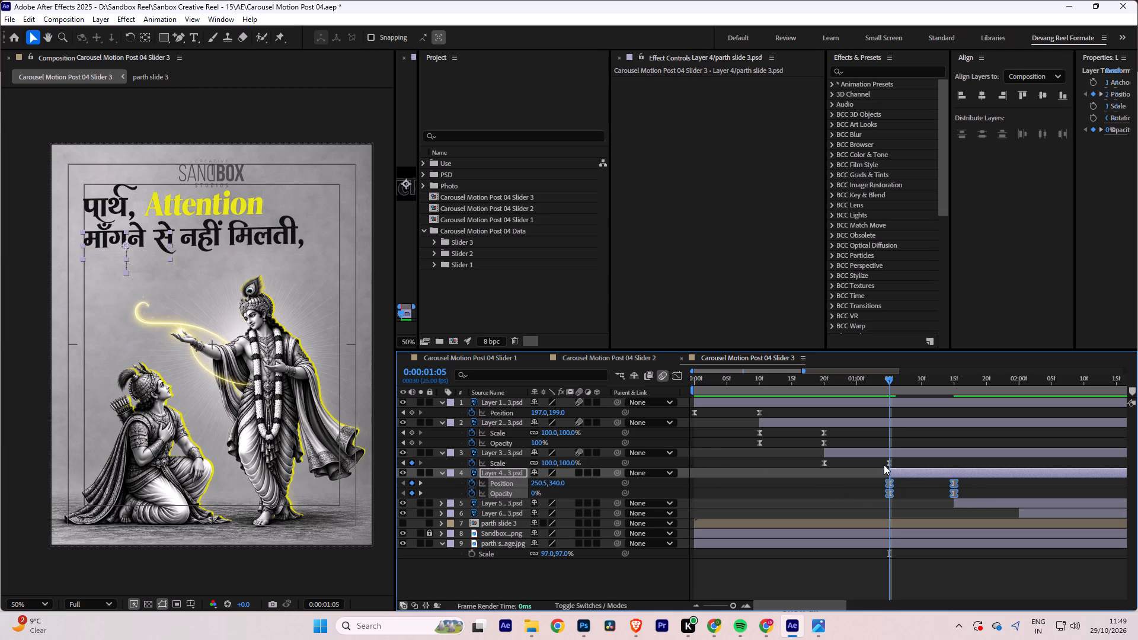
pyautogui.click(679, 376)
pyautogui.moveTo(1003, 548); pyautogui.dragTo(942, 573)
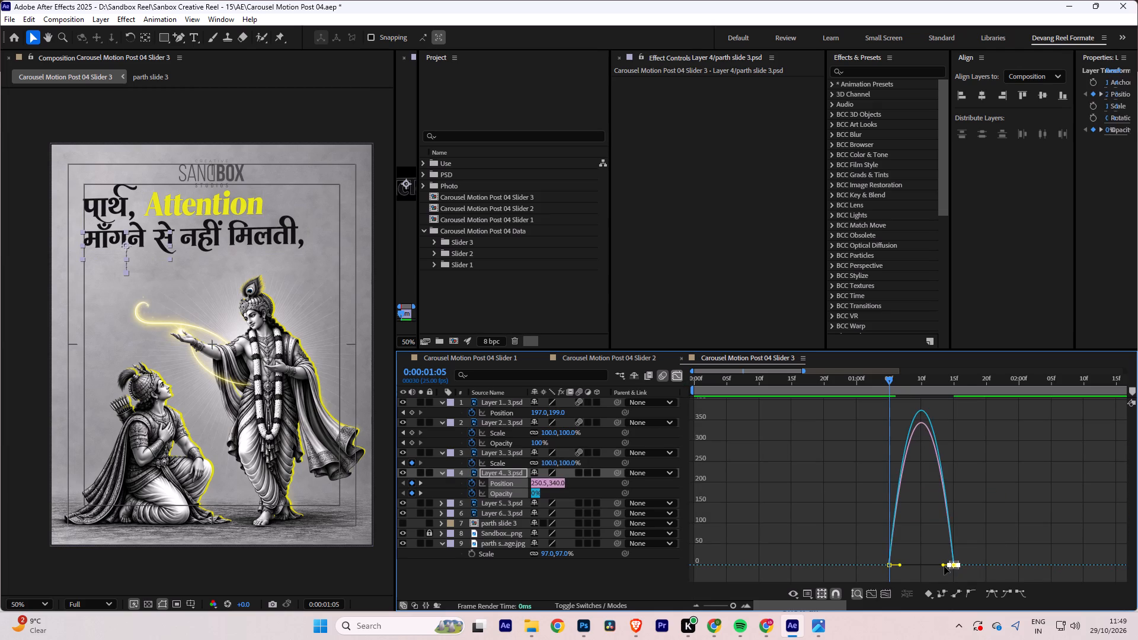
pyautogui.moveTo(942, 567); pyautogui.dragTo(884, 569)
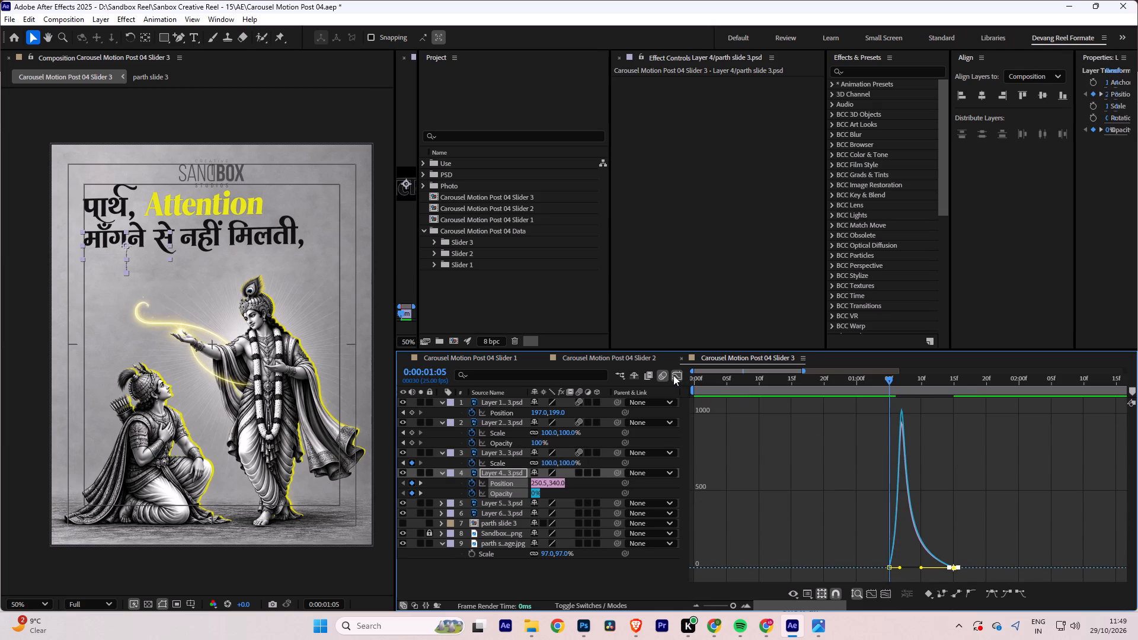
pyautogui.click(673, 375)
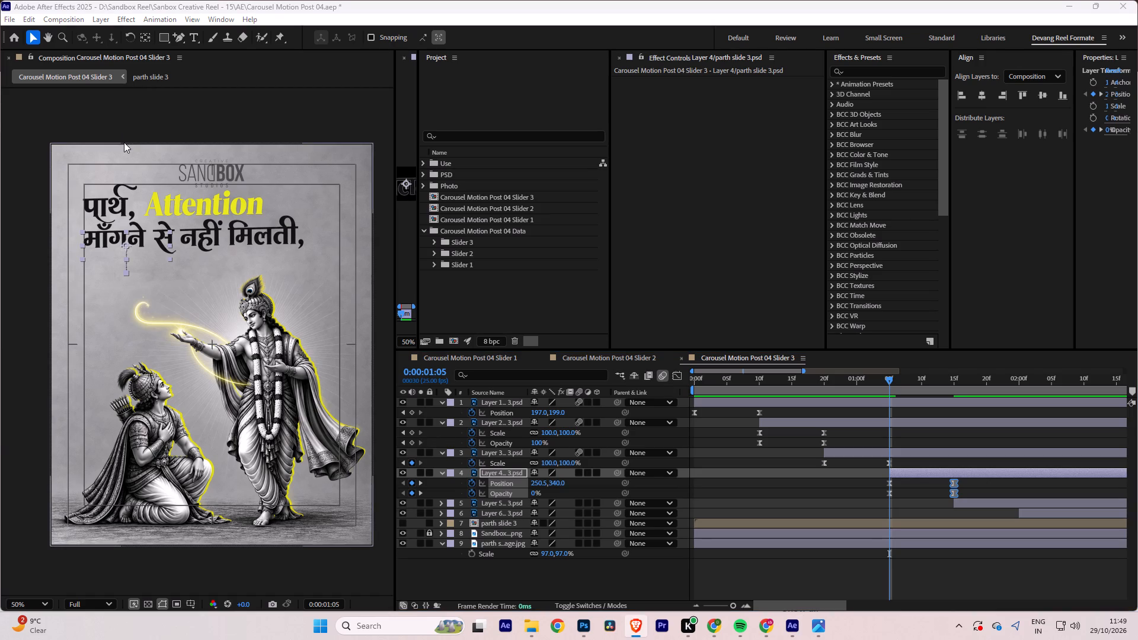
# Preview layer 4's entrance, enable motion blur on that layer, and replay the animation from the start.
pyautogui.moveTo(888, 376); pyautogui.dragTo(877, 378)
pyautogui.press('space')
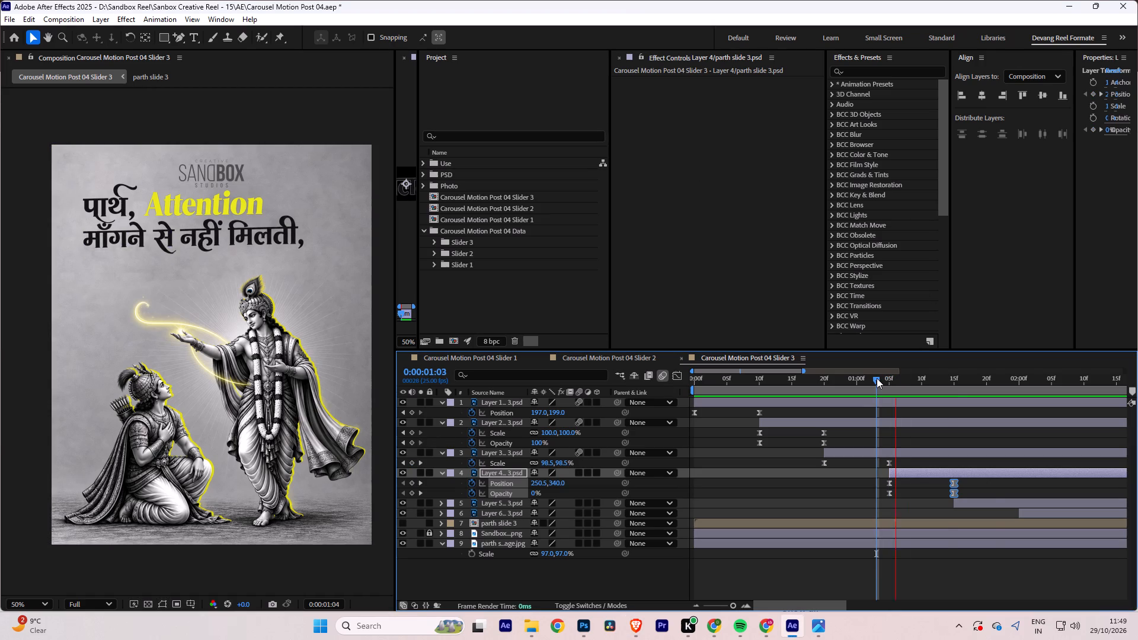
pyautogui.press('space')
pyautogui.moveTo(991, 377); pyautogui.dragTo(927, 389)
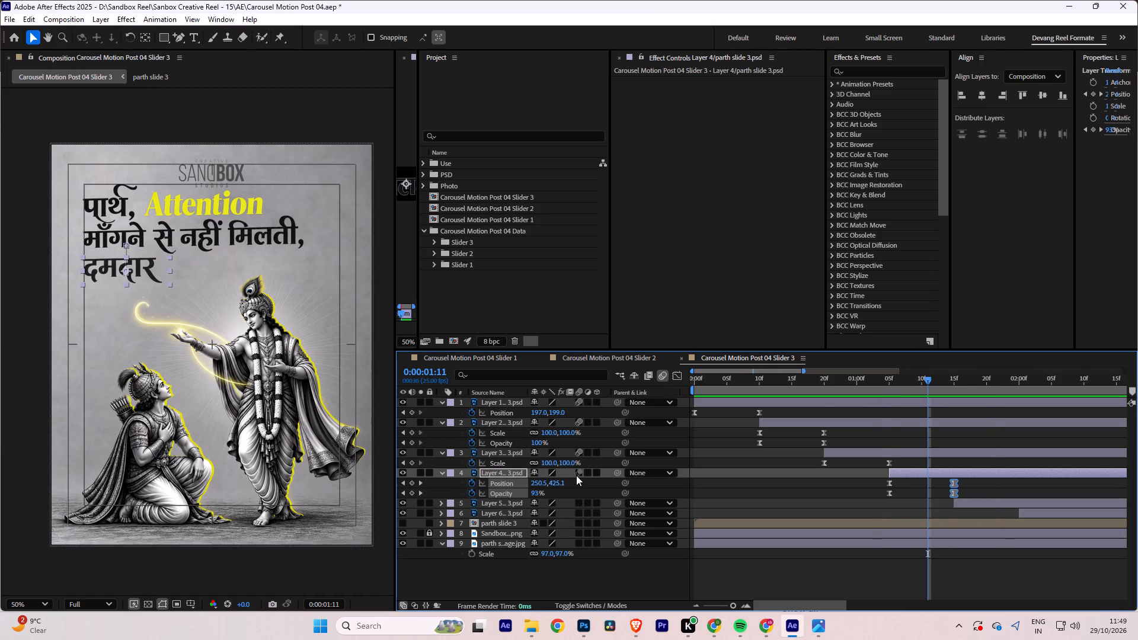
pyautogui.click(578, 475)
pyautogui.moveTo(932, 379); pyautogui.dragTo(676, 372)
pyautogui.press('space')
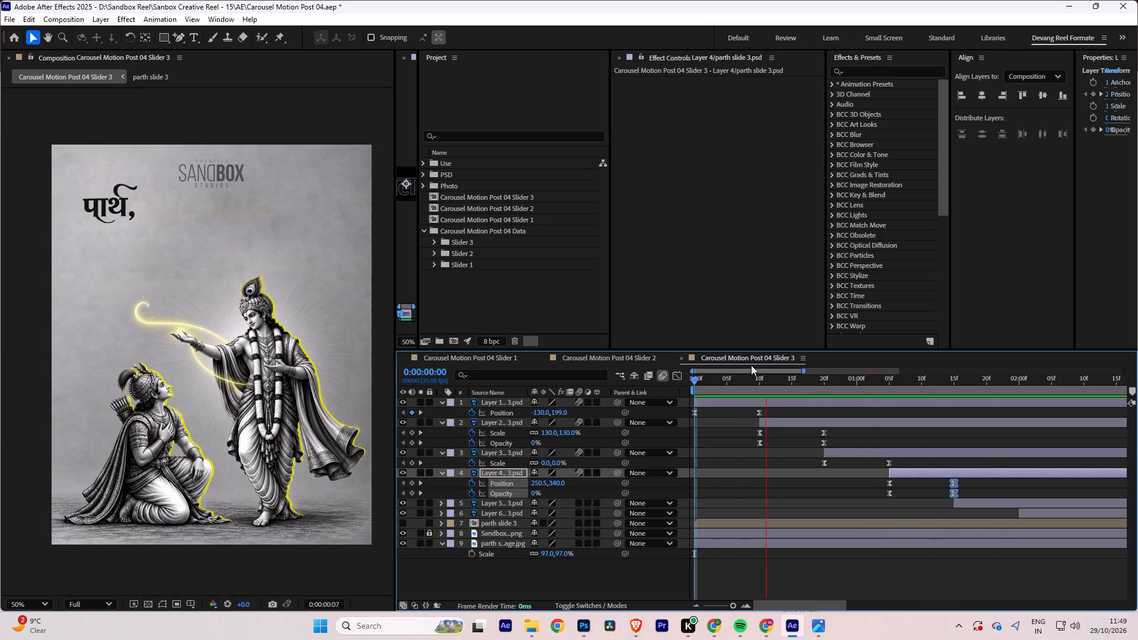
pyautogui.press('space')
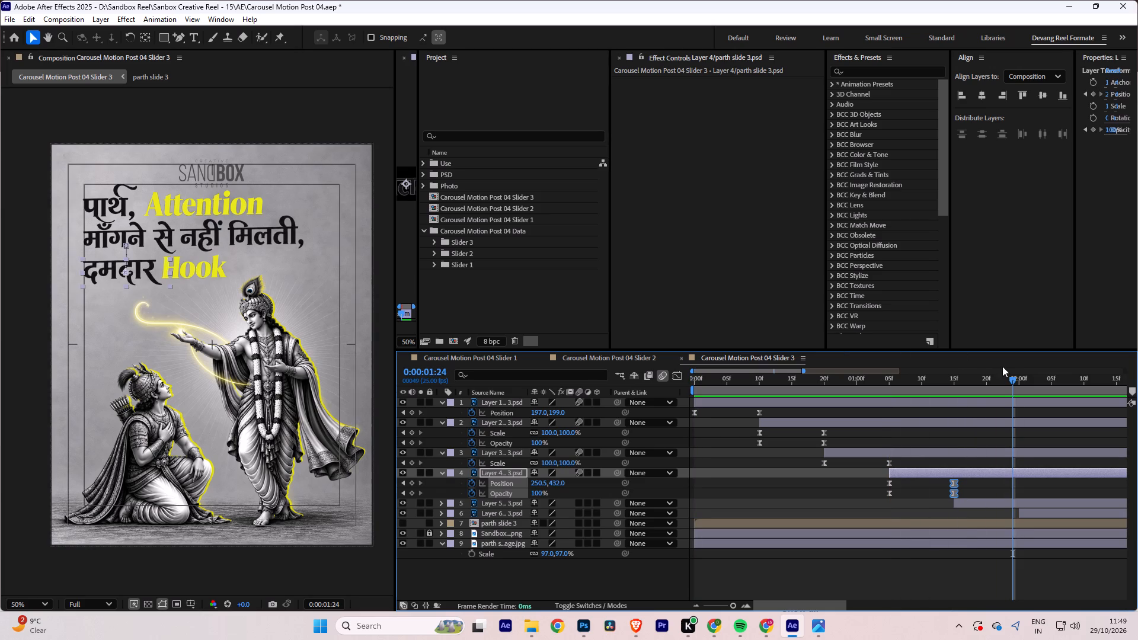
# Add Scale and Opacity keyframes to text layer 5 at 0:00:02:00, keeping both at 100%.
pyautogui.moveTo(1011, 379); pyautogui.dragTo(1014, 396)
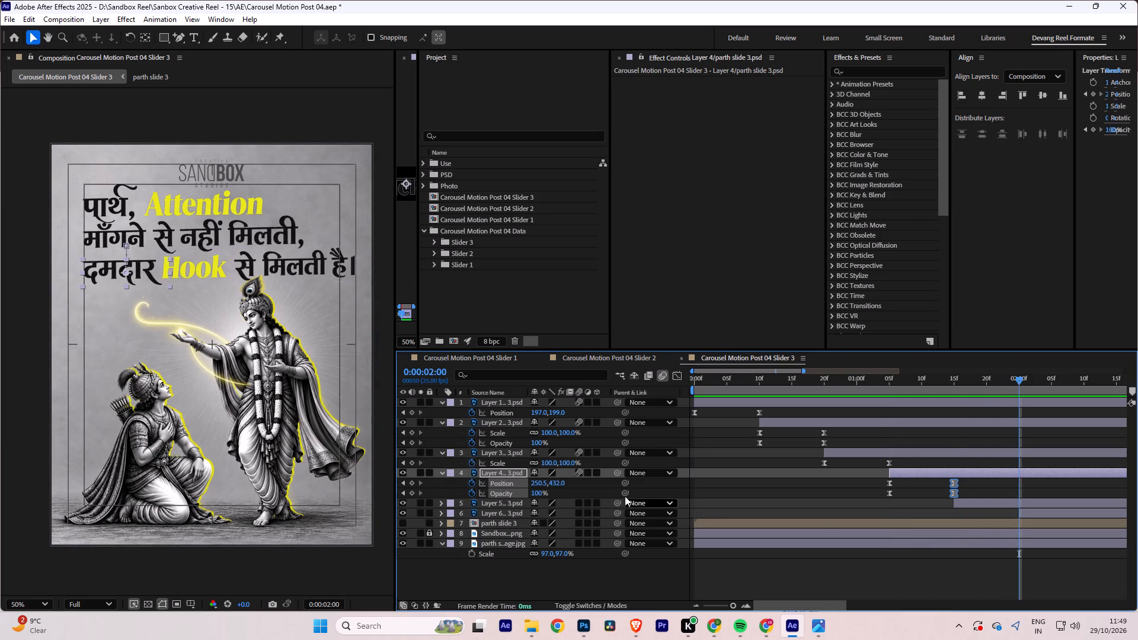
pyautogui.click(502, 504)
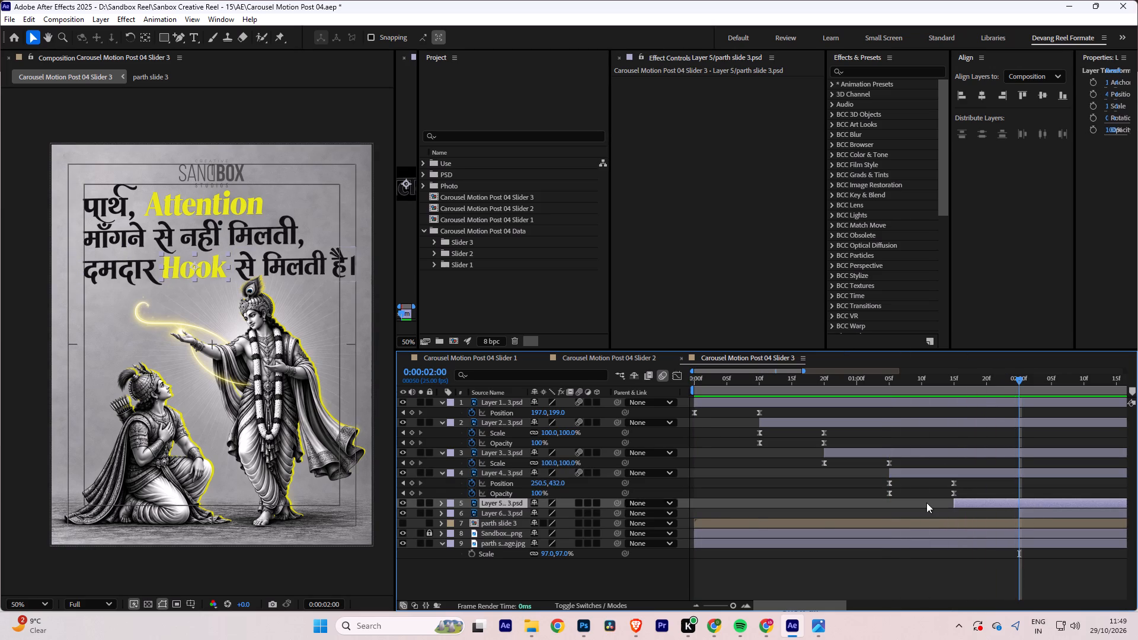
pyautogui.press('s')
pyautogui.click(474, 514)
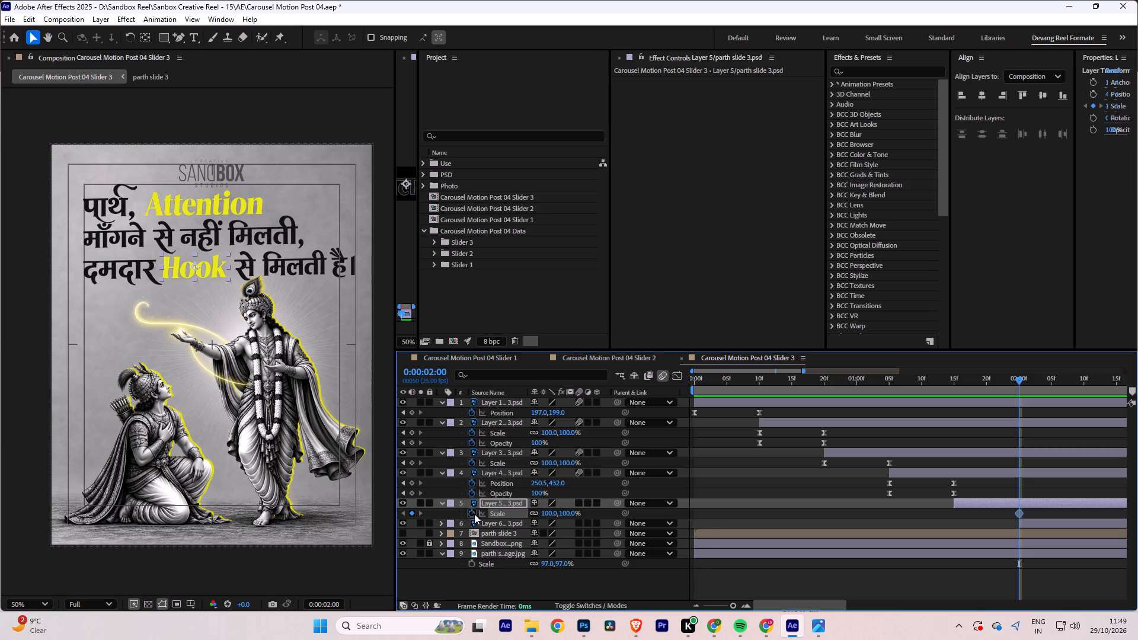
pyautogui.press('t')
pyautogui.click(472, 514)
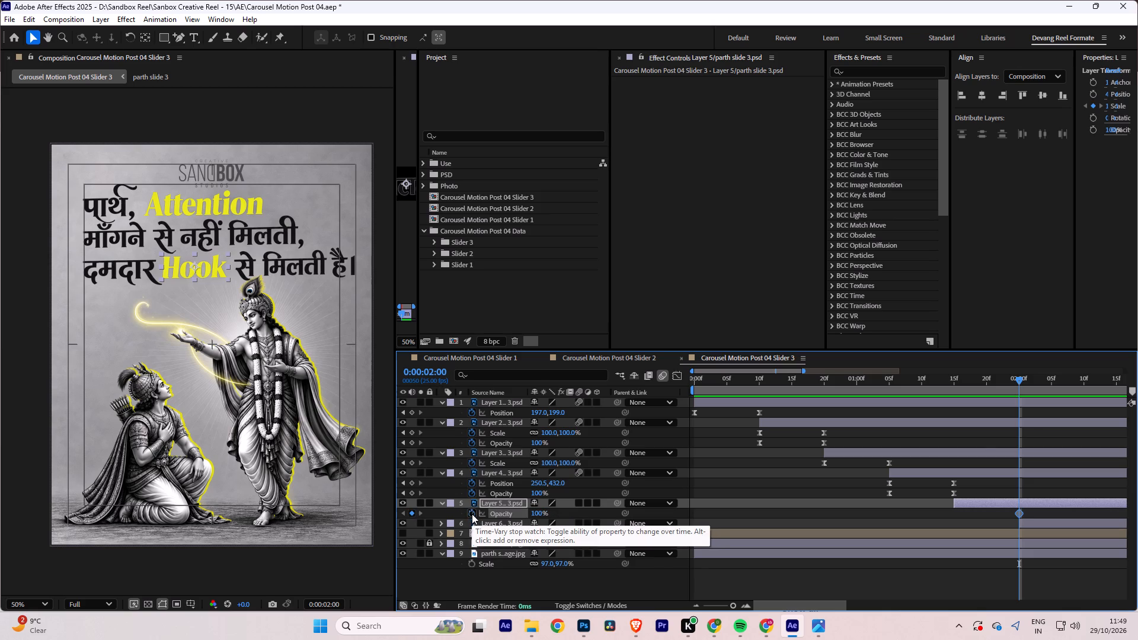
pyautogui.press('u')
# At 0:00:01:15, key text layer 5 with Scale at 120% and Opacity at 0%.
pyautogui.moveTo(1018, 379); pyautogui.dragTo(954, 392)
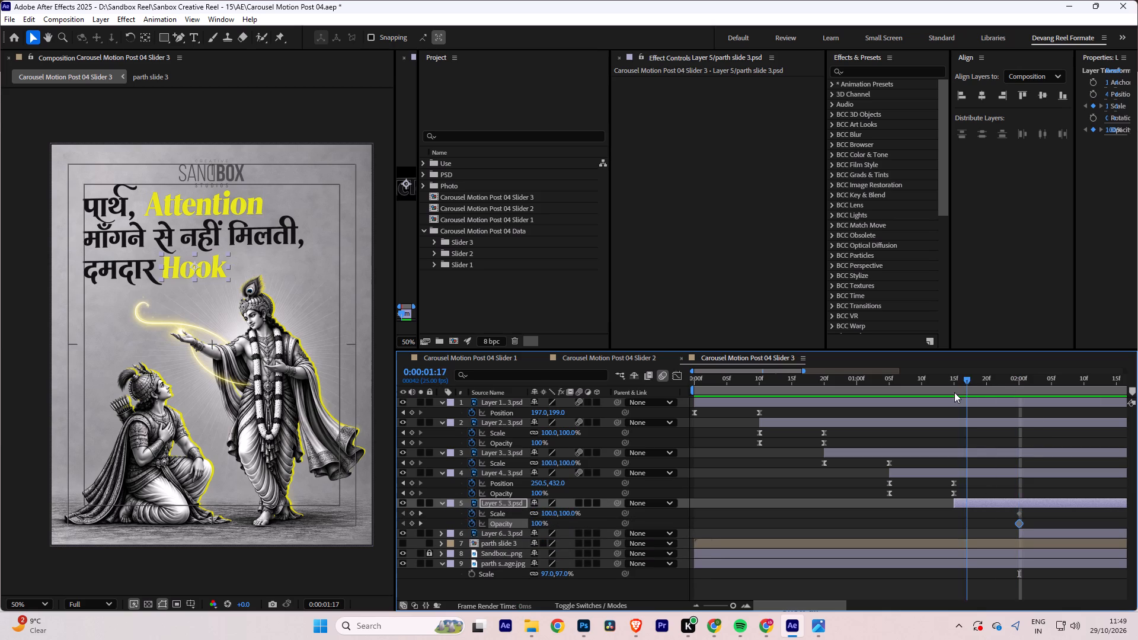
pyautogui.moveTo(954, 392); pyautogui.dragTo(952, 393)
pyautogui.click(543, 514)
pyautogui.write('120')
pyautogui.press('Return')
pyautogui.click(535, 526)
pyautogui.press('0')
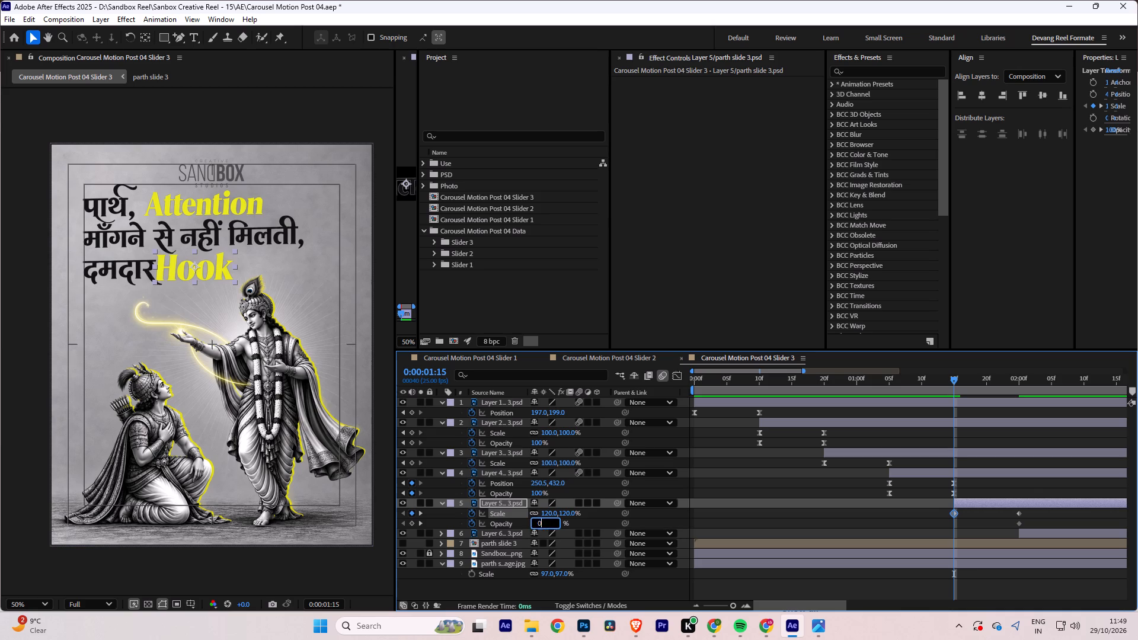
pyautogui.press('Return')
# Apply Easy Ease to layer 5's Scale and Opacity keyframes with the end speed handle stretched toward the start, and save the project.
pyautogui.moveTo(932, 507); pyautogui.dragTo(1070, 529)
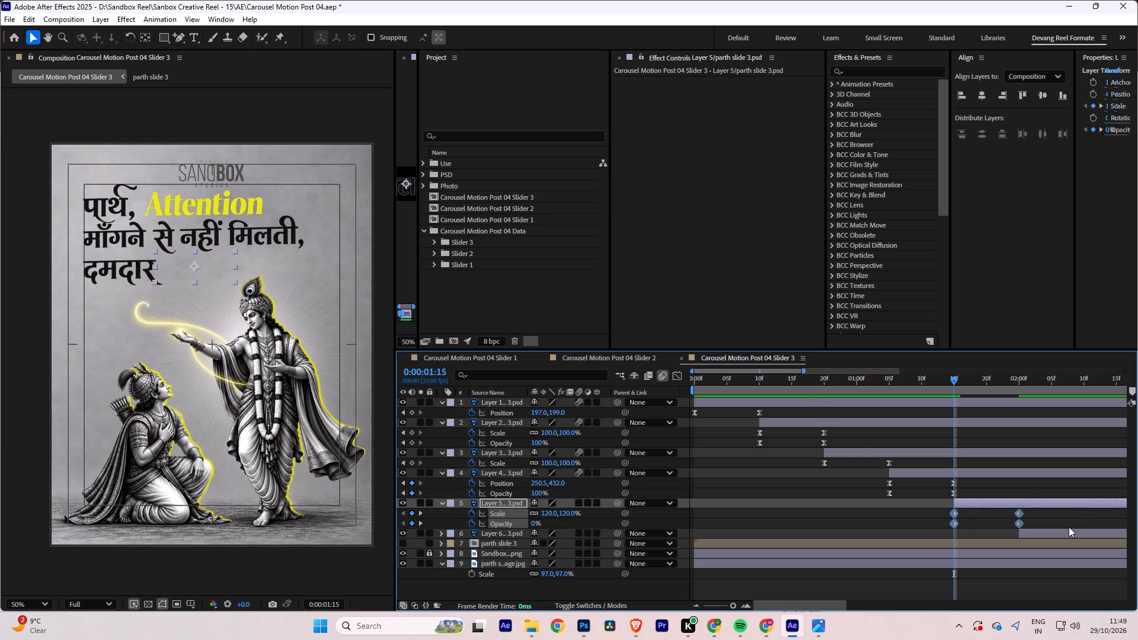
pyautogui.press('F9')
pyautogui.click(679, 379)
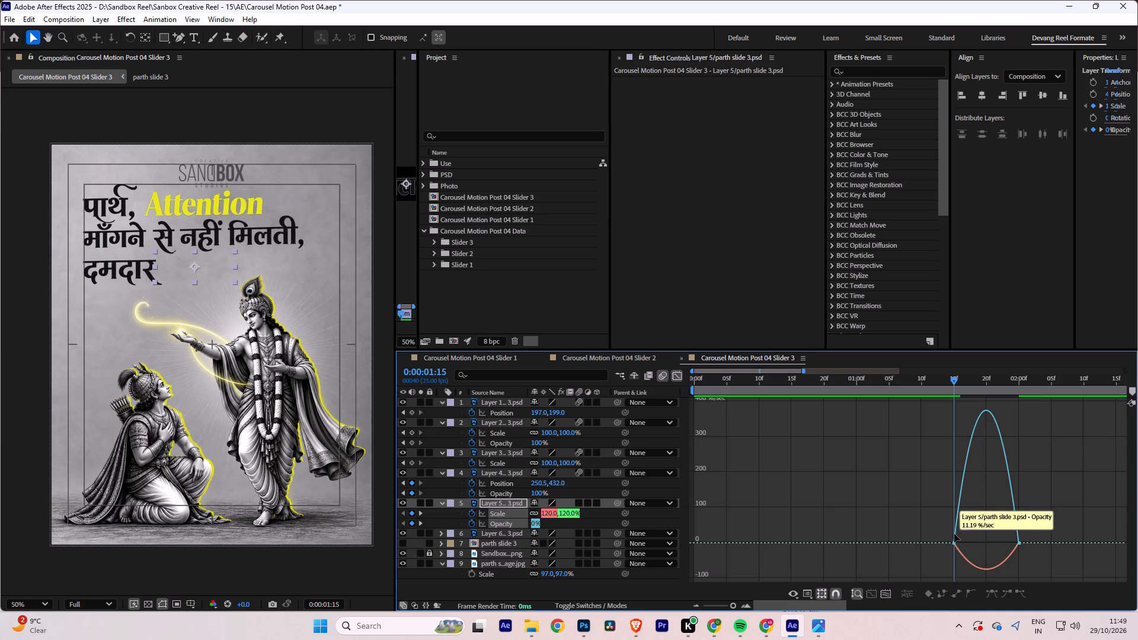
pyautogui.moveTo(1038, 528); pyautogui.dragTo(1006, 548)
pyautogui.moveTo(1005, 542); pyautogui.dragTo(961, 547)
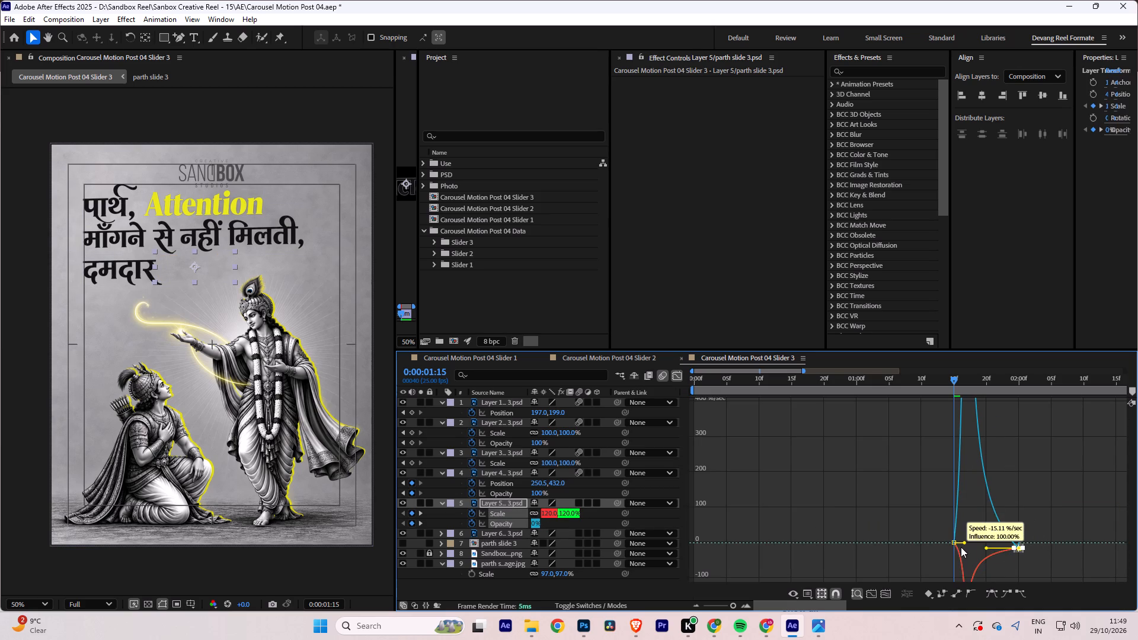
pyautogui.moveTo(961, 547); pyautogui.dragTo(955, 543)
pyautogui.hotkey('ctrl', 's')
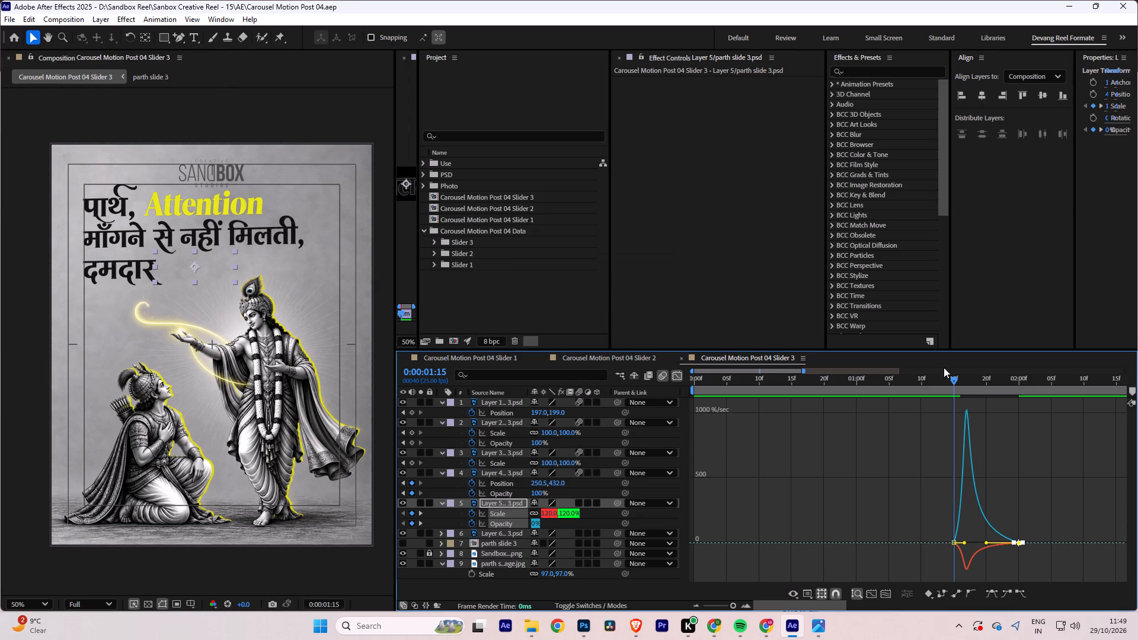
pyautogui.click(680, 372)
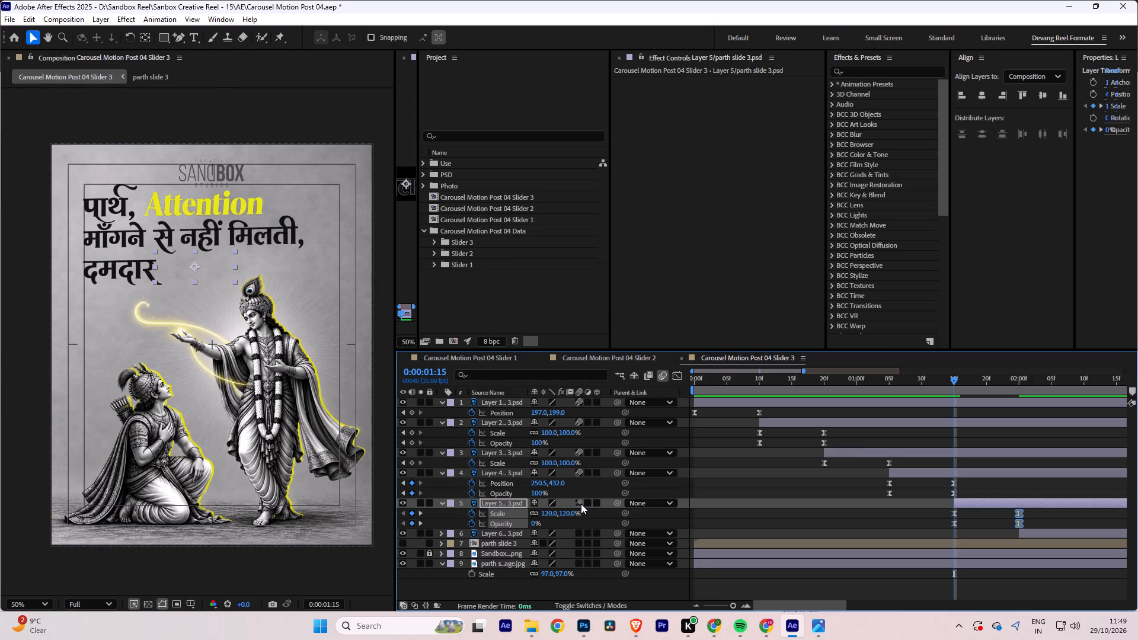
# Enable motion blur on text layer 5 and preview the animation from the start.
pyautogui.click(581, 504)
pyautogui.click(776, 525)
pyautogui.moveTo(957, 377); pyautogui.dragTo(597, 378)
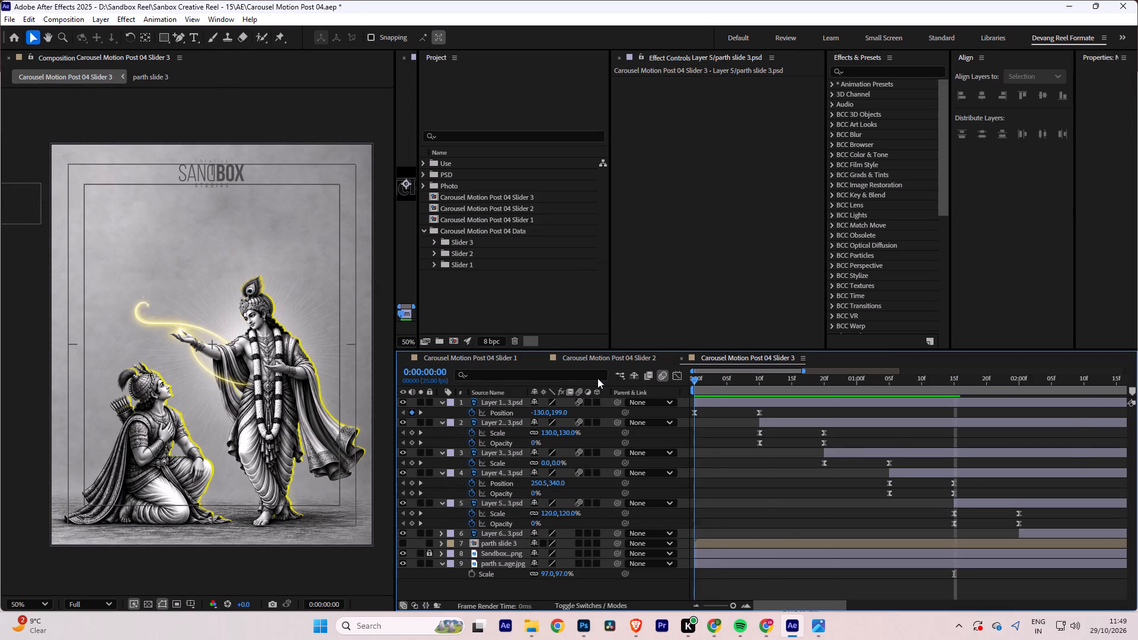
pyautogui.press('space')
pyautogui.keyDown('alt'); pyautogui.scroll(-4, 706, 444); pyautogui.keyUp('alt')
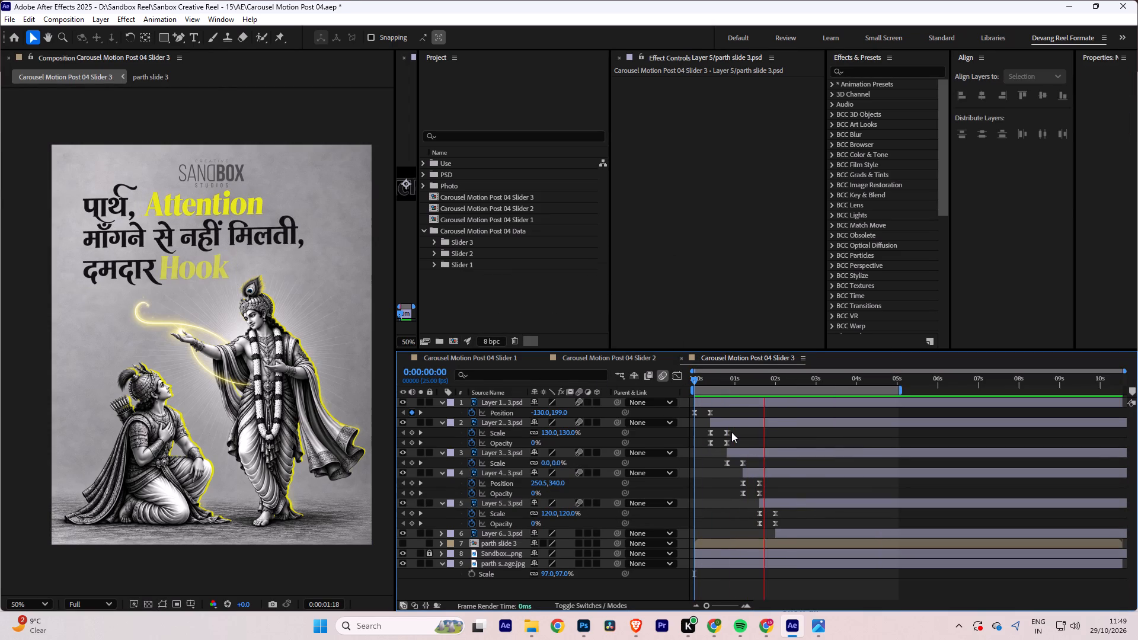
pyautogui.press('space')
# Add a Position keyframe to text layer 6 at 0:00:02:10, keeping its current place.
pyautogui.moveTo(797, 376); pyautogui.dragTo(778, 379)
pyautogui.keyDown('alt'); pyautogui.scroll(4, 775, 439); pyautogui.keyUp('alt')
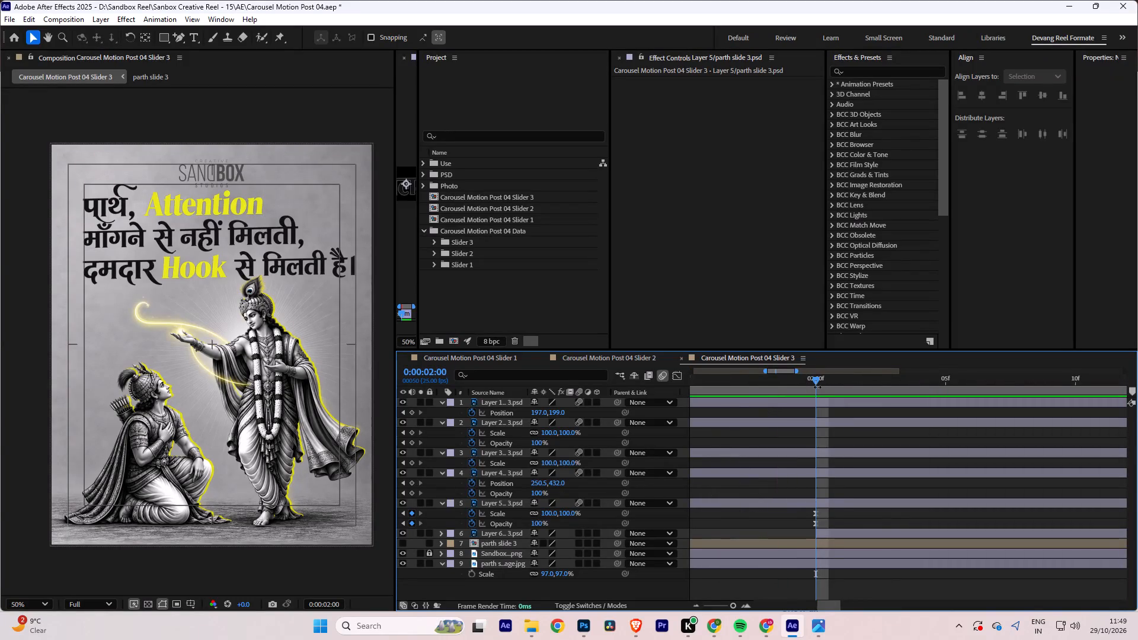
pyautogui.keyDown('alt'); pyautogui.scroll(-1, 817, 387); pyautogui.keyUp('alt')
pyautogui.moveTo(814, 377); pyautogui.dragTo(947, 377)
pyautogui.click(928, 532)
pyautogui.press('p')
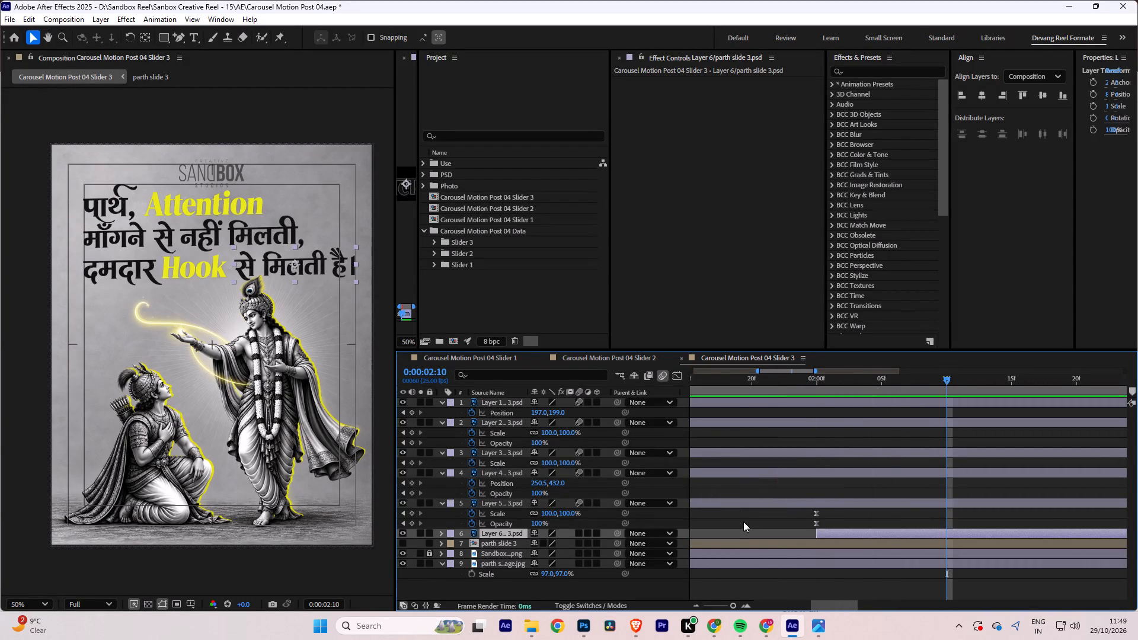
pyautogui.click(475, 543)
# At 0:00:02:00, key text layer 6 off the canvas to the right with Position X at about 1308.5.
pyautogui.moveTo(950, 377); pyautogui.dragTo(826, 391)
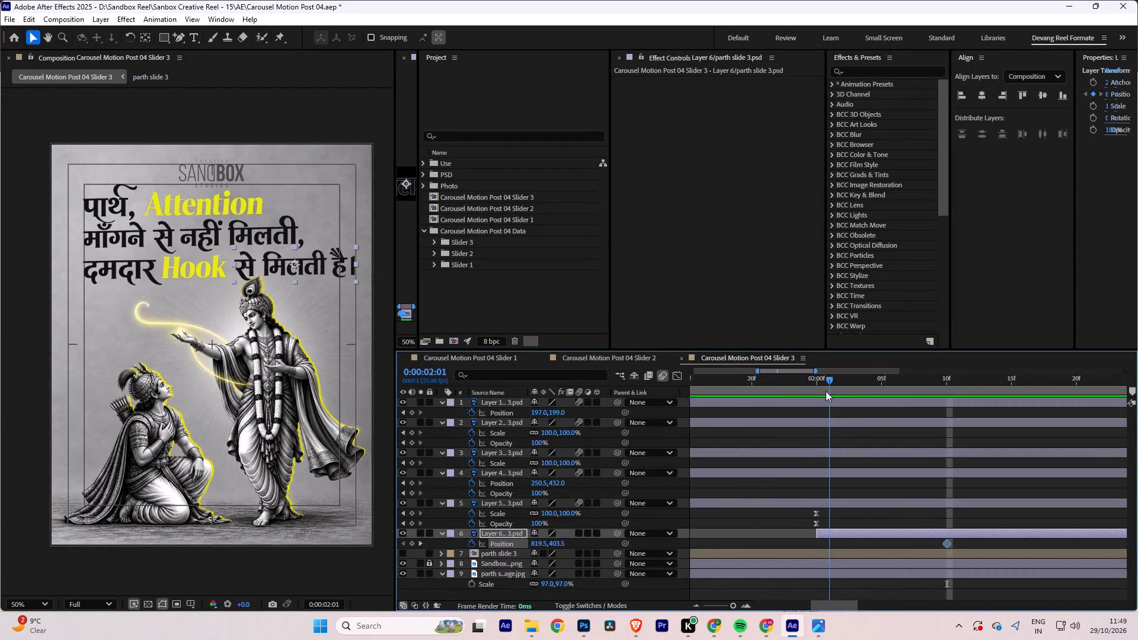
pyautogui.moveTo(826, 391); pyautogui.dragTo(820, 393)
pyautogui.moveTo(537, 543); pyautogui.dragTo(864, 540)
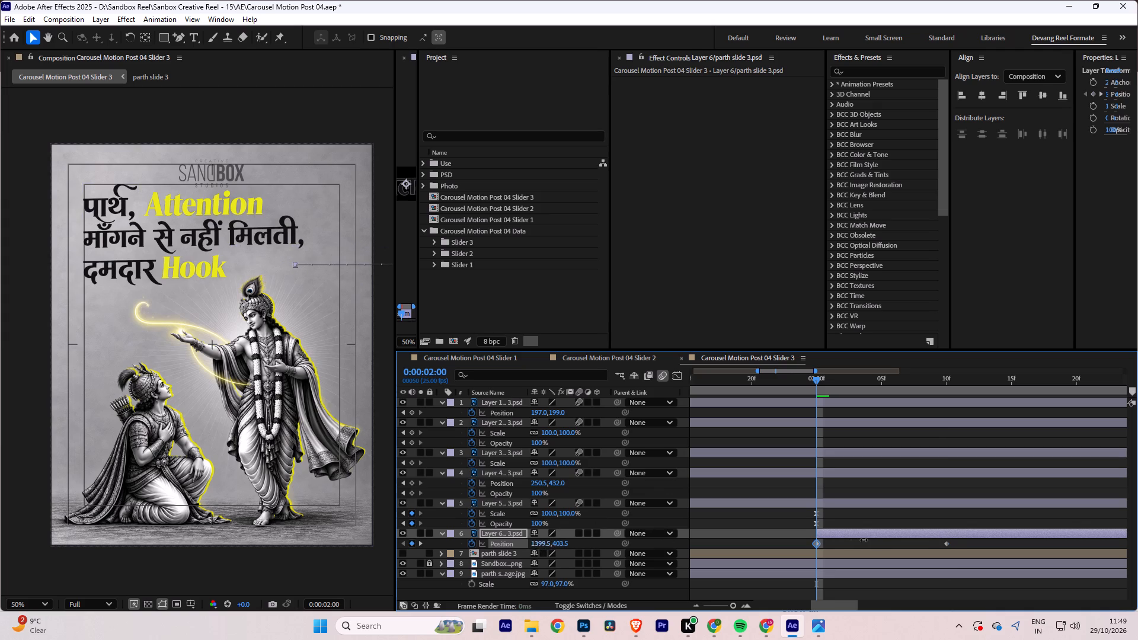
pyautogui.moveTo(864, 540); pyautogui.dragTo(823, 539)
# Apply Easy Ease to layer 6's Position keyframes with the end speed handle stretched toward the start, and save the project.
pyautogui.moveTo(792, 542); pyautogui.dragTo(973, 540)
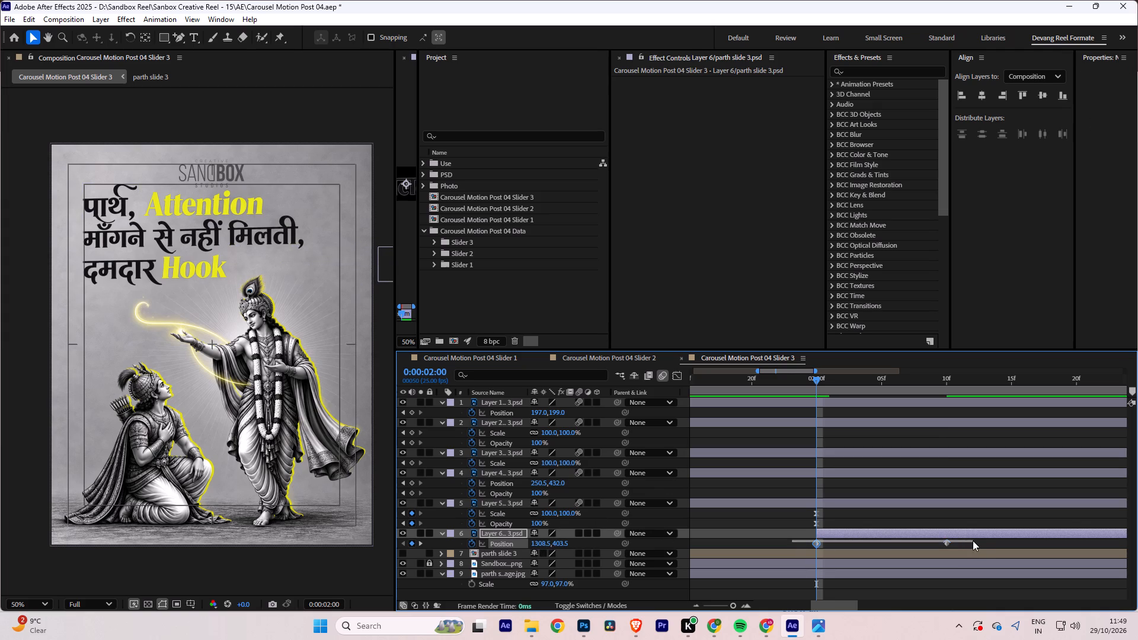
pyautogui.moveTo(973, 540); pyautogui.dragTo(973, 547)
pyautogui.press('F9')
pyautogui.click(682, 372)
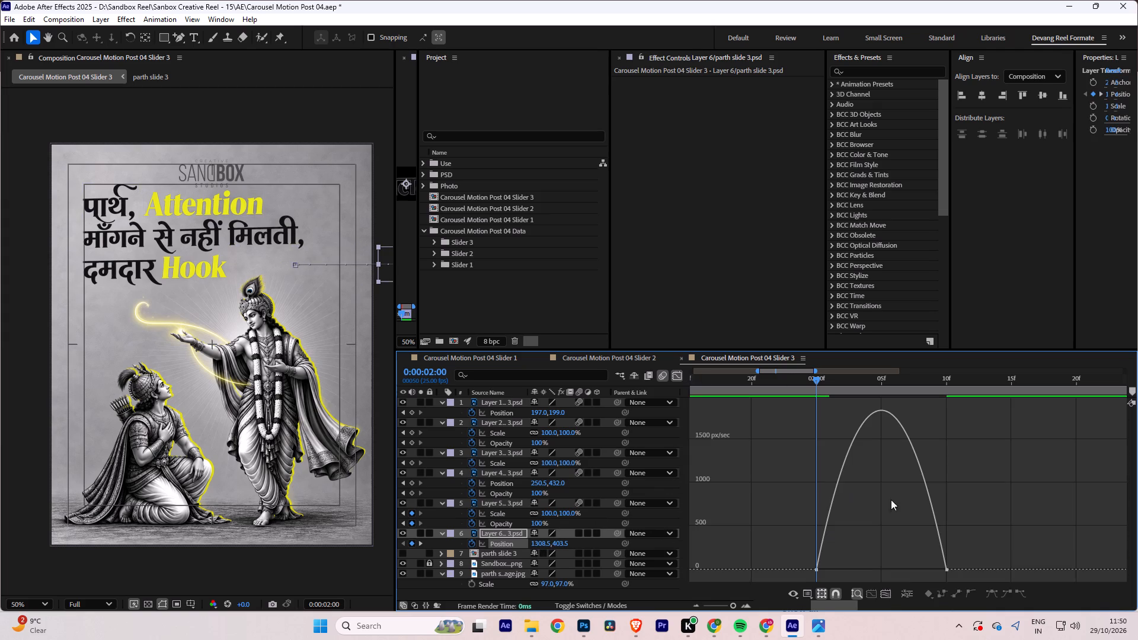
pyautogui.moveTo(1018, 533); pyautogui.dragTo(905, 582)
pyautogui.moveTo(922, 568); pyautogui.dragTo(840, 577)
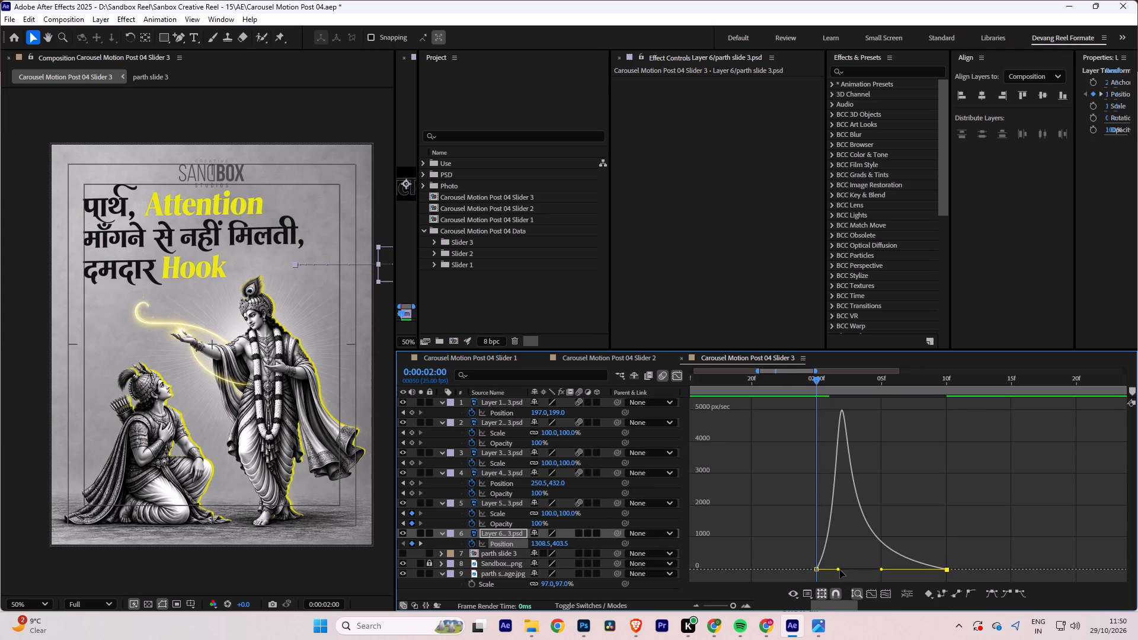
pyautogui.hotkey('ctrl', 's')
pyautogui.click(676, 375)
# Enable motion blur on text layer 6 and preview the whole animation from the start.
pyautogui.click(578, 530)
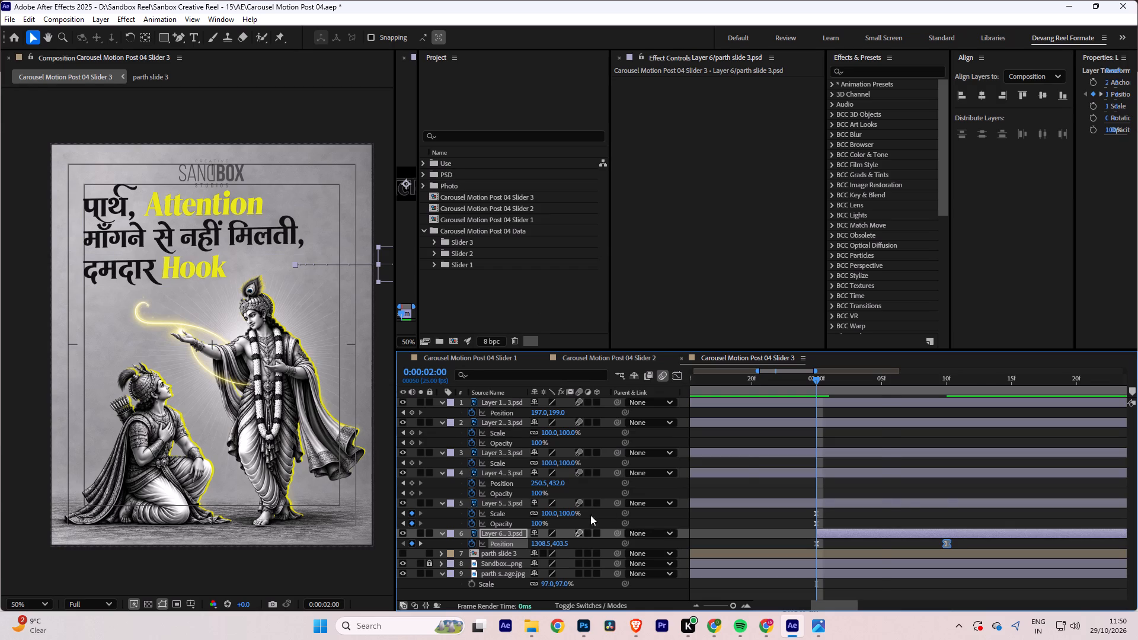
pyautogui.scroll(-5, 936, 497)
pyautogui.moveTo(864, 382); pyautogui.dragTo(455, 399)
pyautogui.press('space')
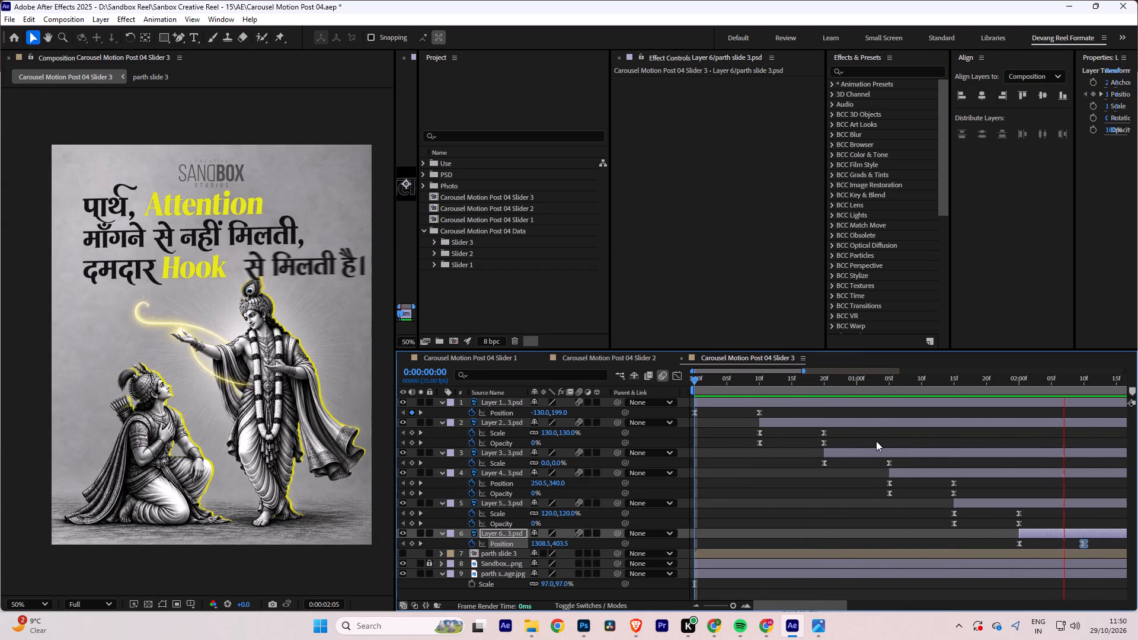
pyautogui.press('space')
# Add a null object to the composition and place it above all the text layers in the layer stack.
pyautogui.keyDown('alt'); pyautogui.scroll(-4, 884, 466); pyautogui.keyUp('alt')
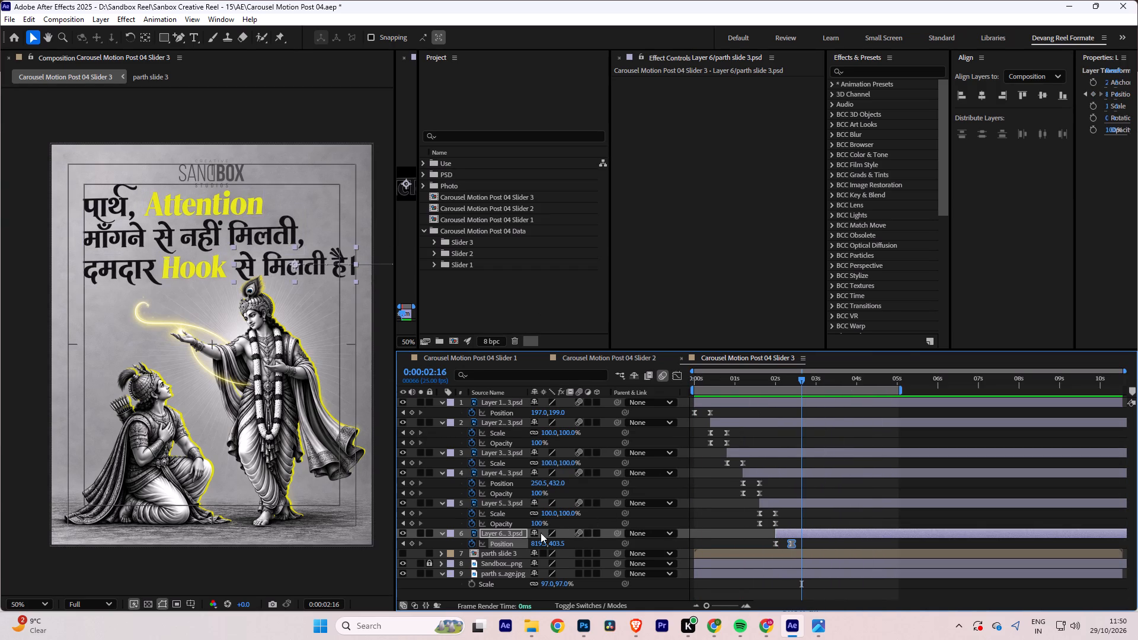
pyautogui.click(439, 573)
pyautogui.rightClick(478, 589)
pyautogui.click(537, 437)
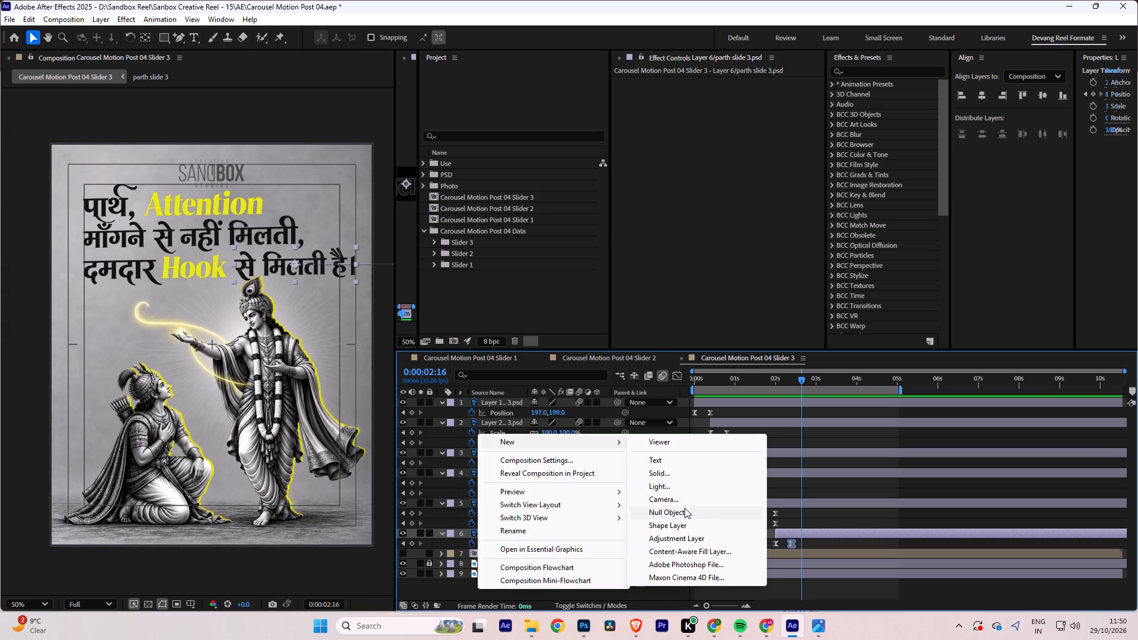
pyautogui.click(680, 512)
pyautogui.moveTo(507, 535); pyautogui.dragTo(507, 399)
# Parent all six text layers to the new null object.
pyautogui.click(503, 412)
pyautogui.keyDown('shift'); pyautogui.click(502, 545); pyautogui.keyUp('shift')
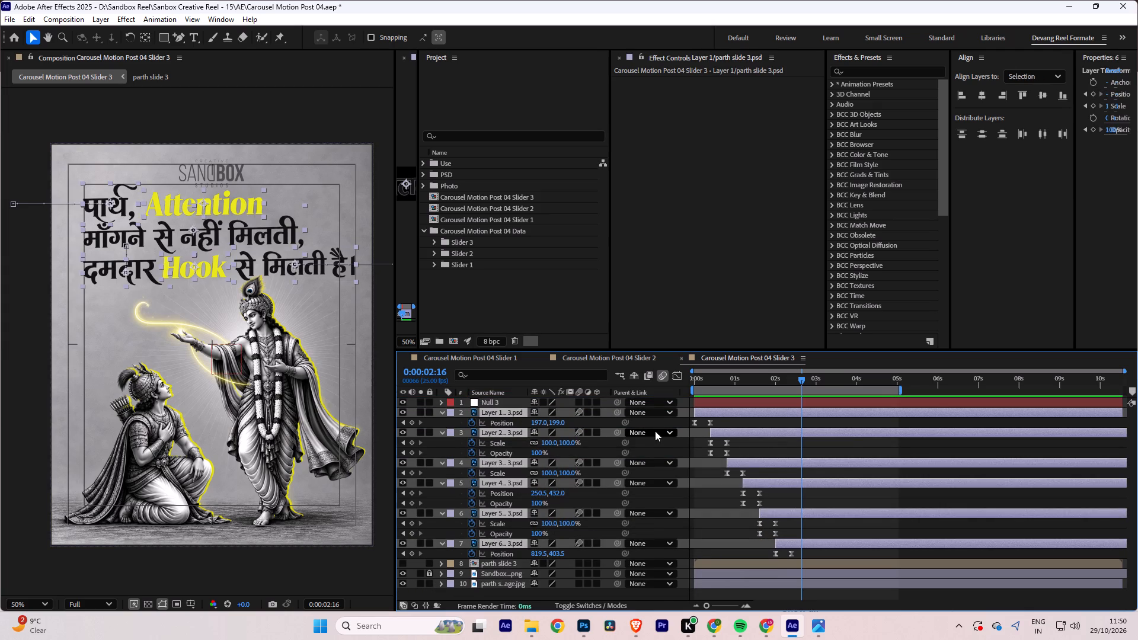
pyautogui.moveTo(617, 411); pyautogui.dragTo(516, 401)
# Set the scale of the parent null to 90% so all six text layers shrink together.
pyautogui.press('s')
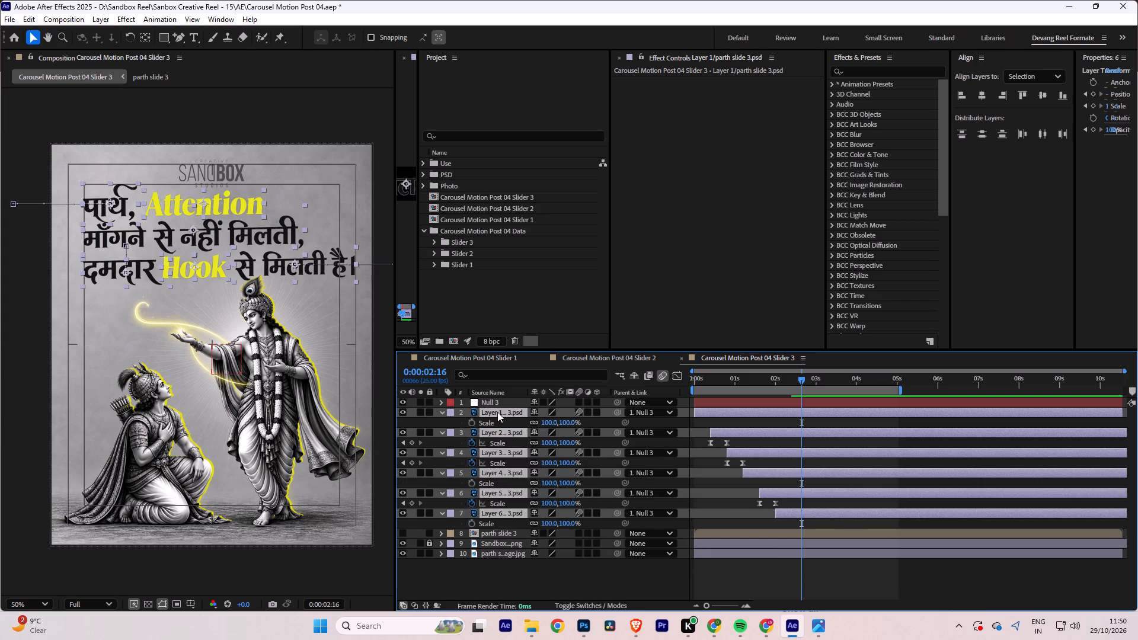
pyautogui.click(503, 404)
pyautogui.press('s')
pyautogui.click(549, 414)
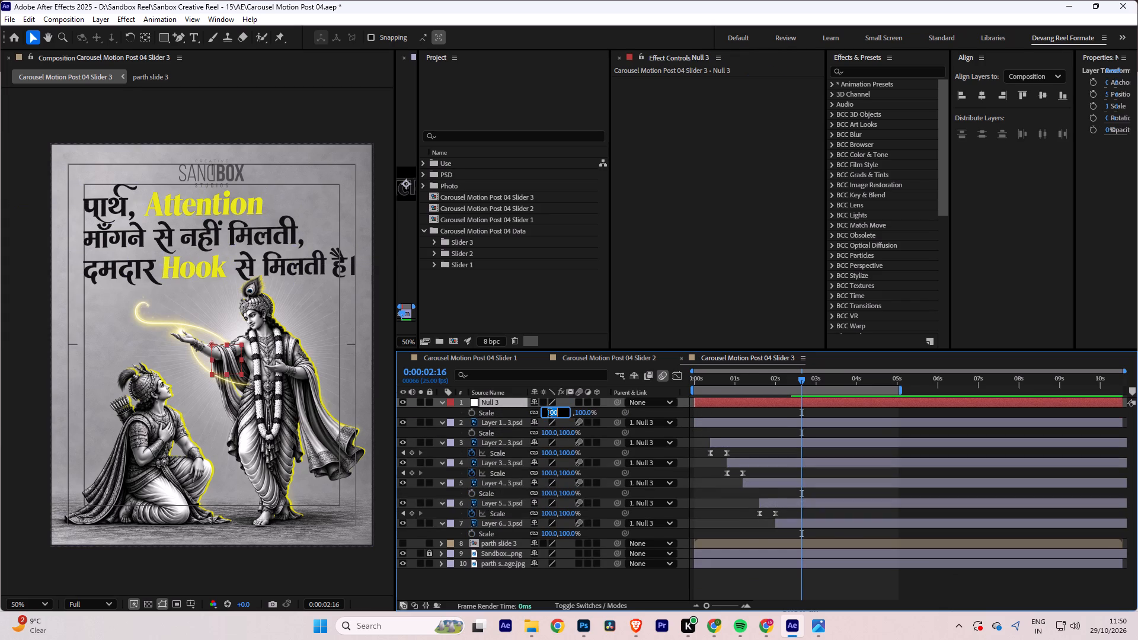
pyautogui.write('90')
pyautogui.press('Return')
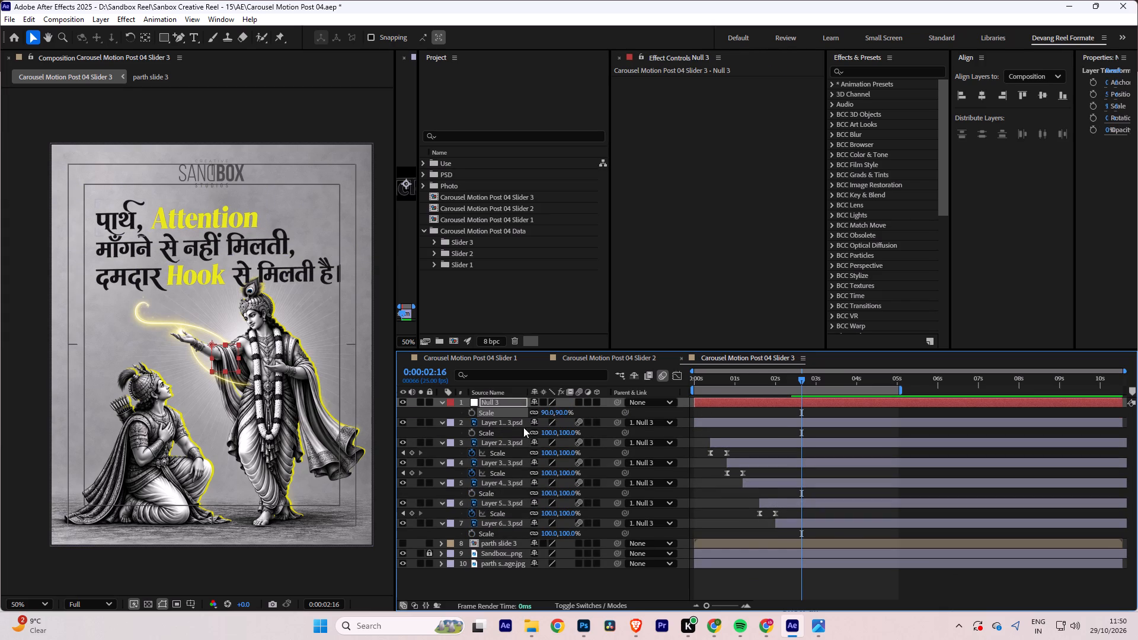
# Move the parent null up to a Y position of 632.
pyautogui.press('p')
pyautogui.moveTo(560, 411); pyautogui.dragTo(530, 418)
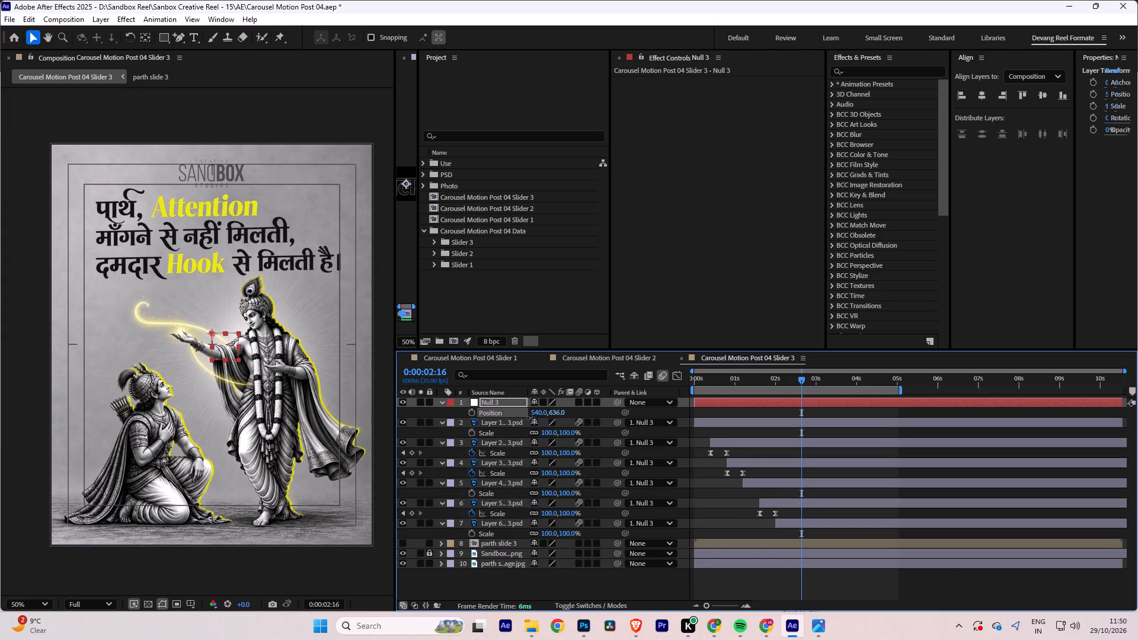
pyautogui.moveTo(530, 418); pyautogui.dragTo(528, 418)
# Preview the text animation from the start of the composition and save the project.
pyautogui.moveTo(806, 382); pyautogui.dragTo(474, 382)
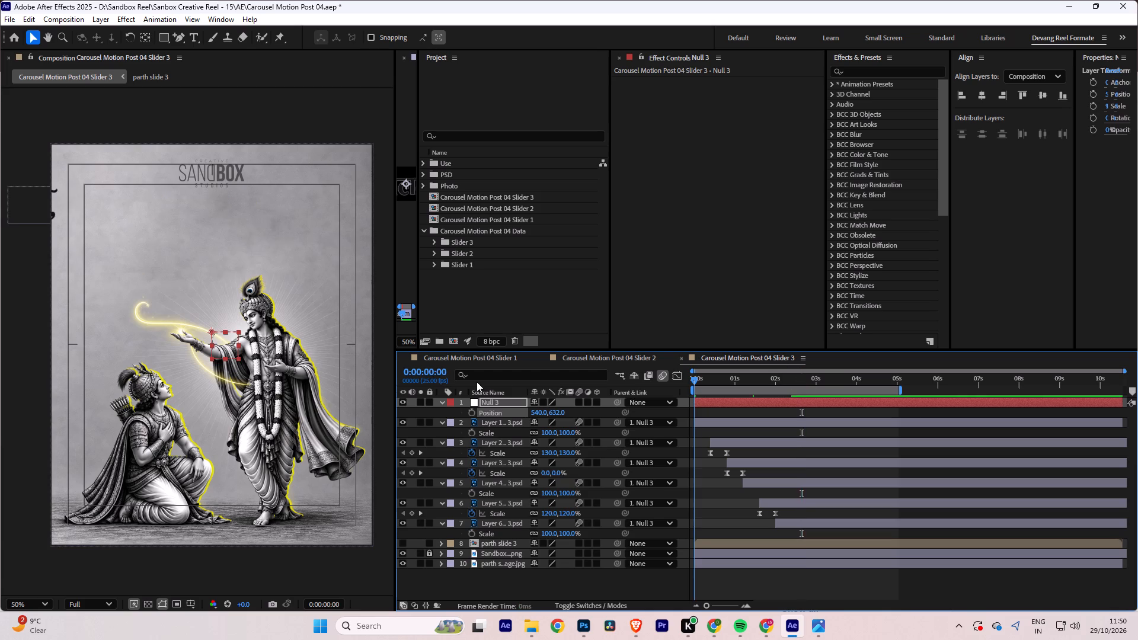
pyautogui.press('space')
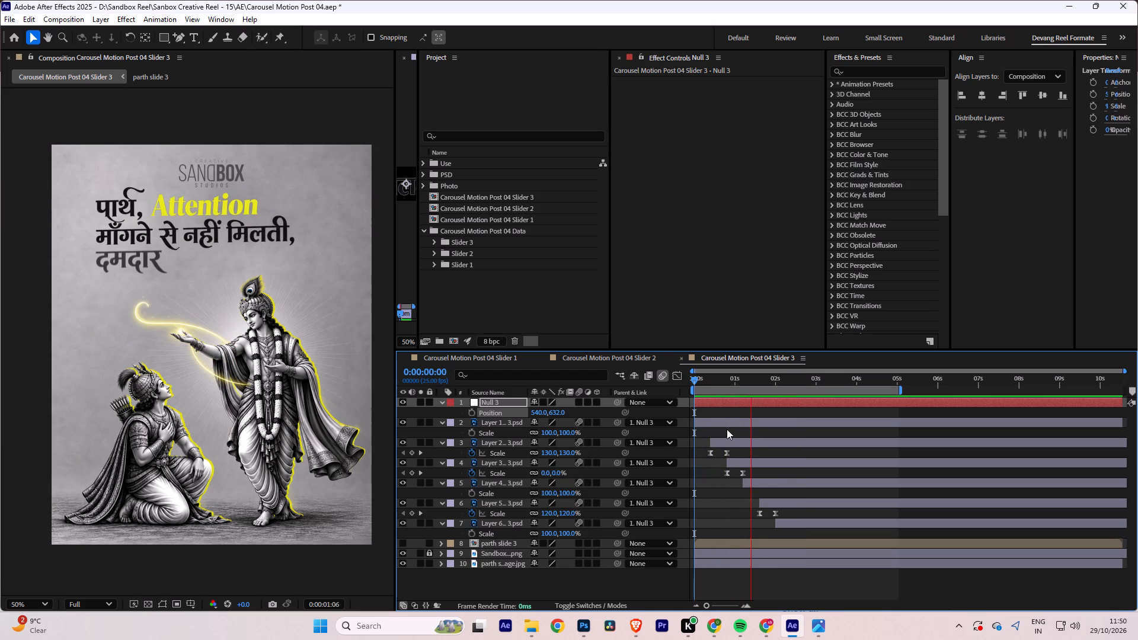
pyautogui.press('space')
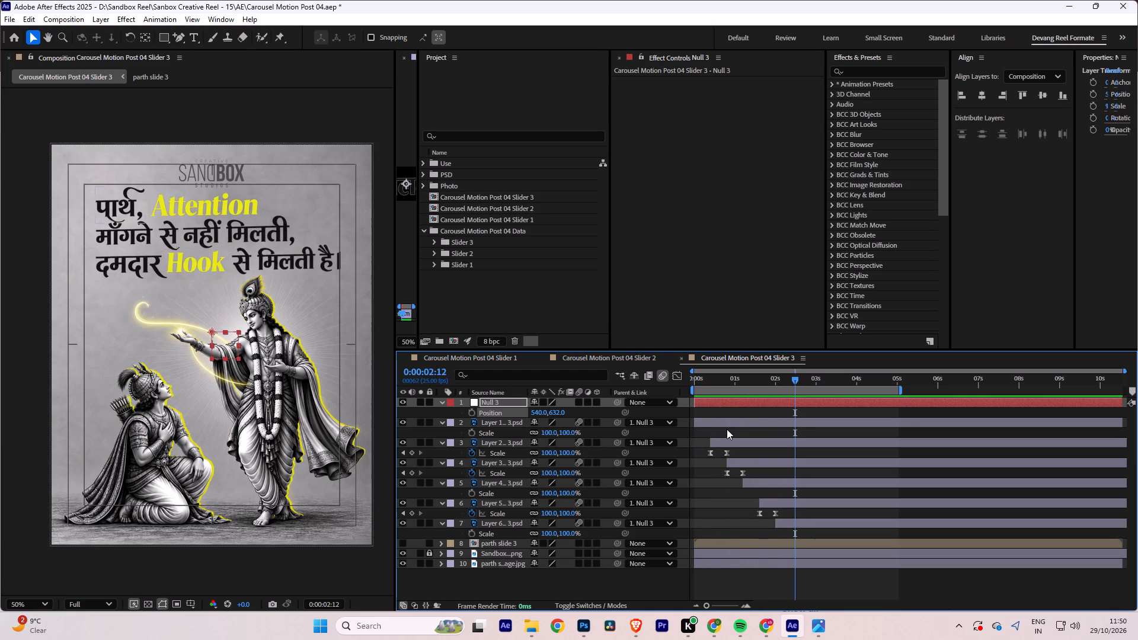
pyautogui.hotkey('ctrl', 's')
# Shift the parent null horizontally to an X position of 518 and save the project.
pyautogui.moveTo(539, 412); pyautogui.dragTo(533, 413)
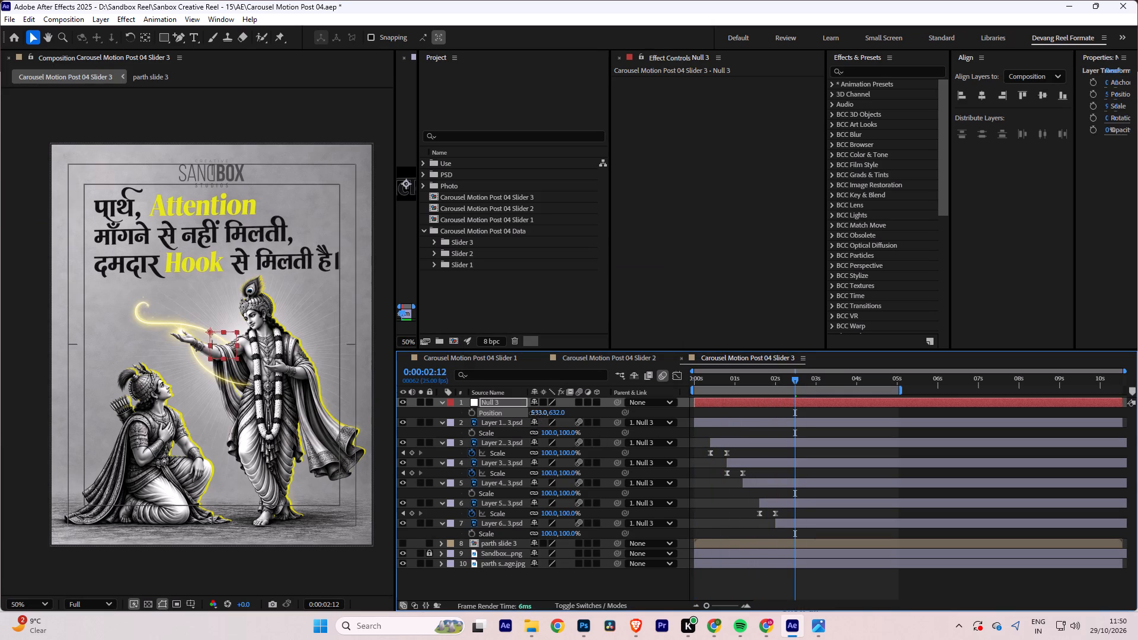
pyautogui.moveTo(533, 413); pyautogui.dragTo(529, 414)
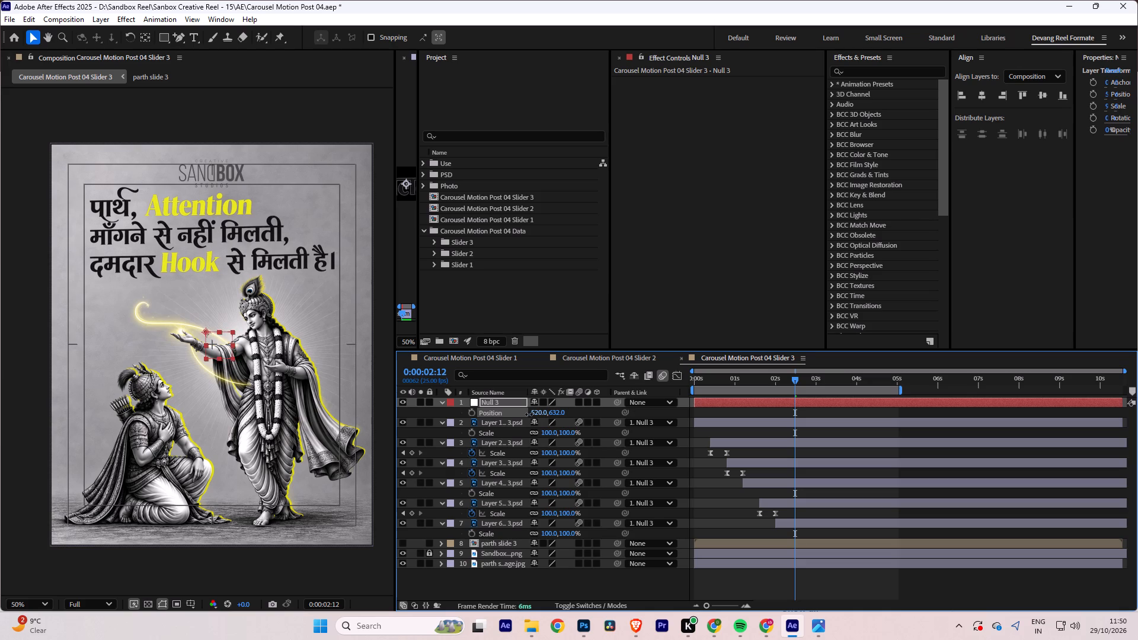
pyautogui.moveTo(529, 414); pyautogui.dragTo(528, 414)
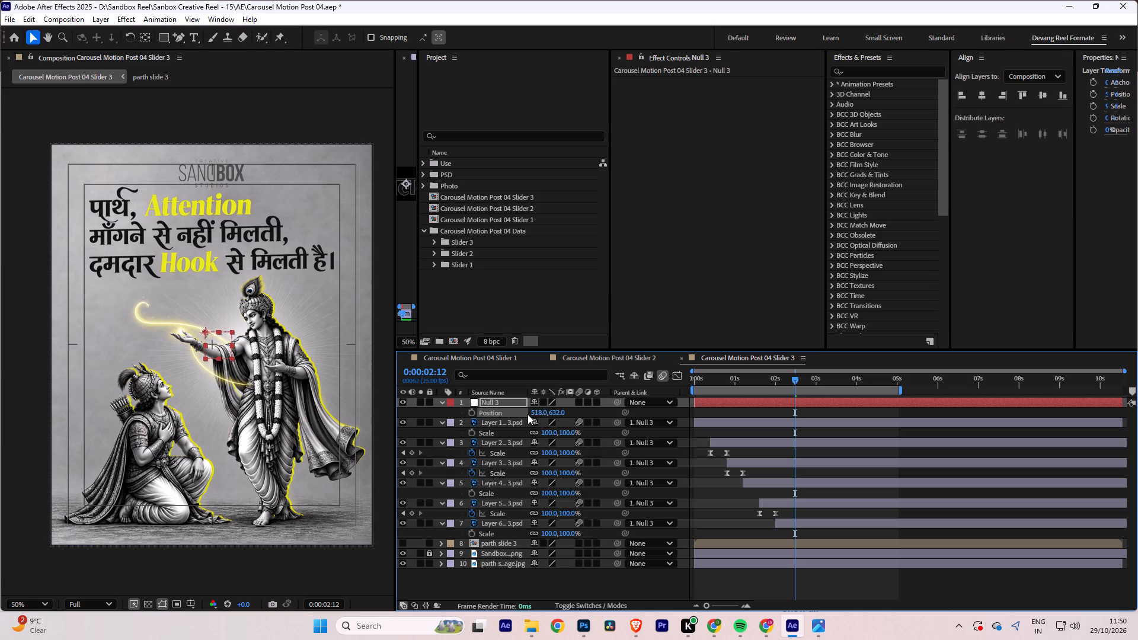
pyautogui.hotkey('ctrl', 's')
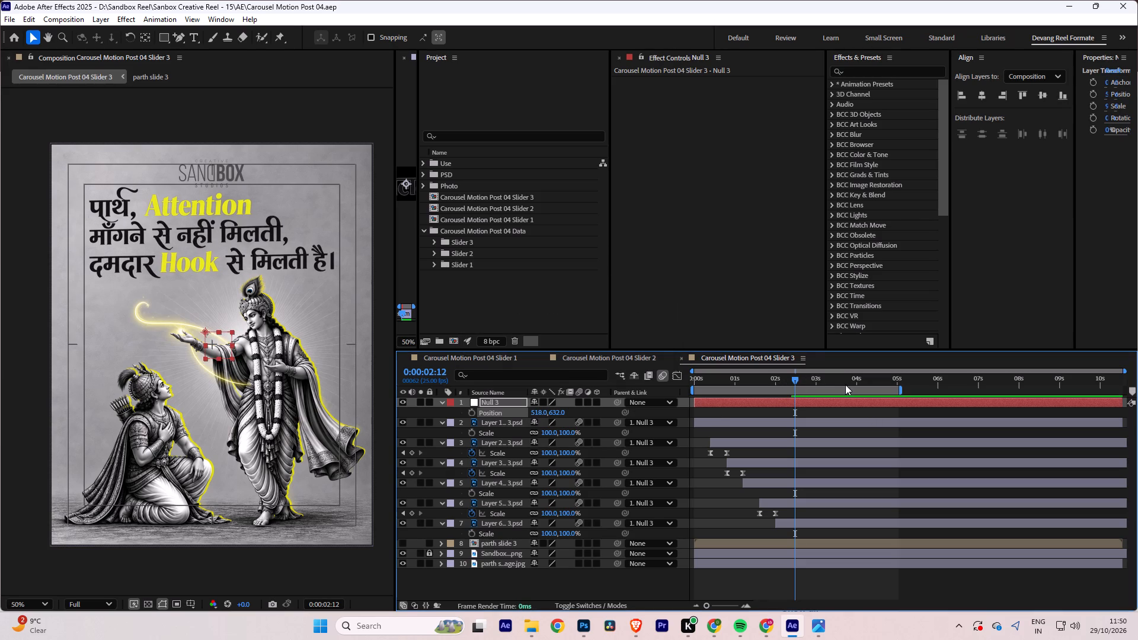
# Return the current time to 0:00:00:00 and save the project.
pyautogui.moveTo(802, 382); pyautogui.dragTo(533, 383)
pyautogui.hotkey('ctrl', 's')
pyautogui.hotkey('ctrl', 's')
pyautogui.hotkey('ctrl', 's')
pyautogui.hotkey('ctrl', 's')
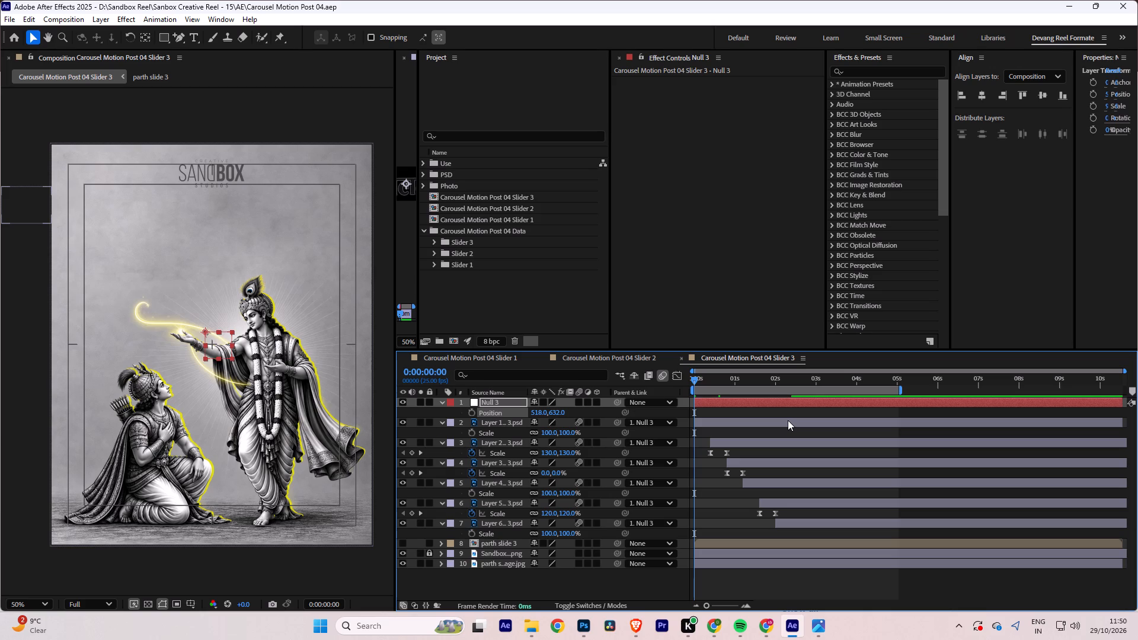
# Close the narrow extra viewer panel between the composition view and the Project panel, and save the project.
pyautogui.moveTo(418, 265); pyautogui.dragTo(610, 265)
pyautogui.rightClick(493, 61)
pyautogui.click(544, 68)
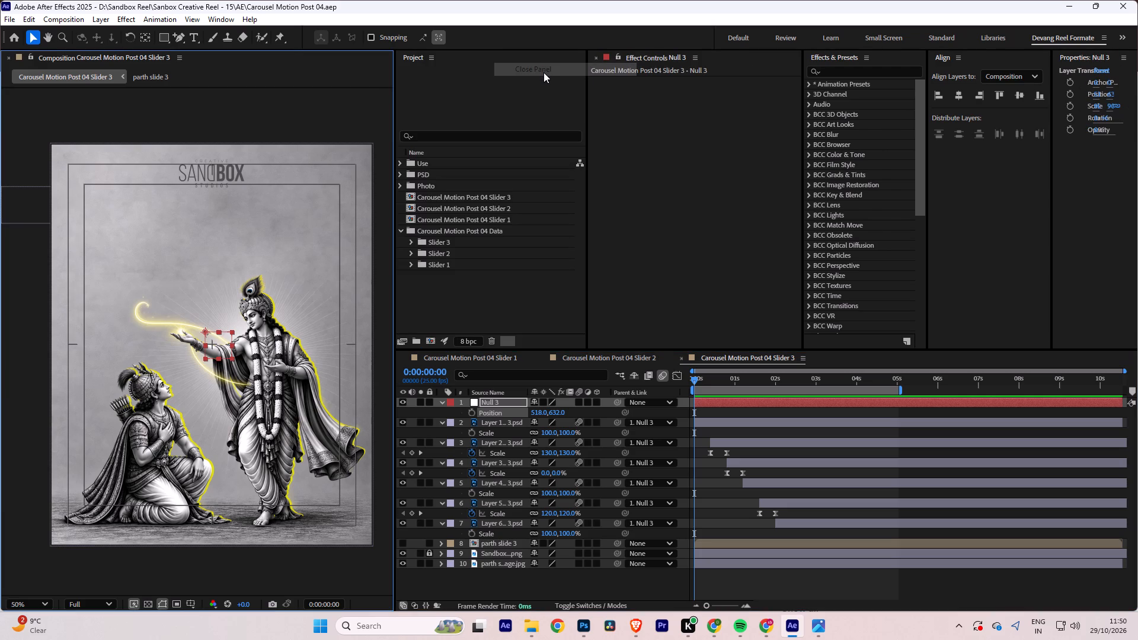
pyautogui.hotkey('ctrl', 's')
pyautogui.hotkey('ctrl', 's')
pyautogui.hotkey('ctrl', 's')
pyautogui.hotkey('ctrl', 's')
pyautogui.click(455, 311)
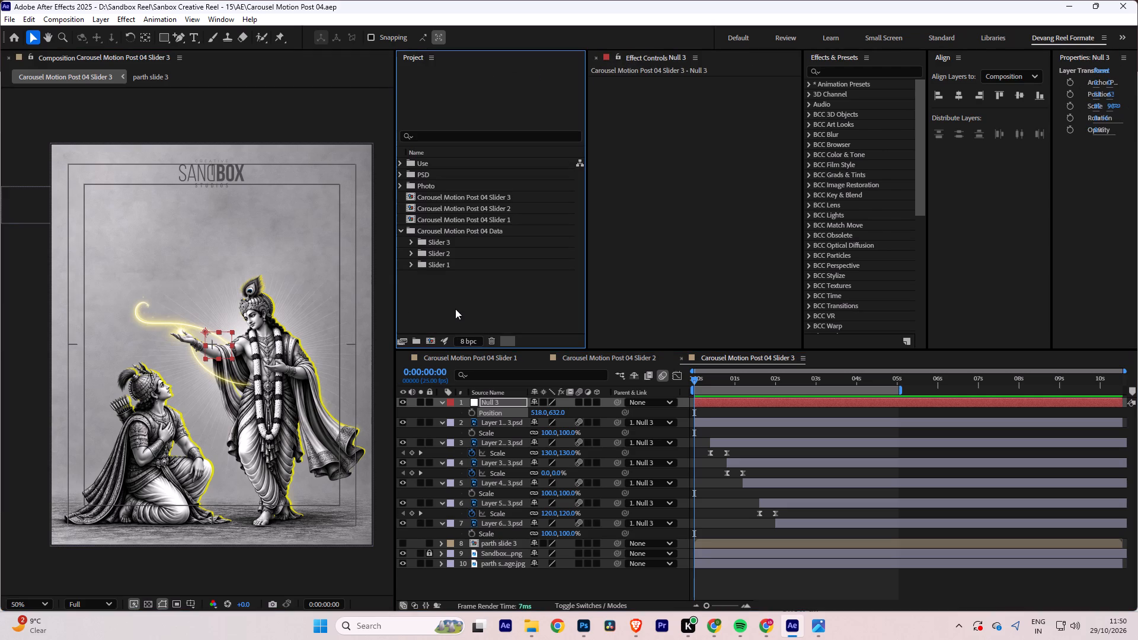
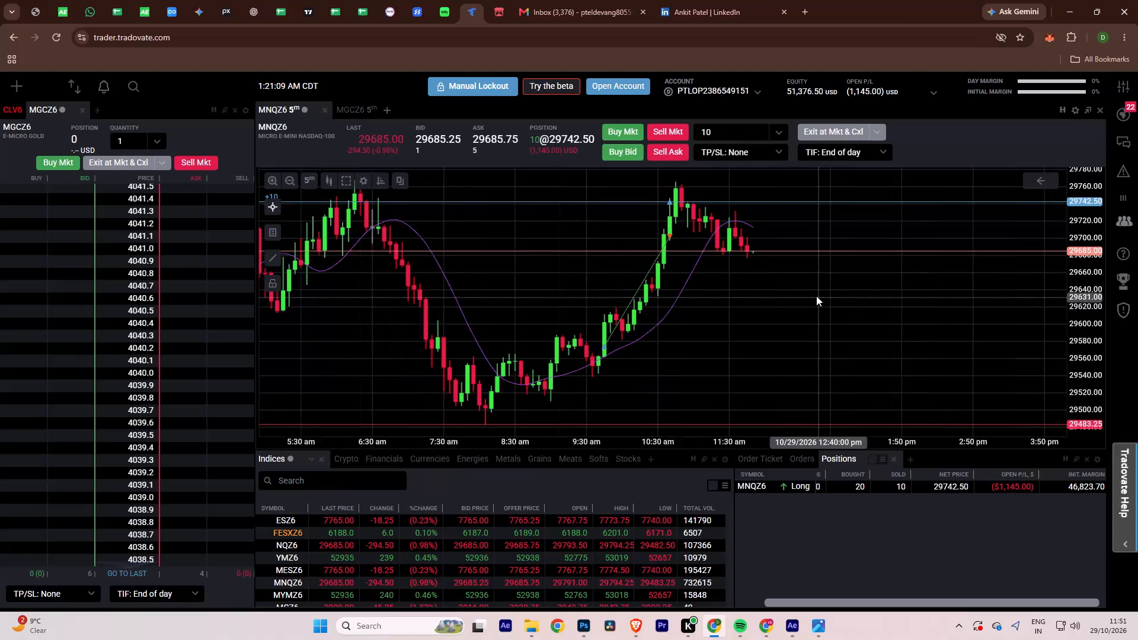
# Switch to Chrome and examine the open MNQZ6 position on Tradovate, the NAS100 5-minute chart on TradingView and the Tradeify head-to-head match.
pyautogui.moveTo(801, 313); pyautogui.dragTo(708, 359)
pyautogui.scroll(4, 668, 237)
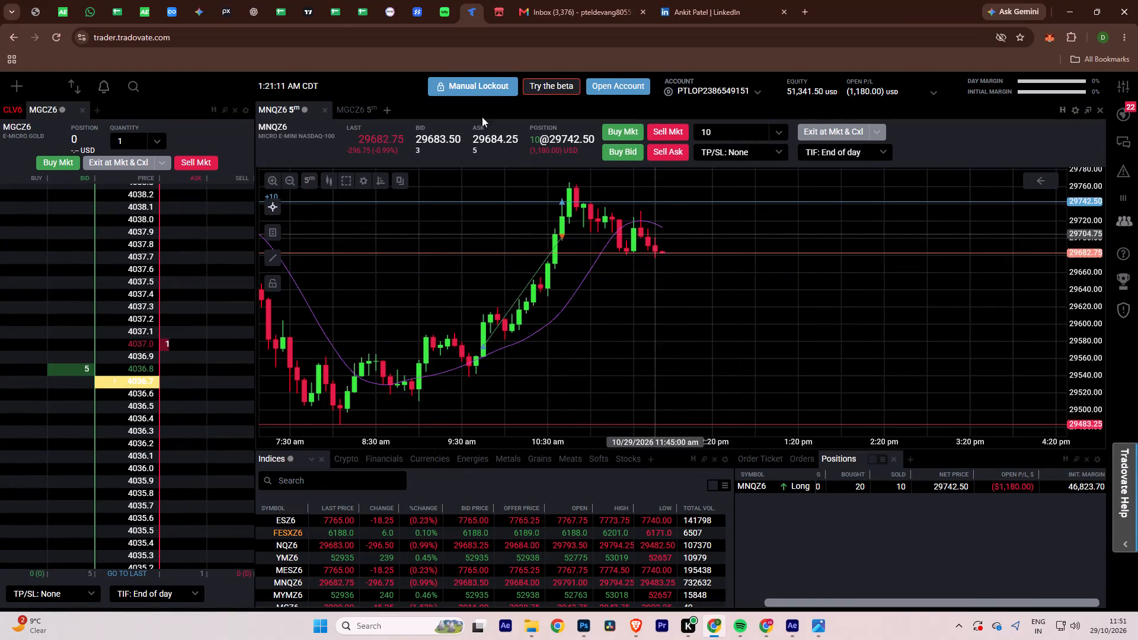
pyautogui.click(303, 3)
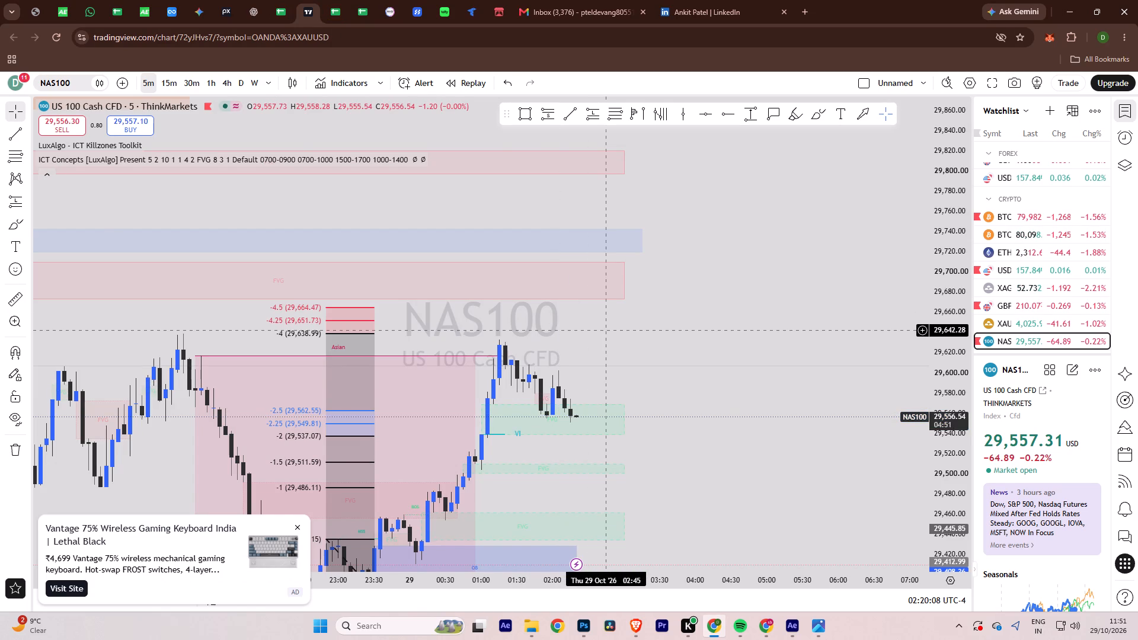
pyautogui.scroll(-5, 629, 331)
pyautogui.moveTo(747, 347); pyautogui.dragTo(665, 274)
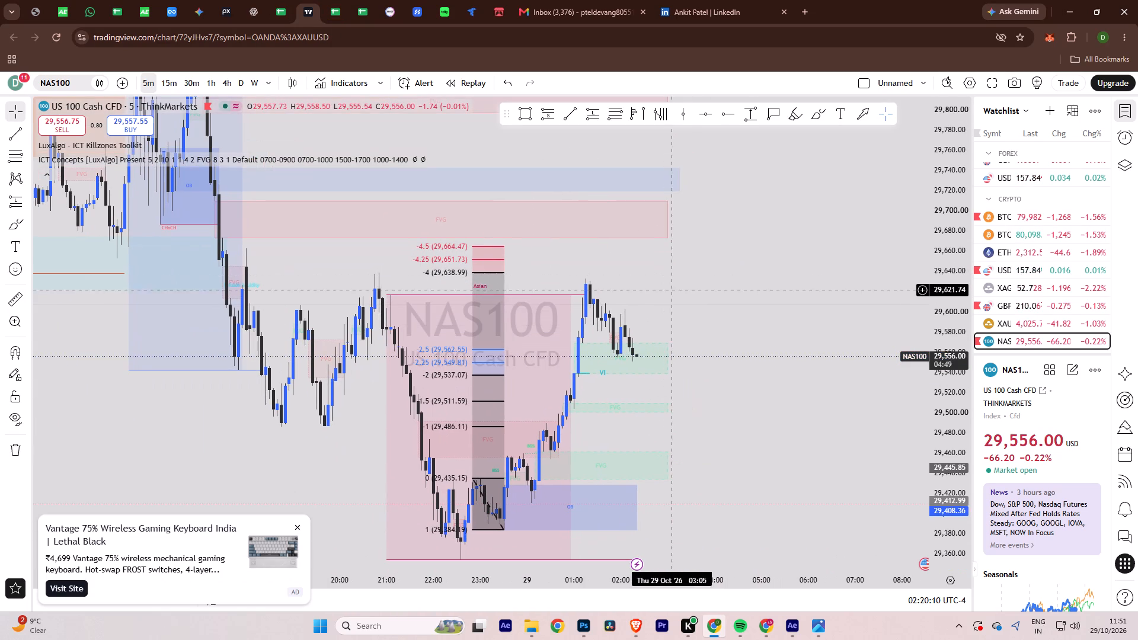
pyautogui.click(458, 8)
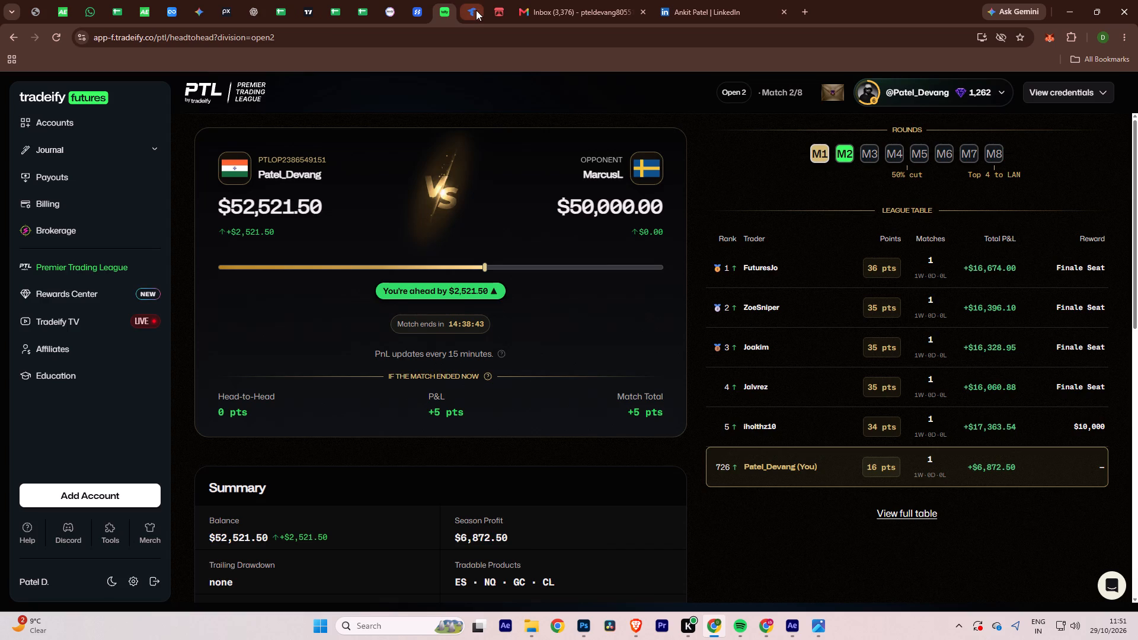
pyautogui.click(476, 10)
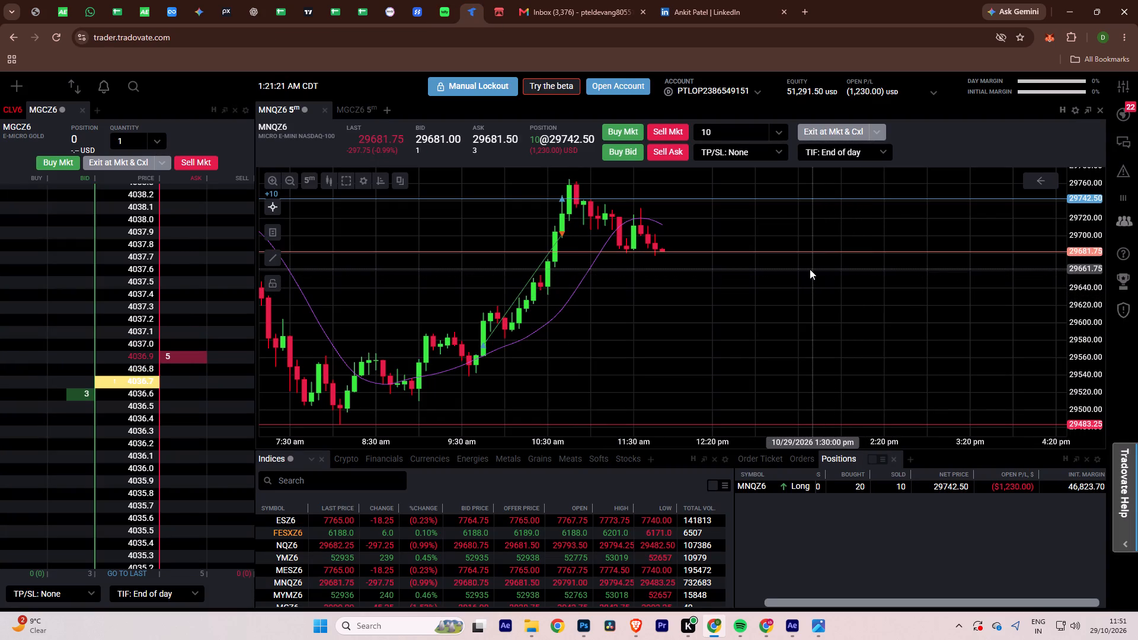
pyautogui.click(436, 13)
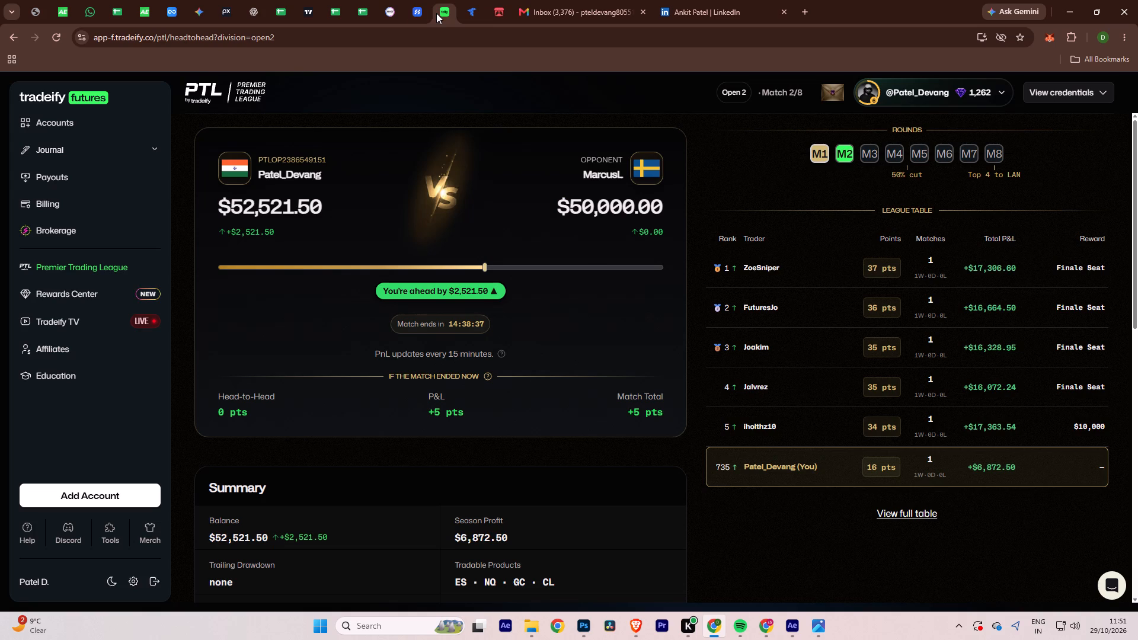
pyautogui.click(469, 6)
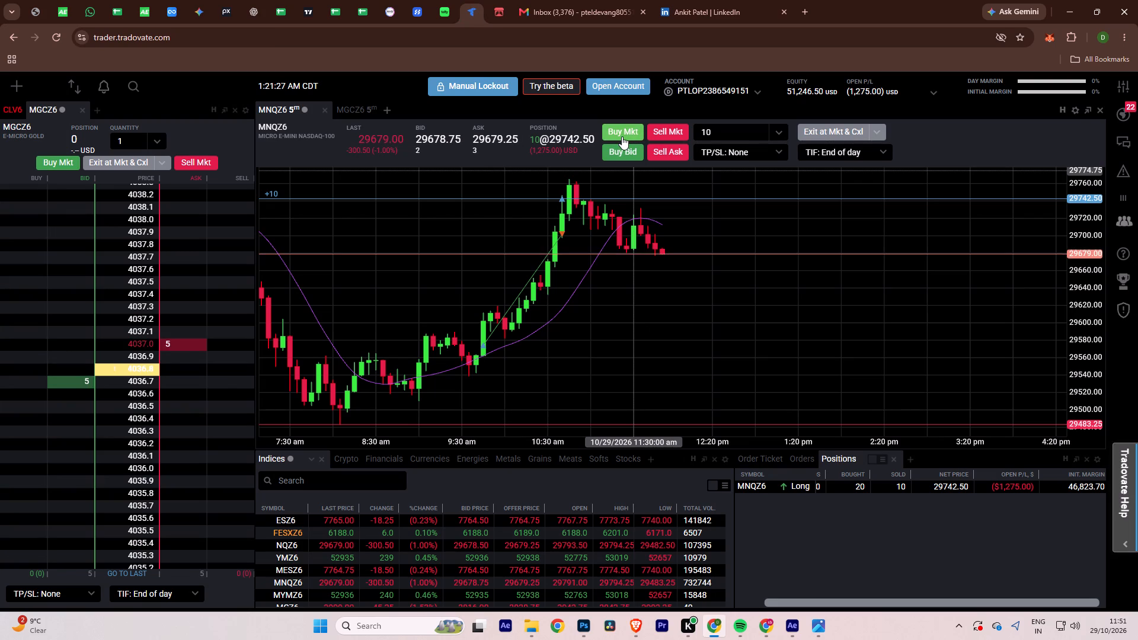
pyautogui.click(303, 14)
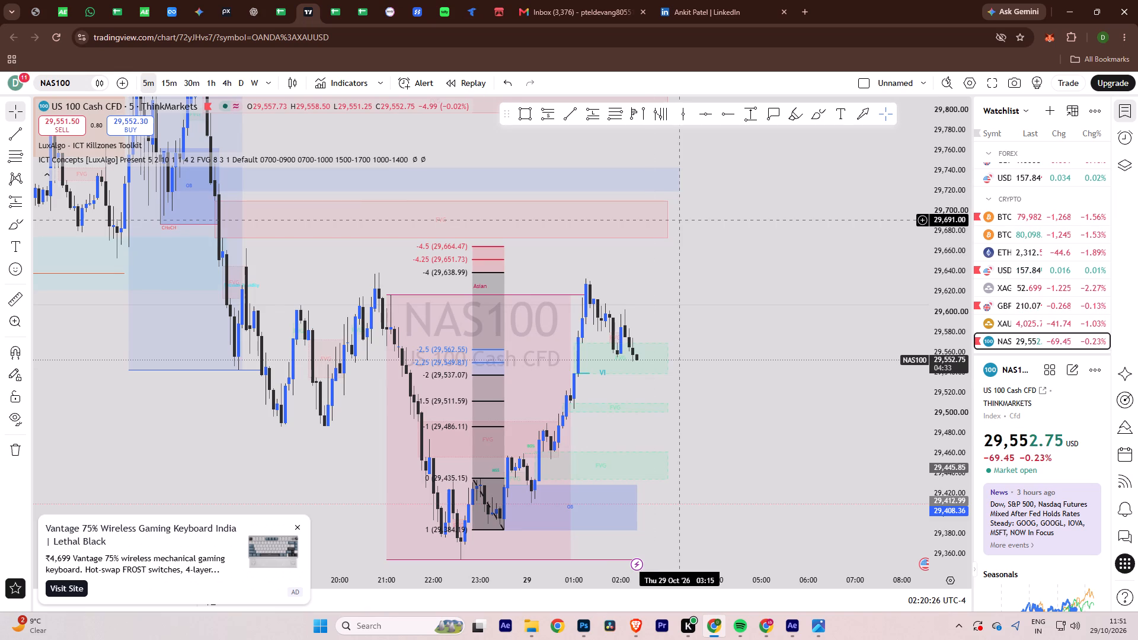
pyautogui.scroll(-7, 677, 221)
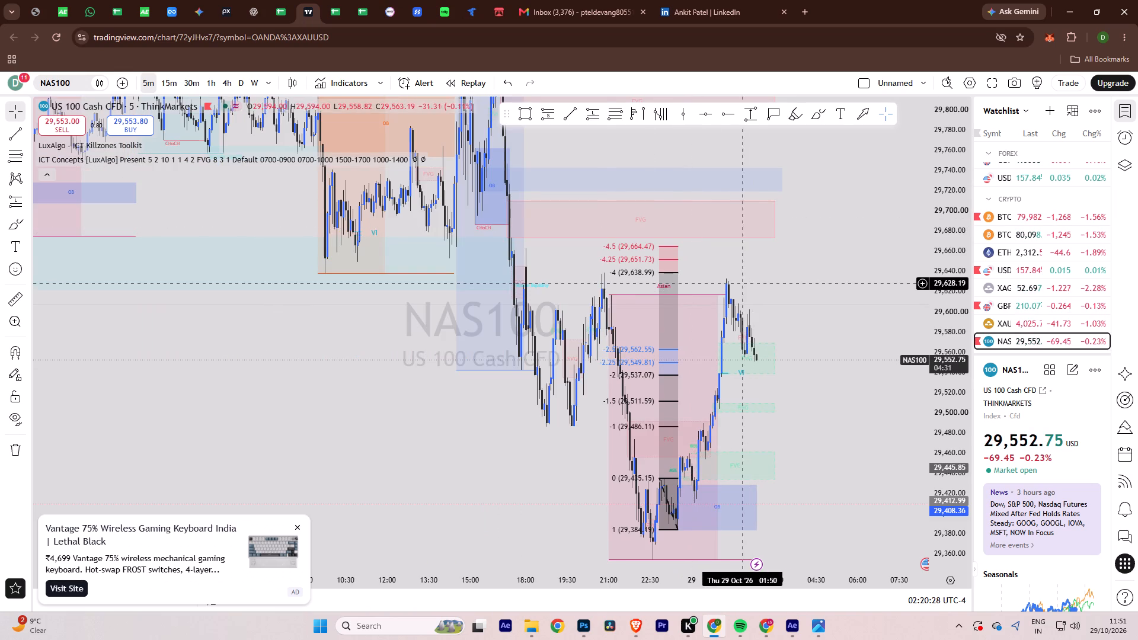
pyautogui.scroll(3, 736, 280)
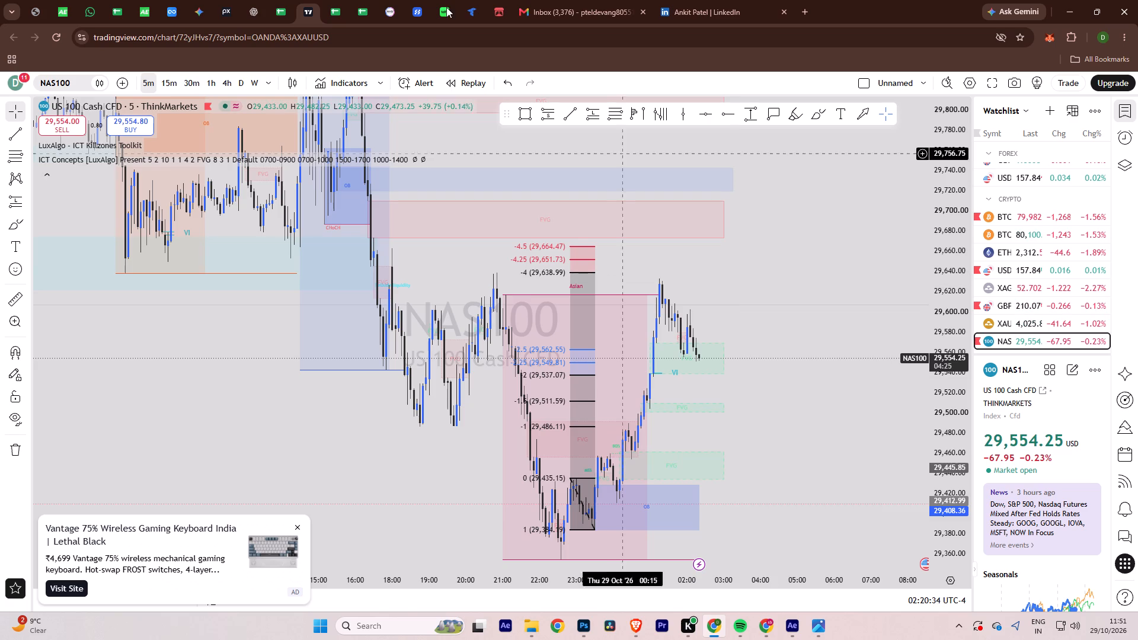
pyautogui.click(465, 9)
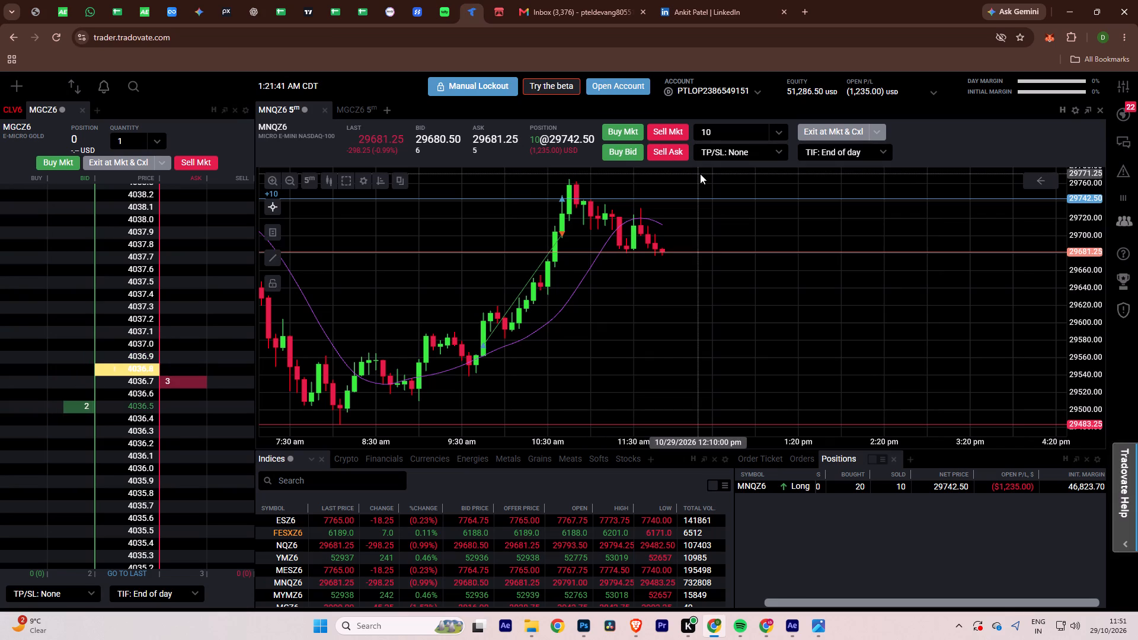
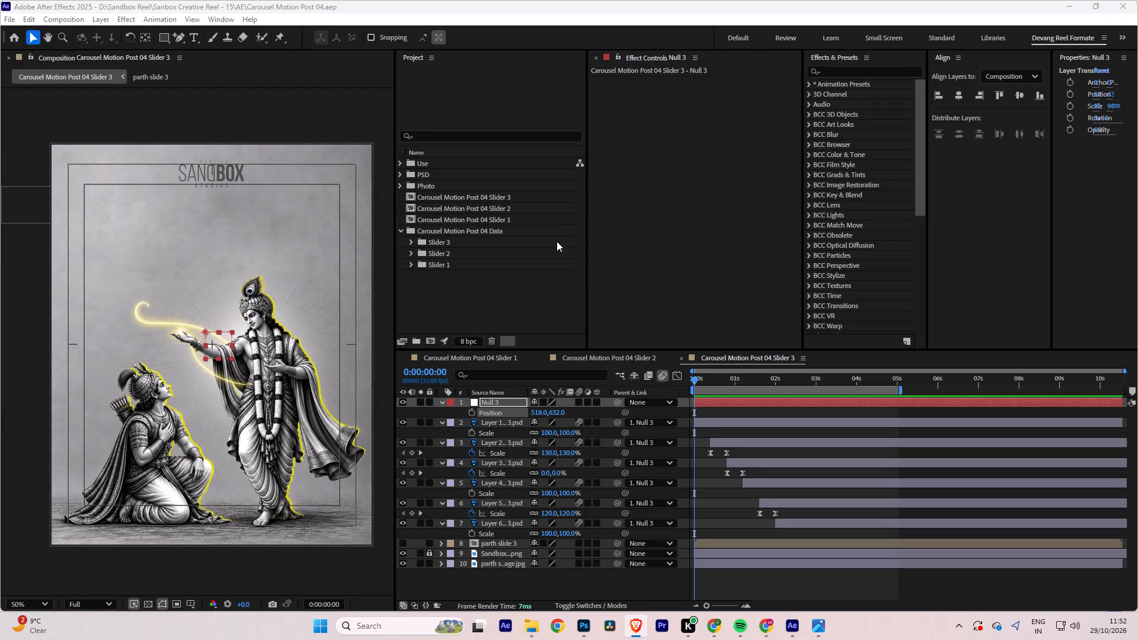
# Preview the Slider 3 text animation from the first frame and save the project.
pyautogui.press('space')
pyautogui.press('space')
pyautogui.moveTo(698, 379); pyautogui.dragTo(680, 379)
pyautogui.press('space')
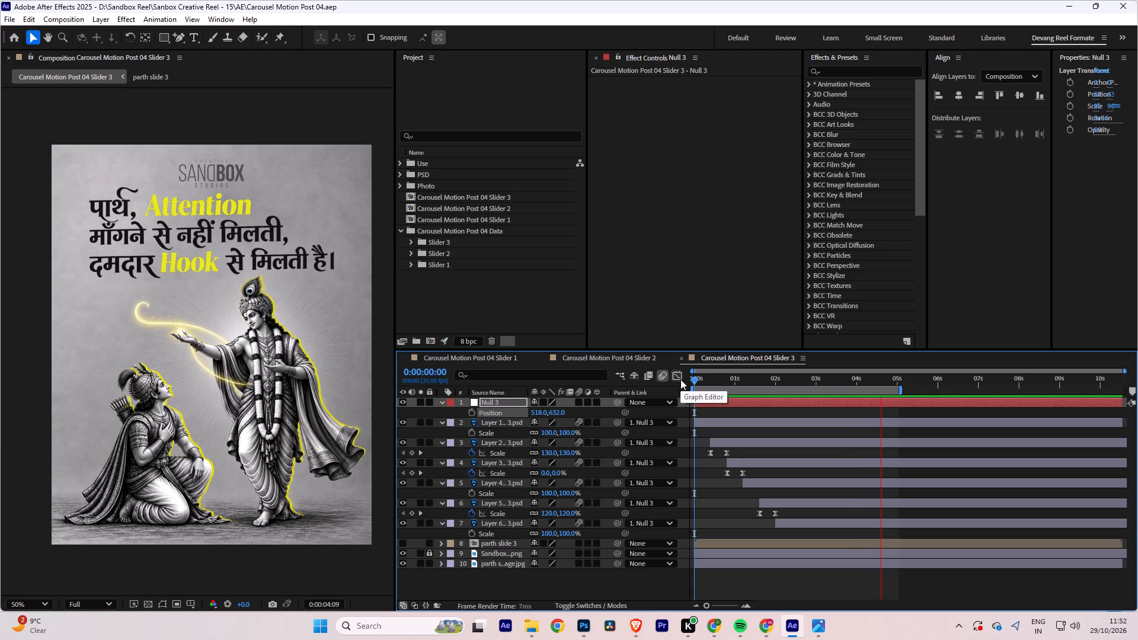
pyautogui.press('space')
pyautogui.hotkey('ctrl', 's')
pyautogui.hotkey('ctrl', 's')
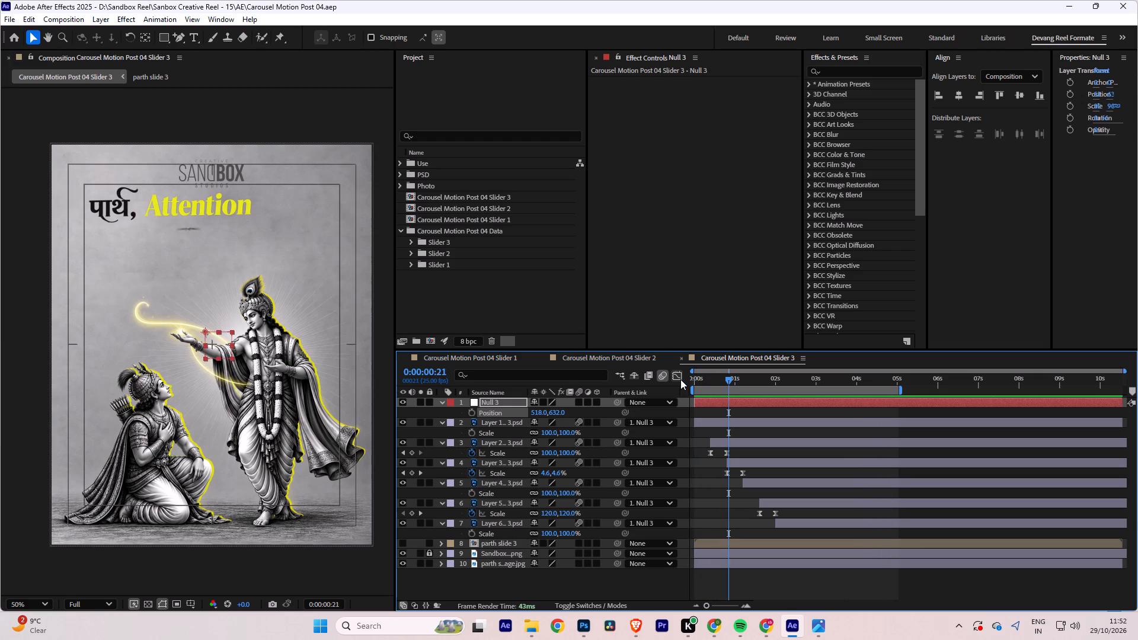
pyautogui.hotkey('ctrl', 's')
pyautogui.hotkey('ctrl', 's')
# Collapse the Carousel Motion Post 04 Data folder in the project.
pyautogui.click(459, 296)
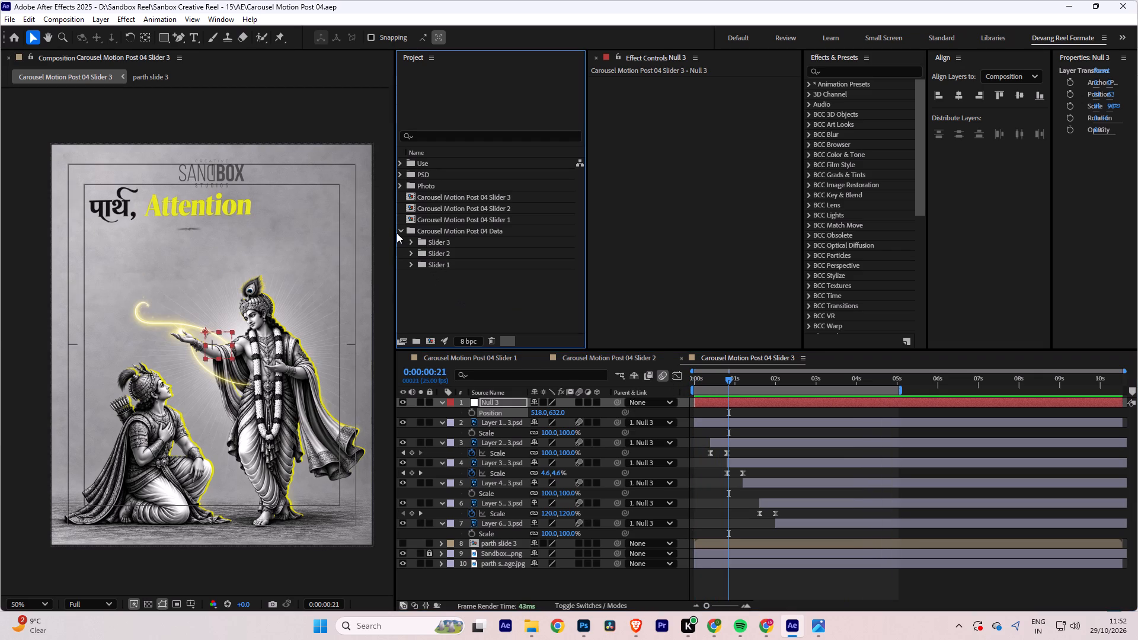
pyautogui.click(399, 232)
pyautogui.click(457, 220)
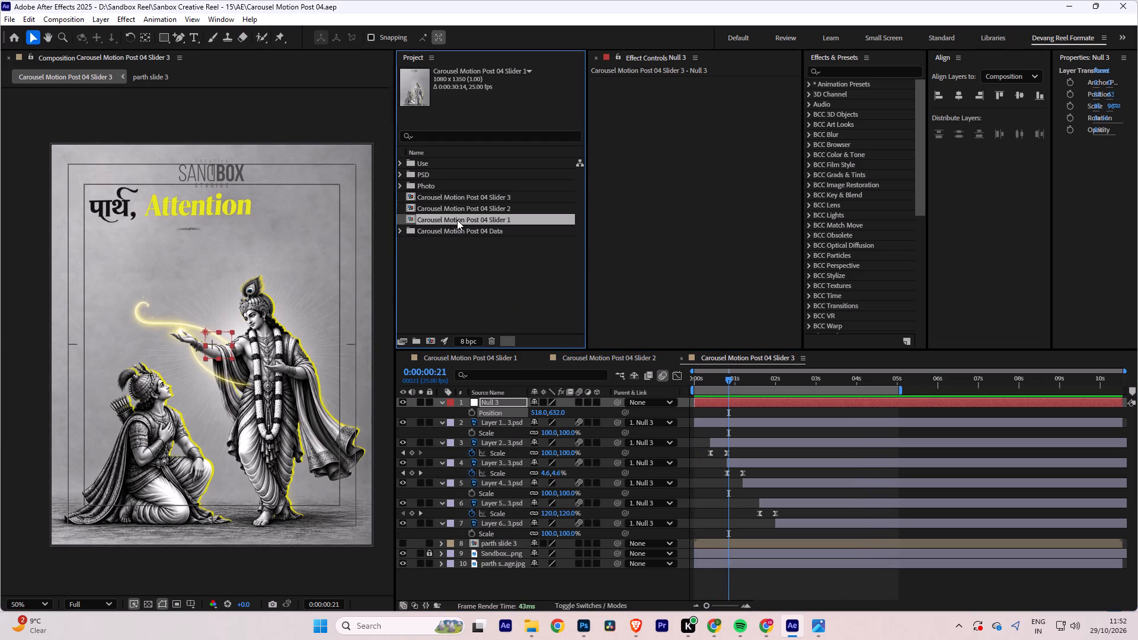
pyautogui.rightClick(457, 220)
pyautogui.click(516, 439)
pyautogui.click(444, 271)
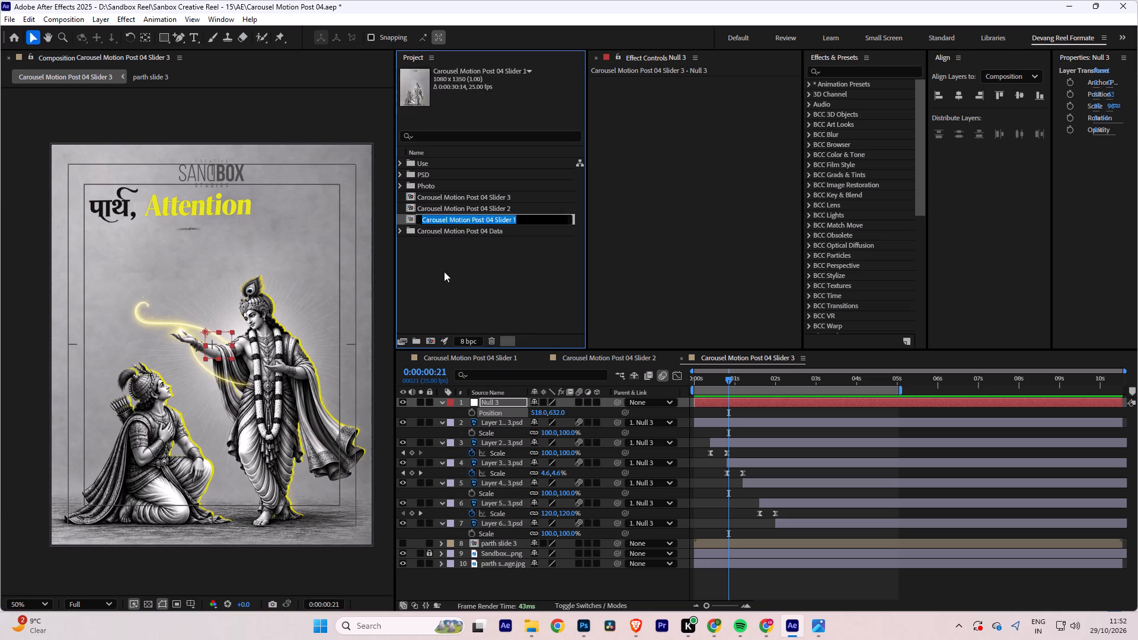
# Create a 1080 x 1350, 25 fps composition named Carousel Motion Post 04 Slider 4, reusing the Slider 3 composition's name as a base.
pyautogui.click(475, 198)
pyautogui.rightClick(475, 198)
pyautogui.click(530, 417)
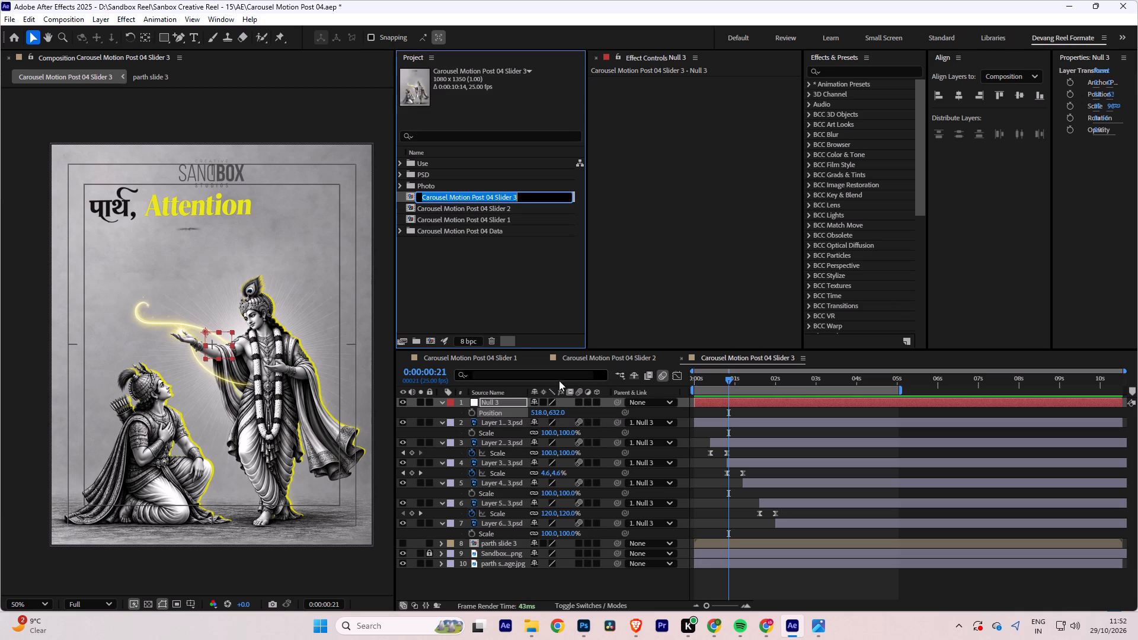
pyautogui.hotkey('ctrl', 'c')
pyautogui.hotkey('ctrl', 'c')
pyautogui.hotkey('ctrl', 'c')
pyautogui.click(480, 294)
pyautogui.click(431, 340)
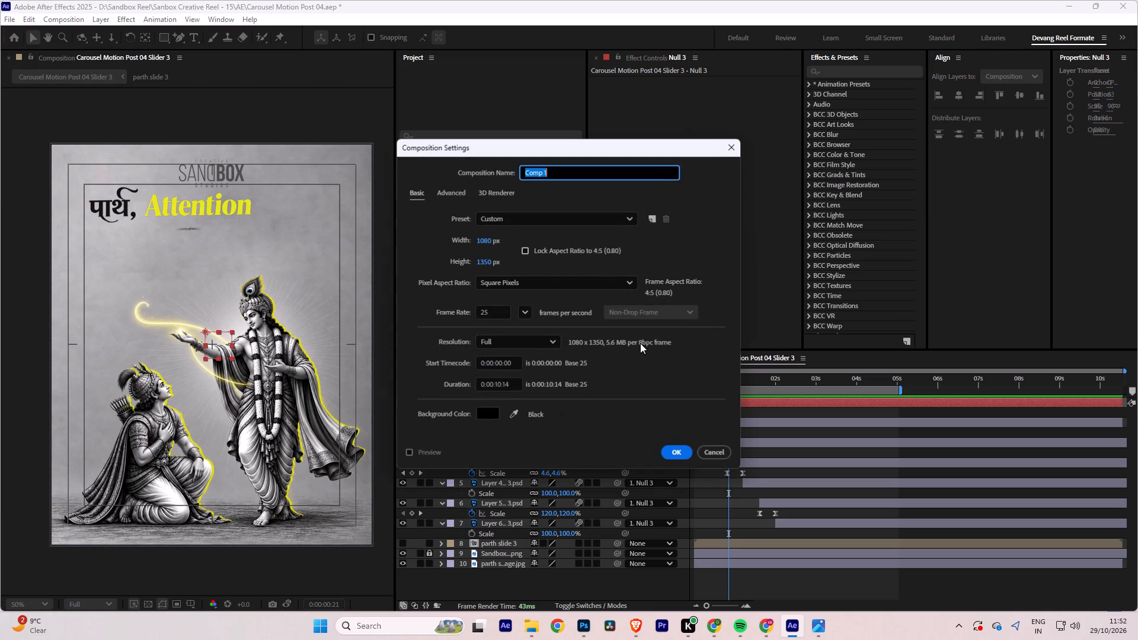
pyautogui.hotkey('ctrl', 'v')
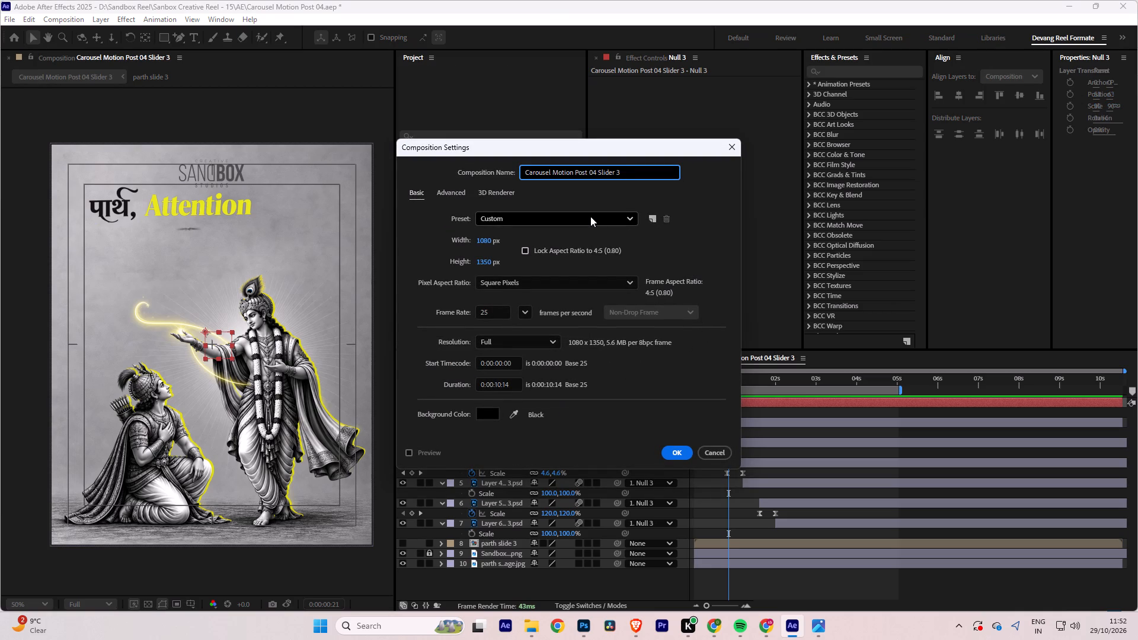
pyautogui.press('BackSpace')
pyautogui.press('4')
pyautogui.press('Return')
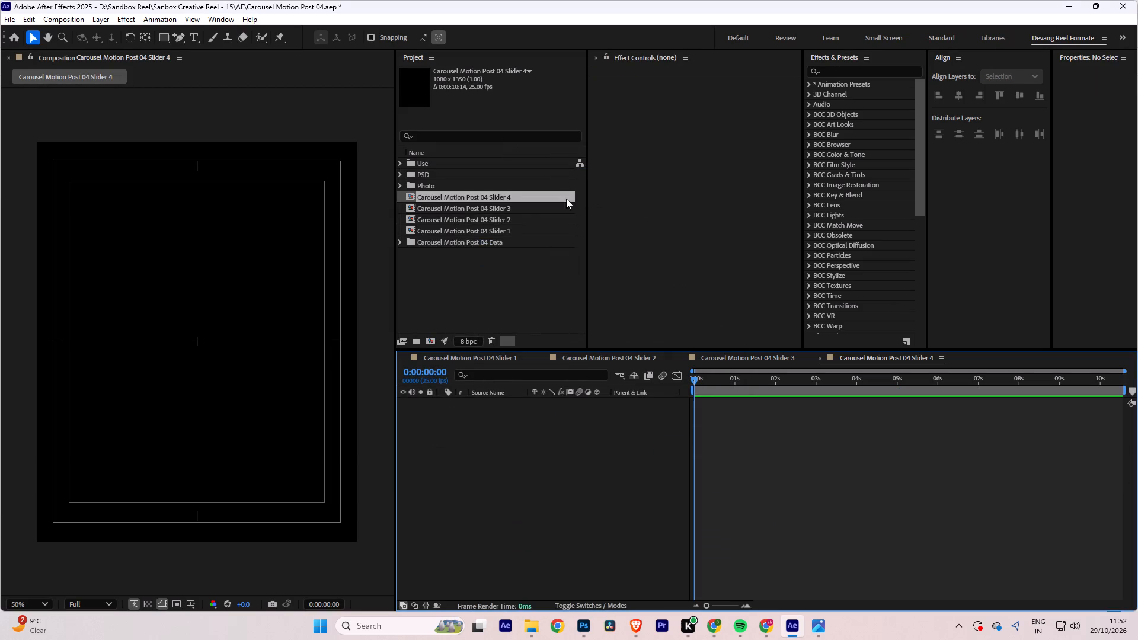
# Add parth slide 4- Image.jpg from the Photo folder to the Slider 4 composition as its background.
pyautogui.click(401, 183)
pyautogui.moveTo(472, 220); pyautogui.dragTo(472, 250)
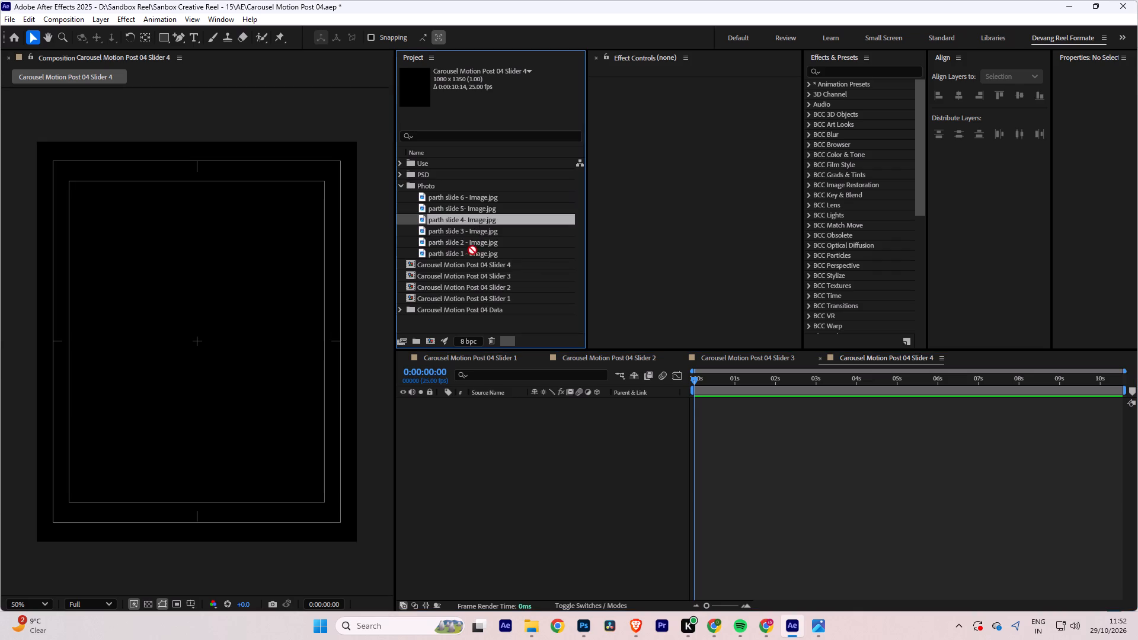
pyautogui.moveTo(472, 250); pyautogui.dragTo(480, 405)
# Scale the parth slide 4 background image layer to 97% and save the project.
pyautogui.press('s')
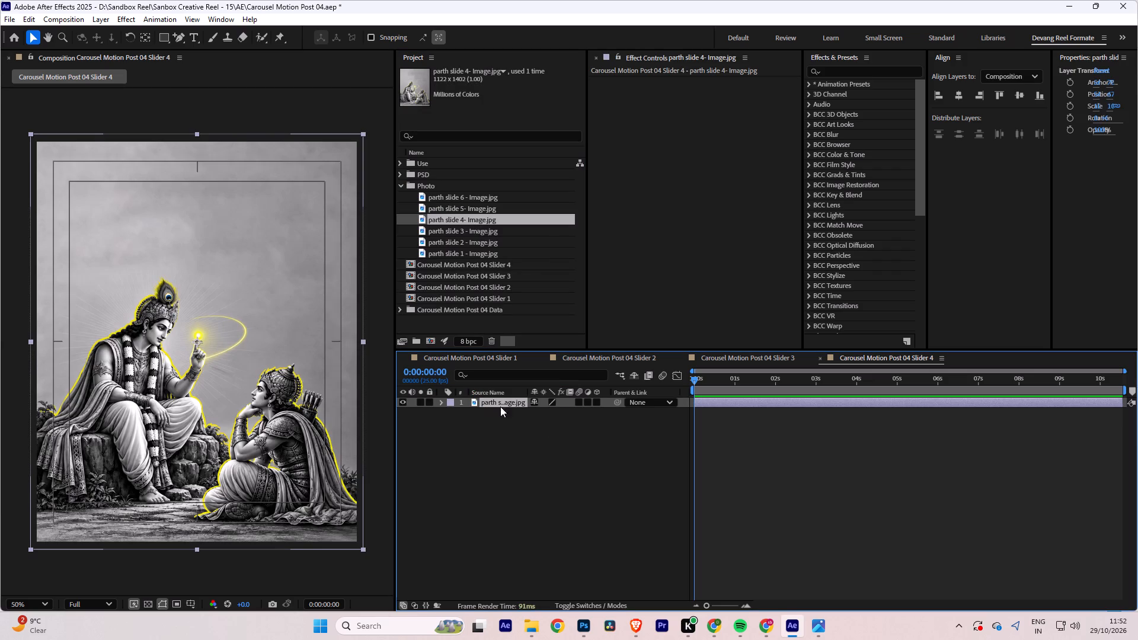
pyautogui.click(571, 414)
pyautogui.write('97')
pyautogui.press('Return')
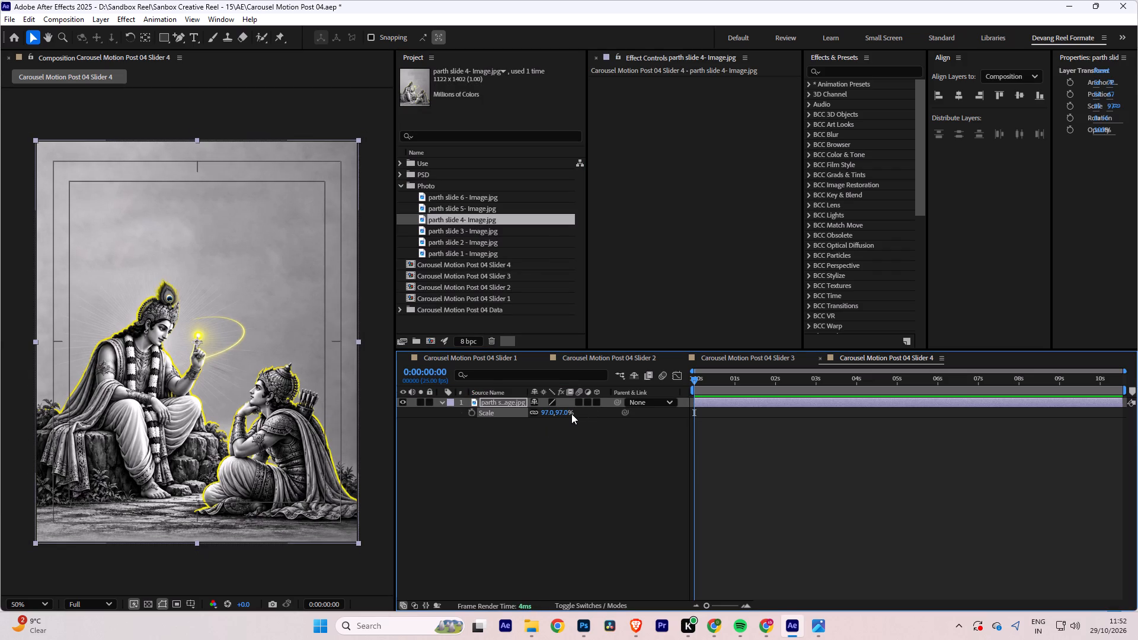
pyautogui.click(567, 456)
pyautogui.hotkey('ctrl', 's')
# Copy the Sandbox logo layer from the Slider 1 composition into the Slider 4 composition and save the project.
pyautogui.click(492, 357)
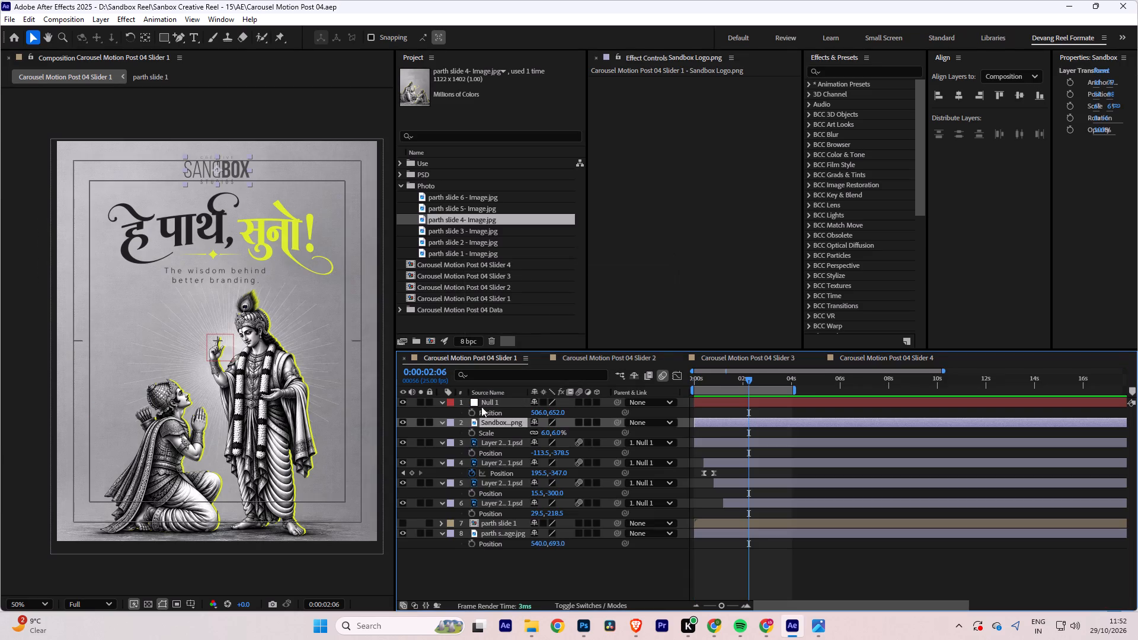
pyautogui.click(497, 422)
pyautogui.hotkey('ctrl', 'c')
pyautogui.hotkey('ctrl', 'c')
pyautogui.hotkey('ctrl', 'c')
pyautogui.click(867, 357)
pyautogui.hotkey('ctrl', 'v')
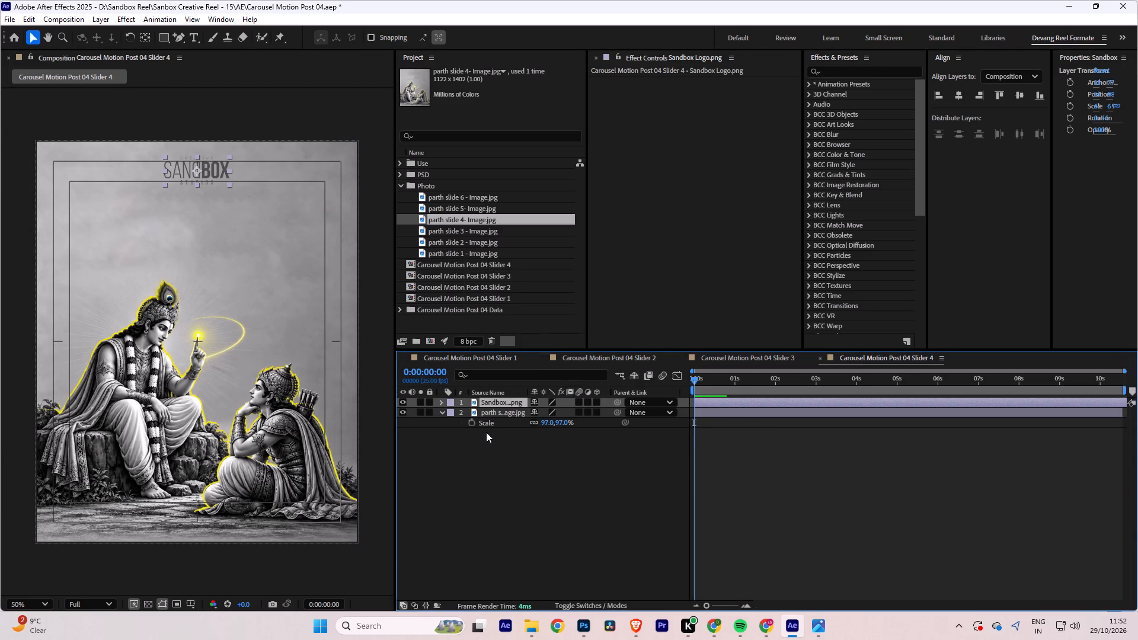
pyautogui.click(453, 509)
pyautogui.hotkey('ctrl', 's')
pyautogui.hotkey('ctrl', 's')
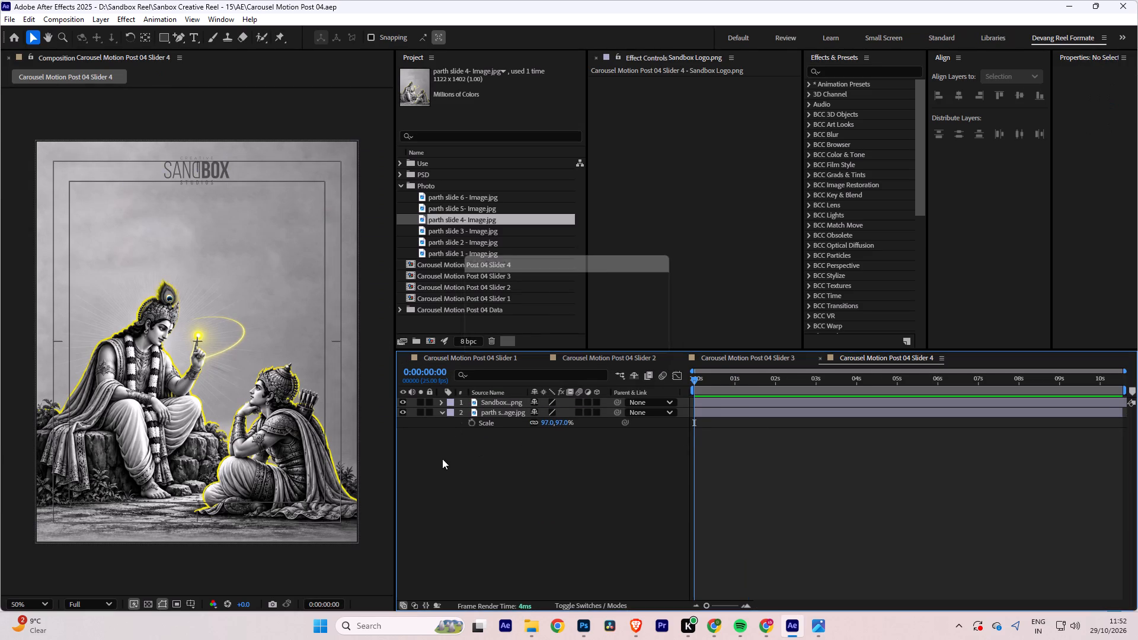
# Lock the Sandbox logo and background image layers in the Slider 4 composition.
pyautogui.click(429, 402)
pyautogui.click(431, 412)
pyautogui.click(458, 446)
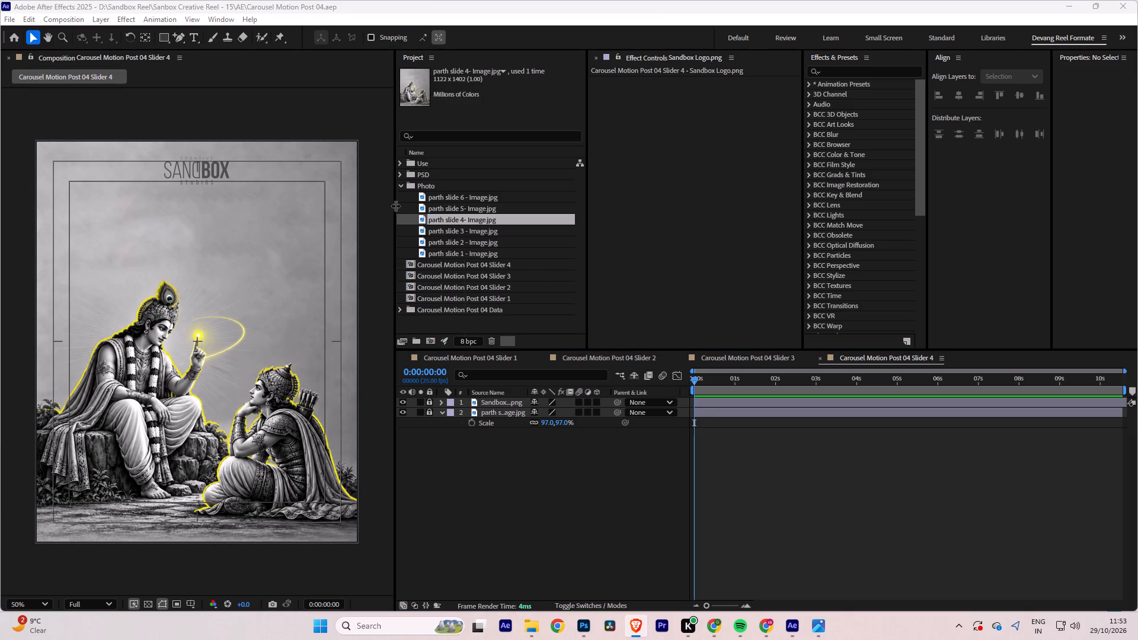
# Import the parth slide 4 Photoshop file from the PSD folder on disk into the project as a layered composition.
pyautogui.click(401, 185)
pyautogui.click(397, 172)
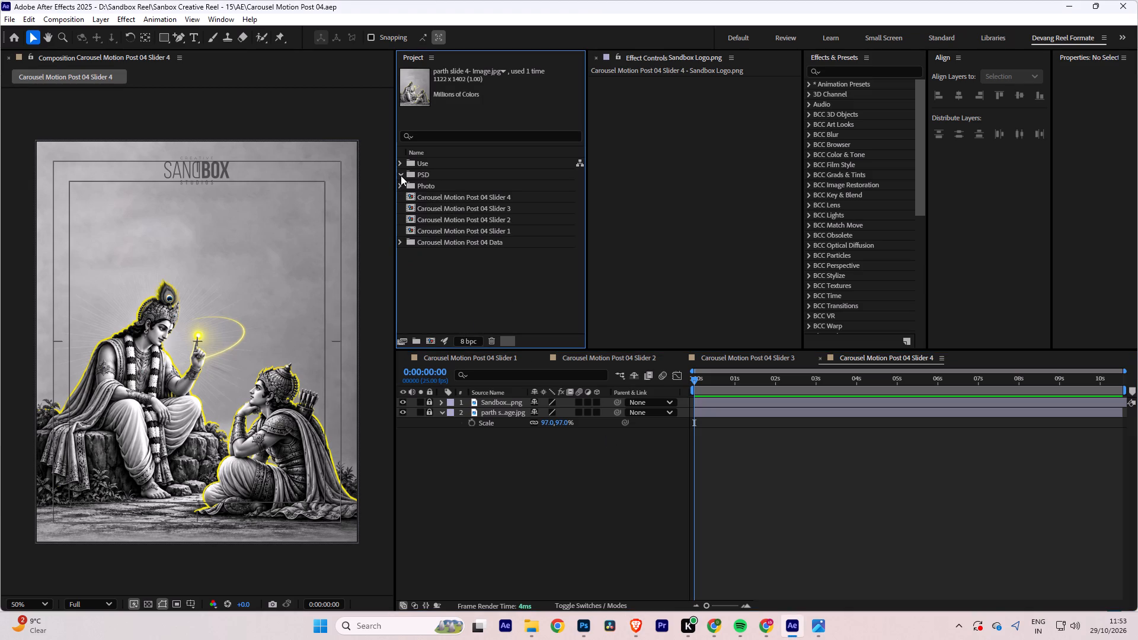
pyautogui.click(399, 173)
pyautogui.click(415, 175)
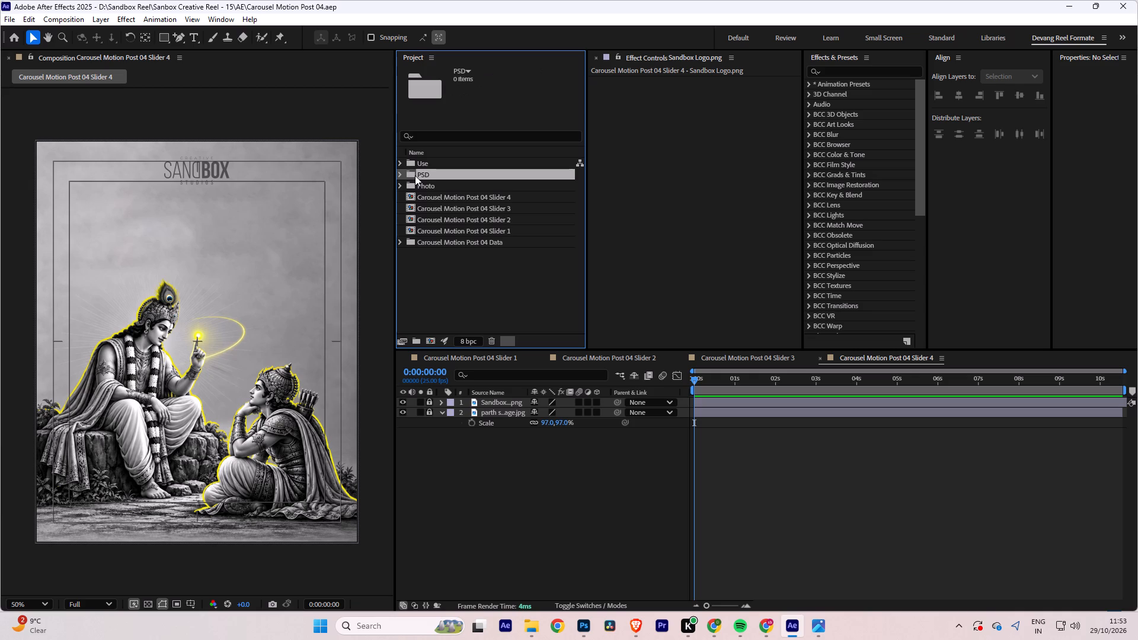
pyautogui.click(516, 309)
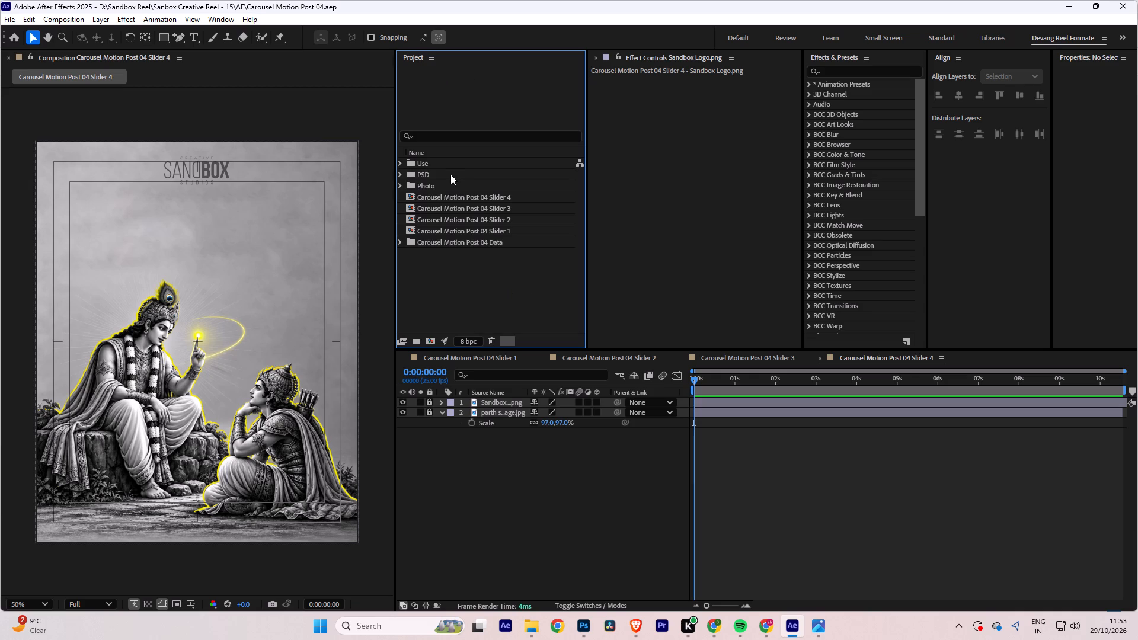
pyautogui.hotkey('alt', 'Tab')
pyautogui.hotkey('alt', 'Tab')
pyautogui.hotkey('alt', 'Tab')
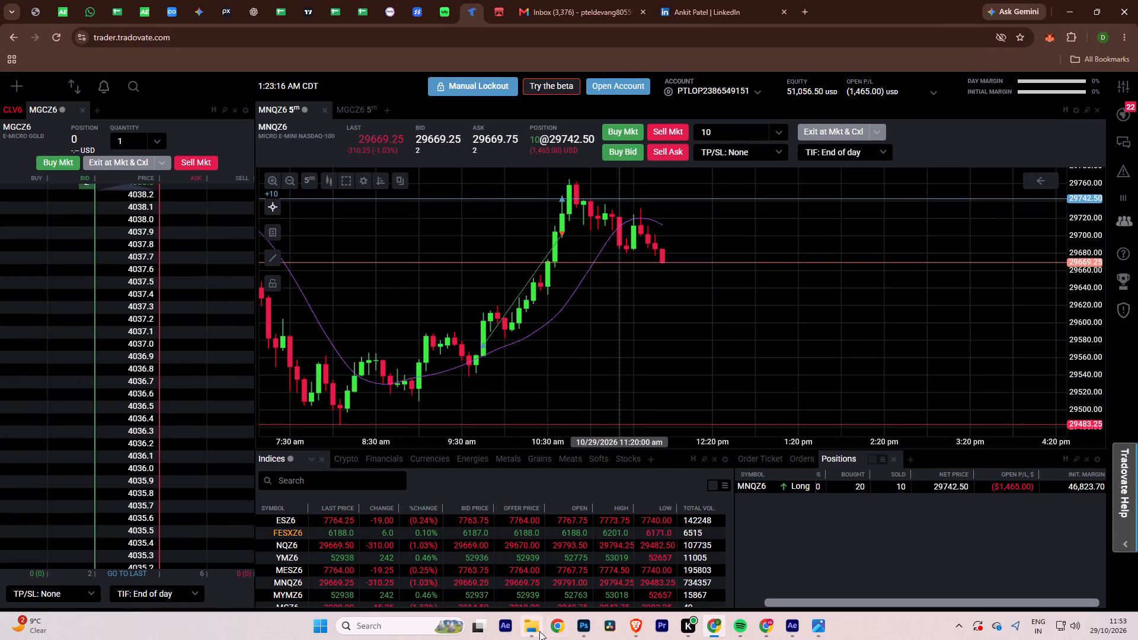
pyautogui.click(539, 631)
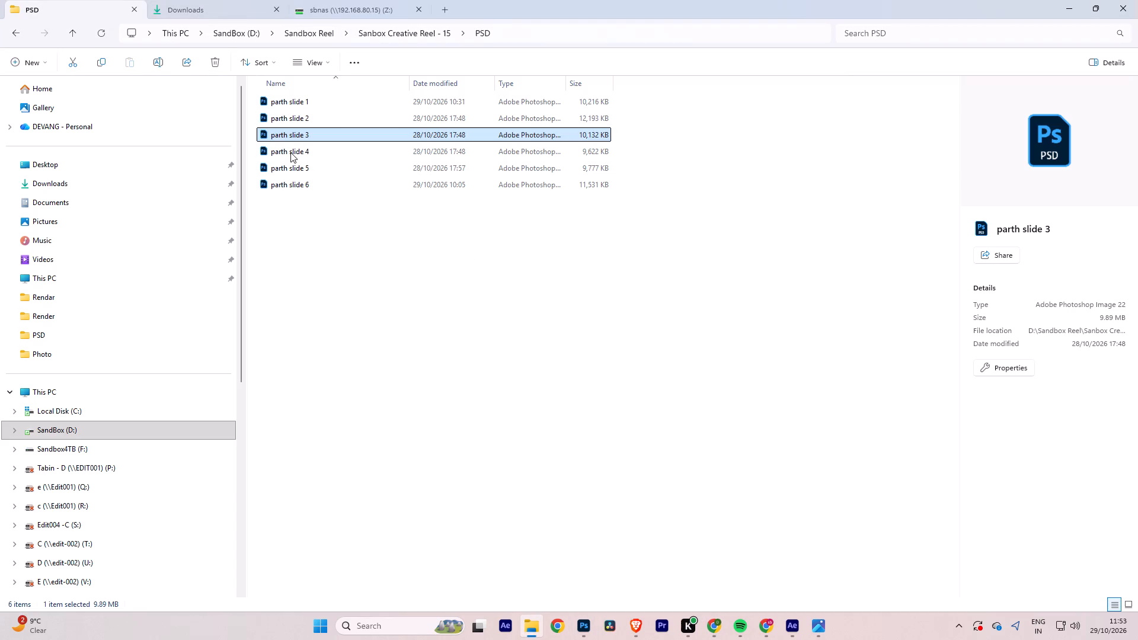
pyautogui.moveTo(290, 152); pyautogui.dragTo(479, 300)
pyautogui.hotkey('alt', 'Tab')
pyautogui.hotkey('alt', 'Tab')
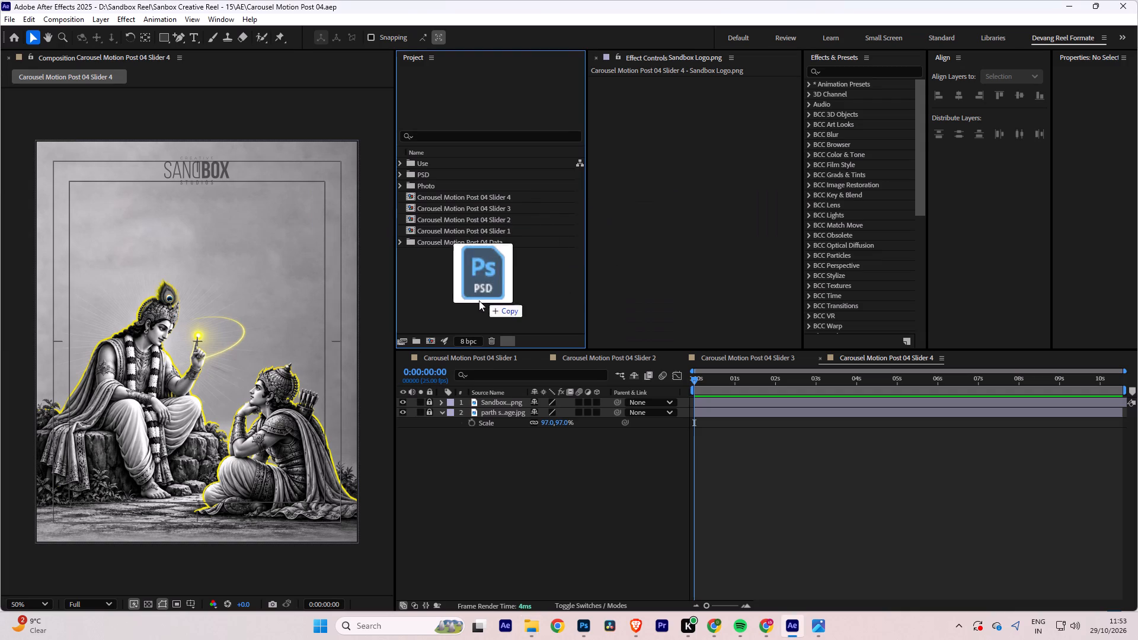
pyautogui.moveTo(479, 300); pyautogui.dragTo(478, 300)
pyautogui.click(613, 387)
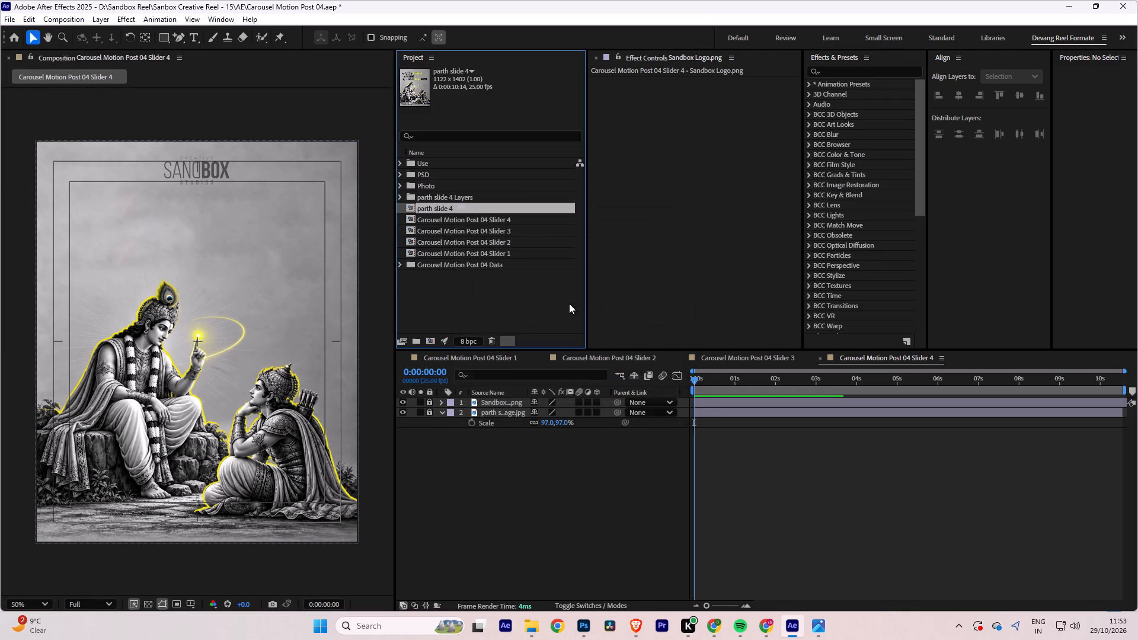
# Group the parth slide 4 composition and its layers folder in a new Slider 4 folder inside Carousel Motion Post 04 Data.
pyautogui.click(429, 198)
pyautogui.keyDown('shift'); pyautogui.click(427, 206); pyautogui.keyUp('shift')
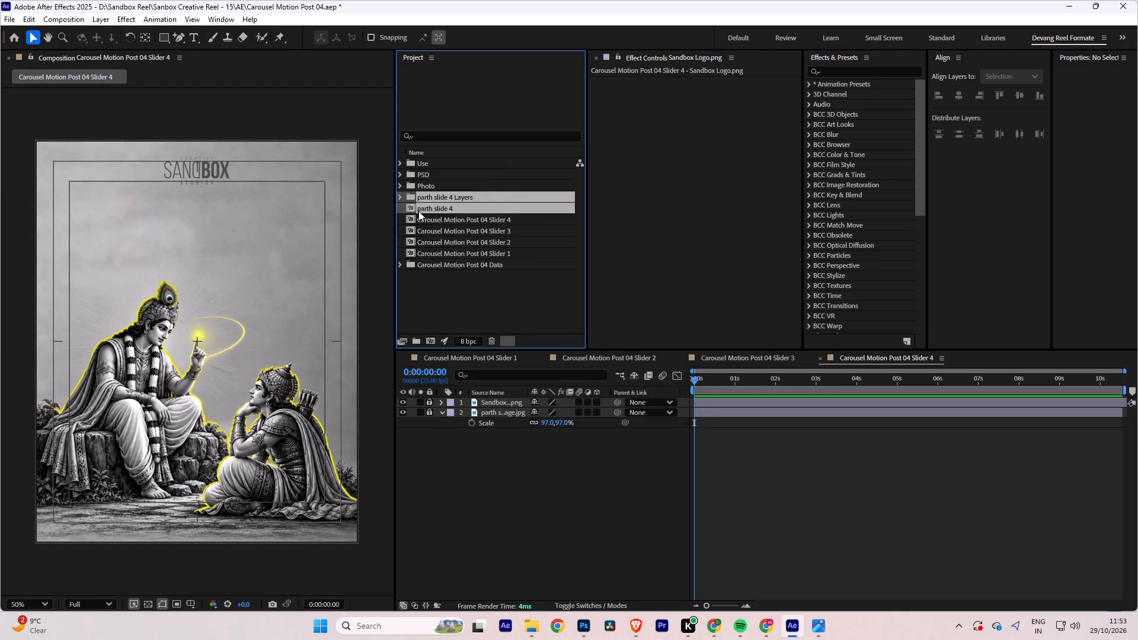
pyautogui.moveTo(414, 209); pyautogui.dragTo(417, 341)
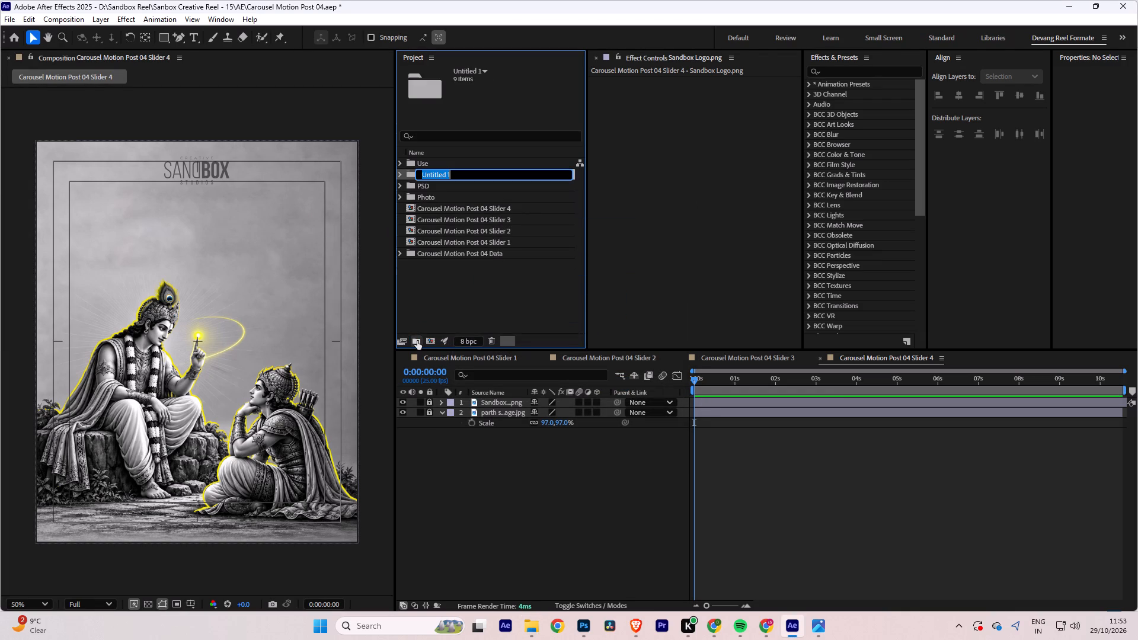
pyautogui.write('Slider 4')
pyautogui.press('Return')
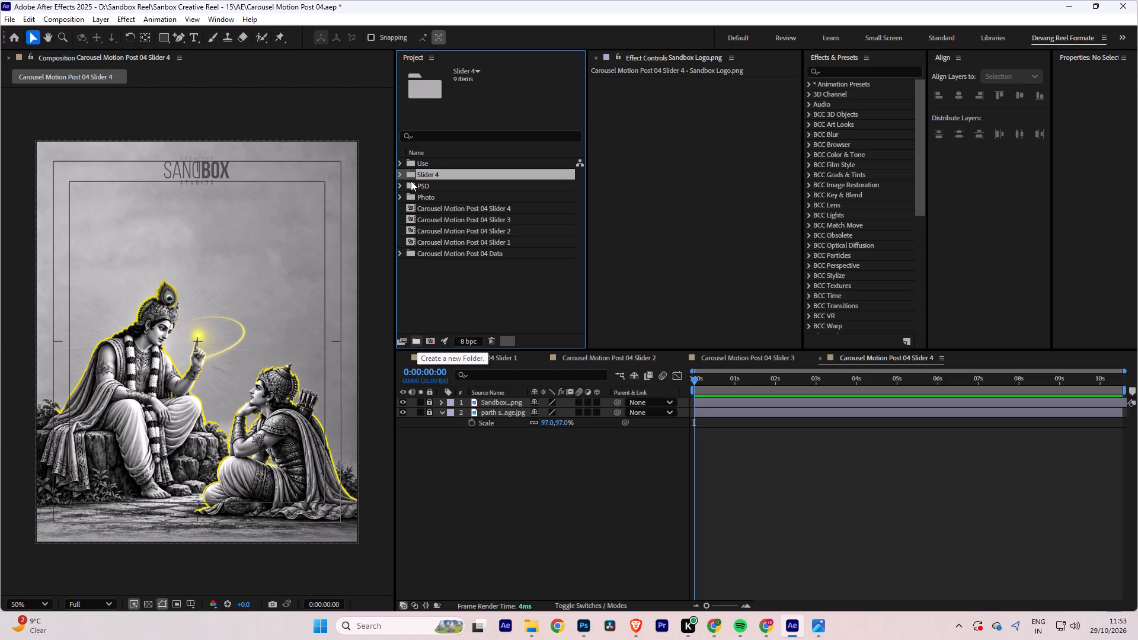
pyautogui.moveTo(411, 172); pyautogui.dragTo(411, 255)
# Add the parth slide 4 composition from the Slider 4 data folder as the top layer of the Slider 4 composition.
pyautogui.click(399, 242)
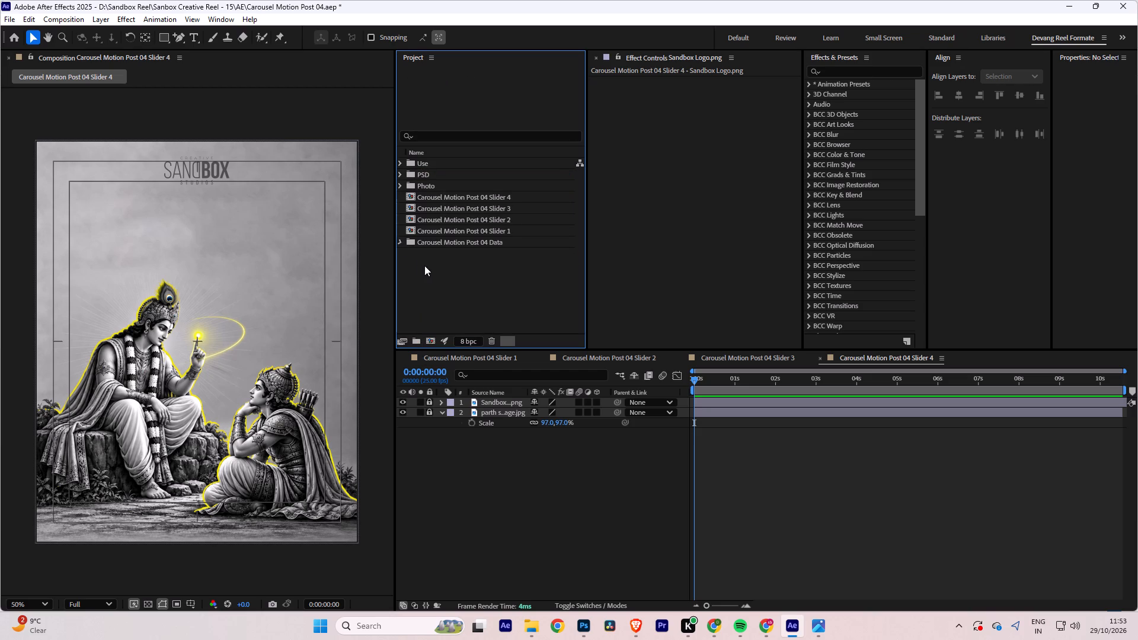
pyautogui.click(411, 258)
pyautogui.moveTo(439, 274); pyautogui.dragTo(465, 392)
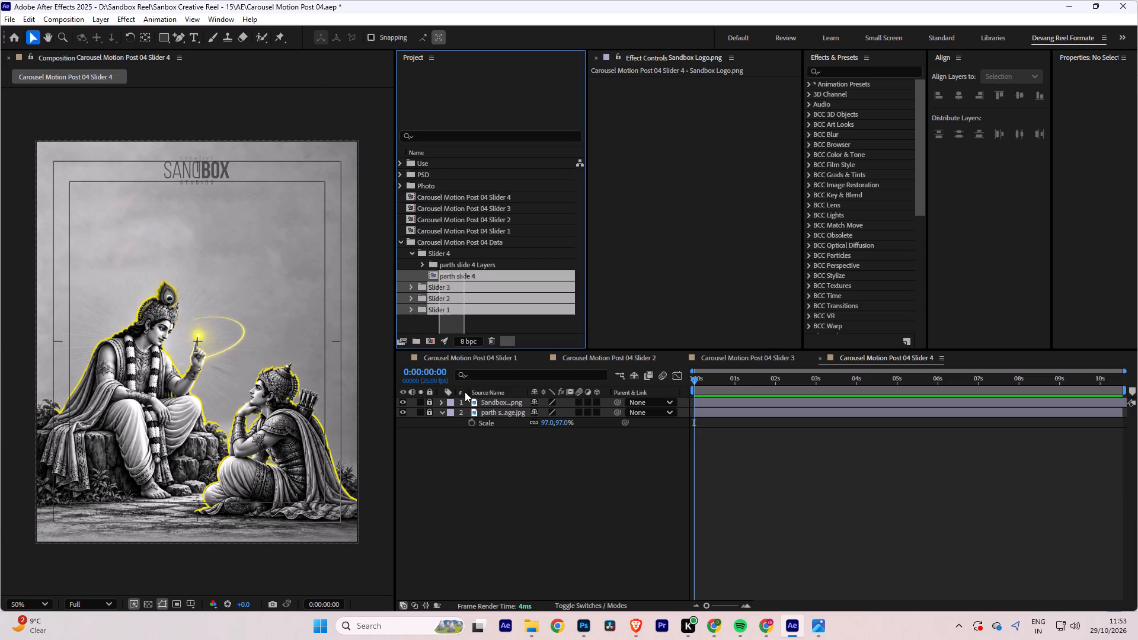
pyautogui.moveTo(465, 392); pyautogui.dragTo(465, 379)
pyautogui.click(453, 329)
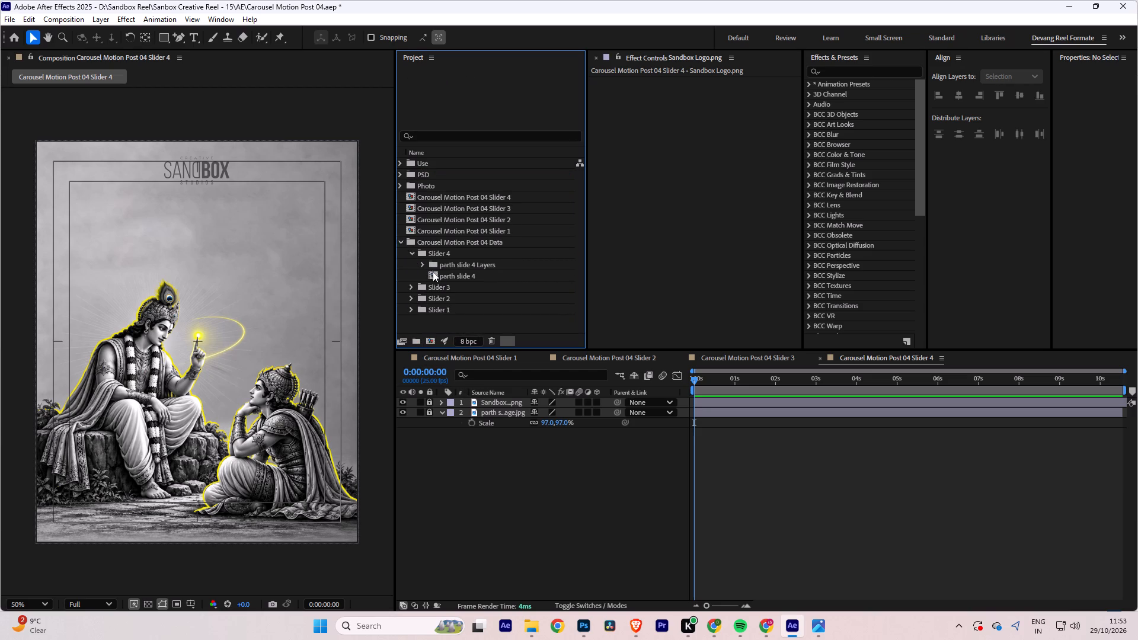
pyautogui.click(430, 322)
pyautogui.moveTo(433, 274); pyautogui.dragTo(469, 399)
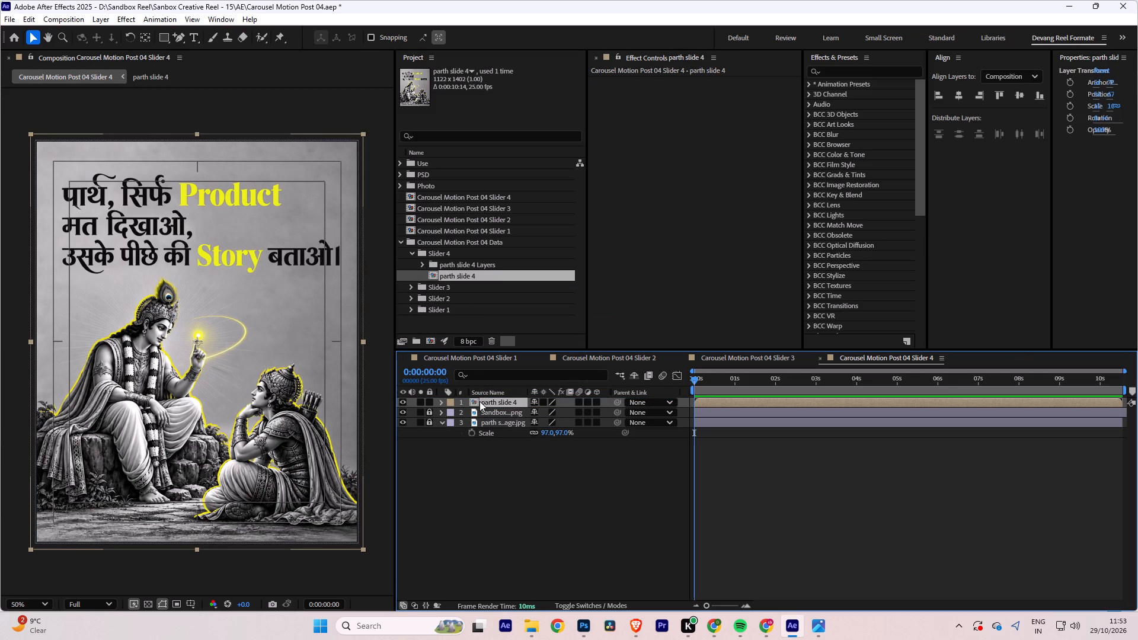
# Open the parth slide 4 composition and hide Layers 2 to 7 one by one to see which text each holds.
pyautogui.doubleClick(480, 401)
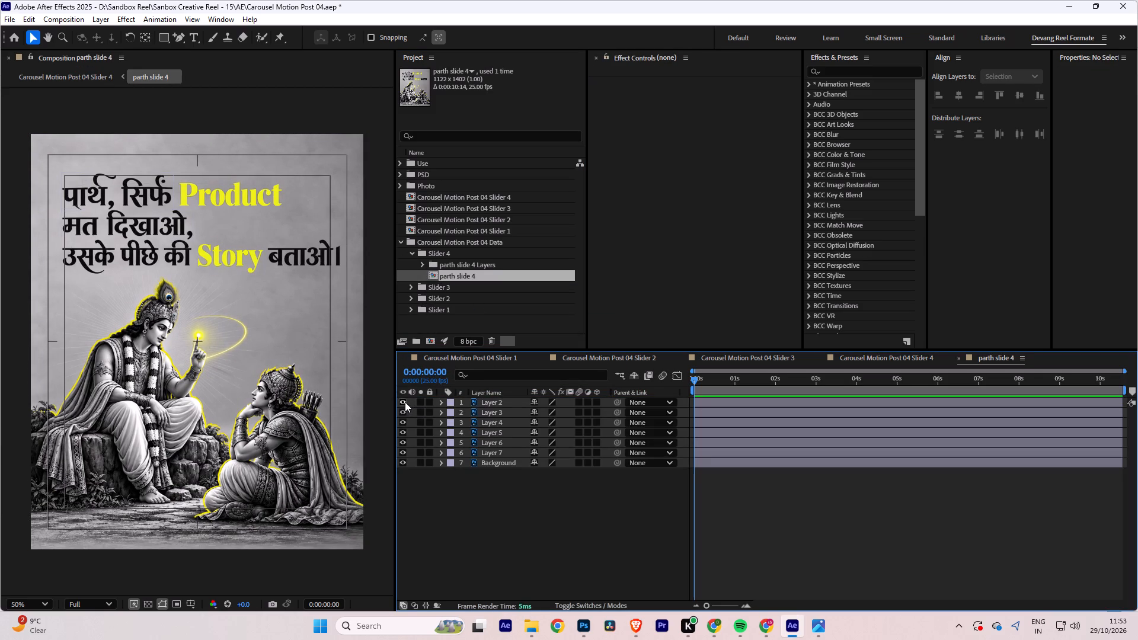
pyautogui.click(405, 402)
pyautogui.click(403, 411)
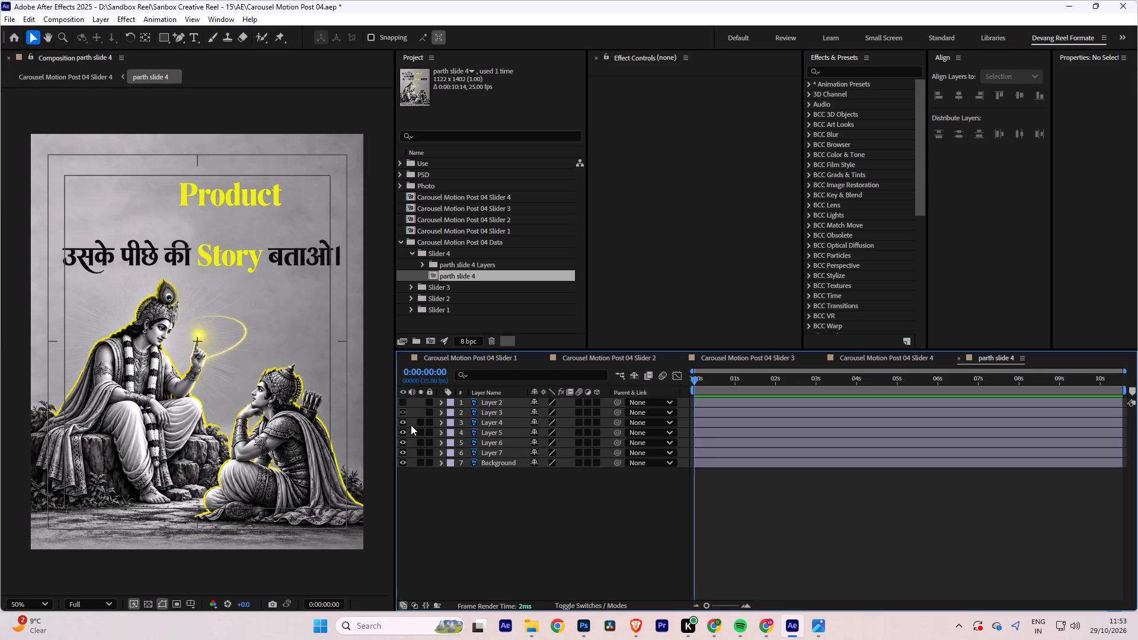
pyautogui.click(400, 423)
pyautogui.click(403, 431)
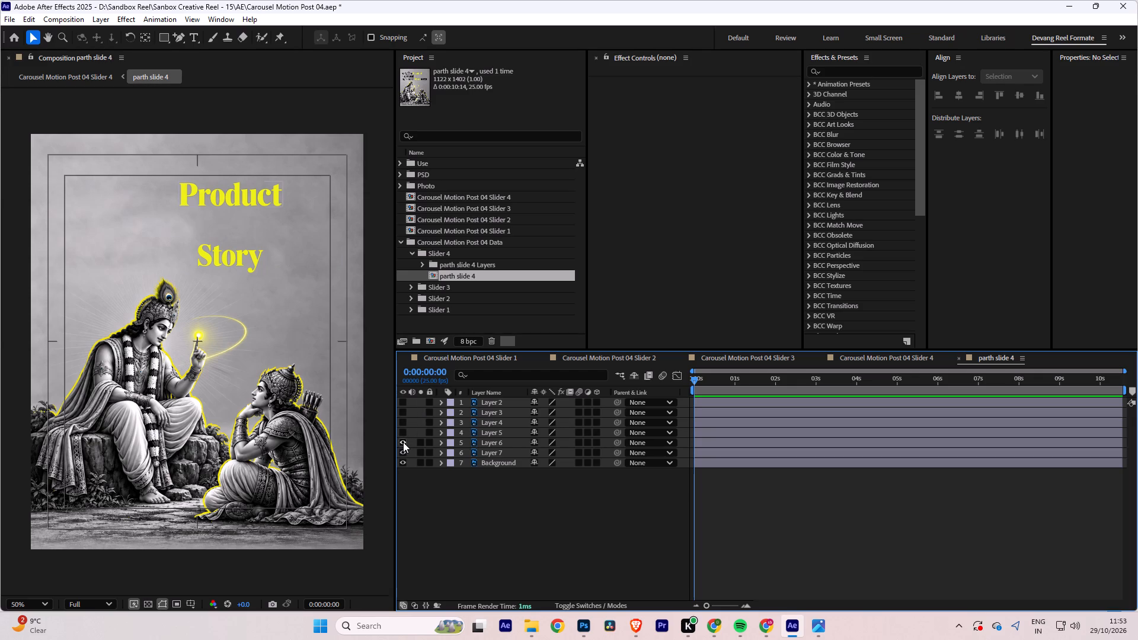
pyautogui.click(403, 442)
pyautogui.click(404, 451)
# Make Layers 2 to 7 of parth slide 4 visible again and copy all six into the Carousel Motion Post 04 Slider 4 composition.
pyautogui.click(482, 450)
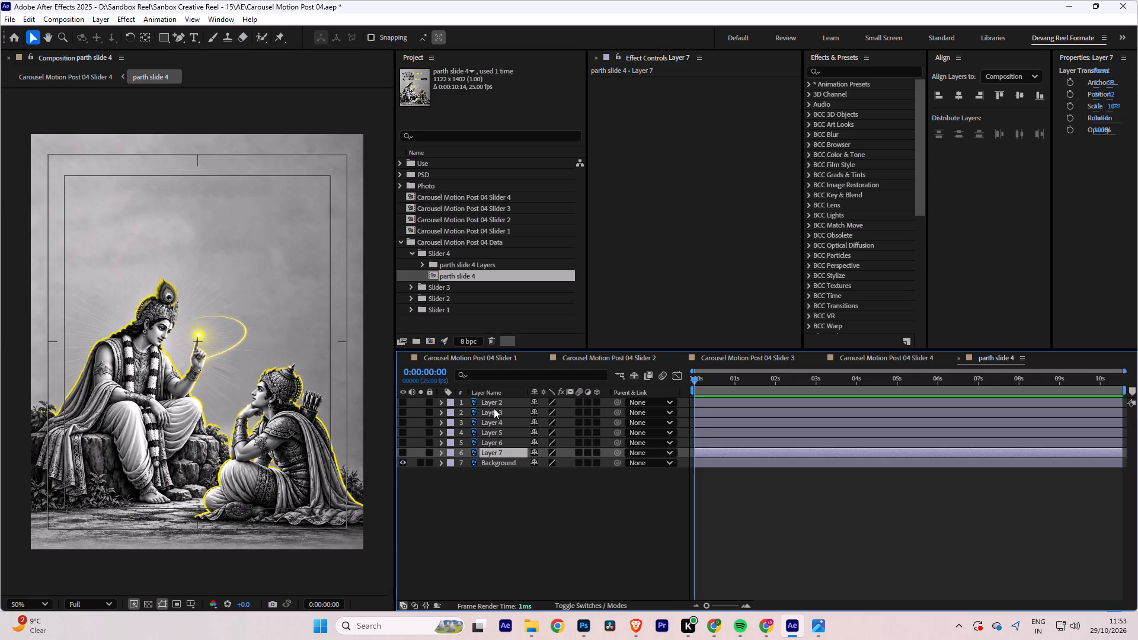
pyautogui.keyDown('shift'); pyautogui.click(494, 408); pyautogui.keyUp('shift')
pyautogui.keyDown('shift'); pyautogui.click(490, 401); pyautogui.keyUp('shift')
pyautogui.click(405, 401)
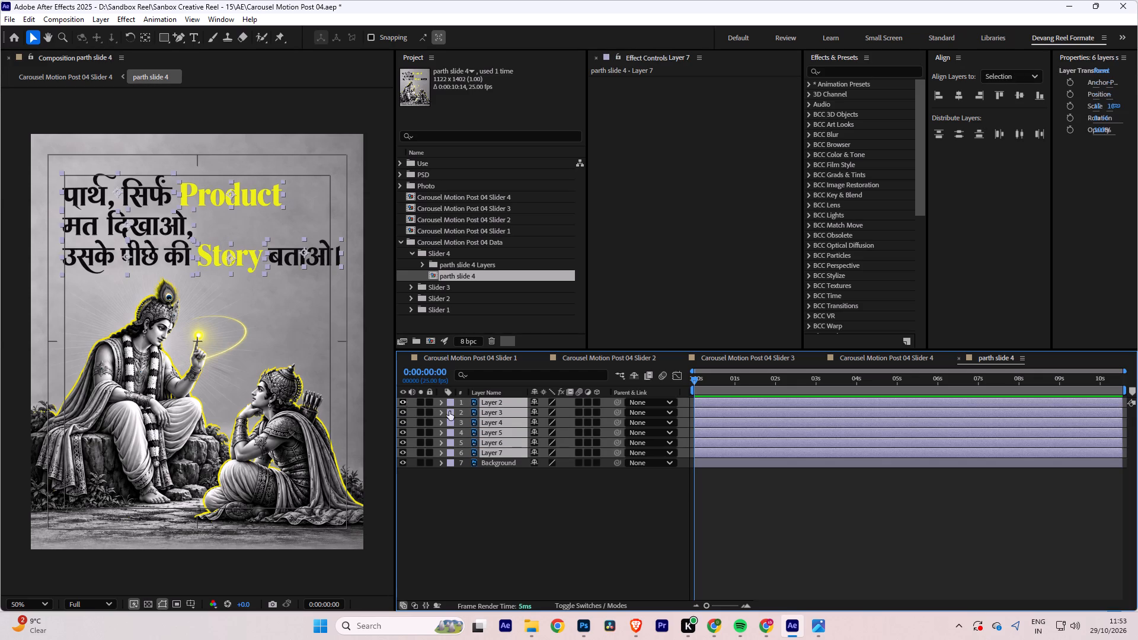
pyautogui.hotkey('ctrl', 'c')
pyautogui.hotkey('ctrl', 'c')
pyautogui.hotkey('ctrl', 'c')
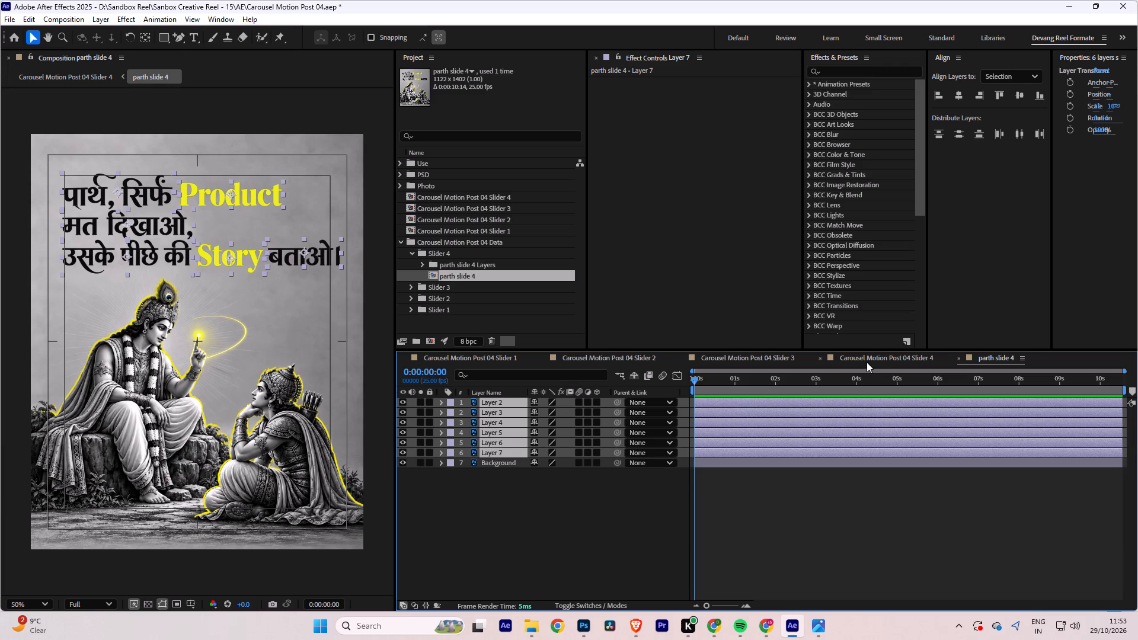
pyautogui.click(867, 361)
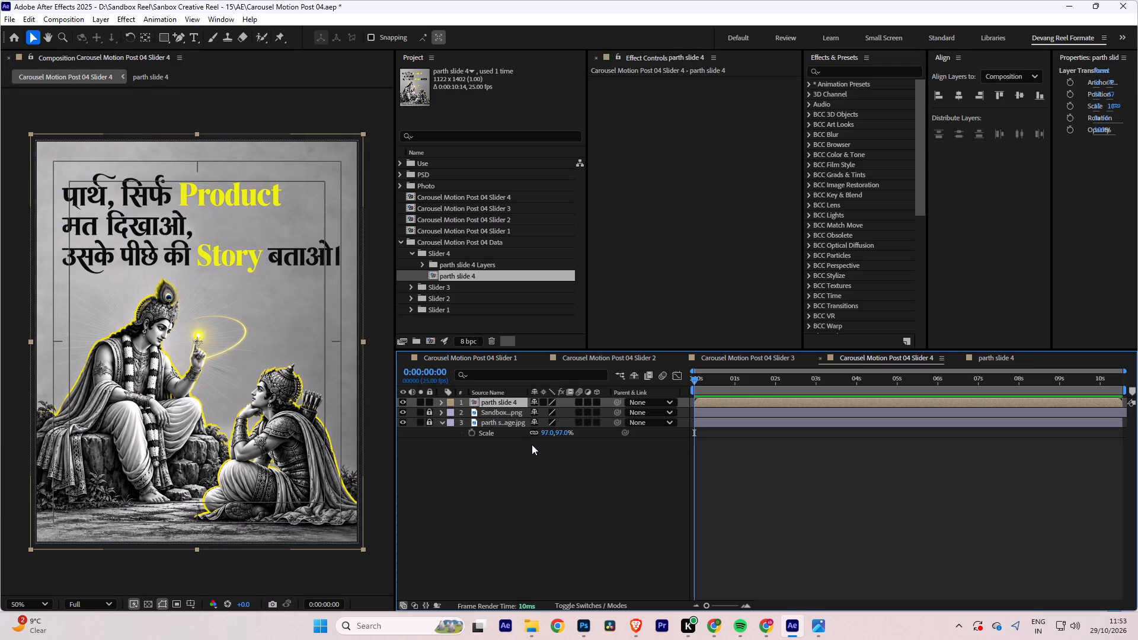
pyautogui.hotkey('ctrl', 'v')
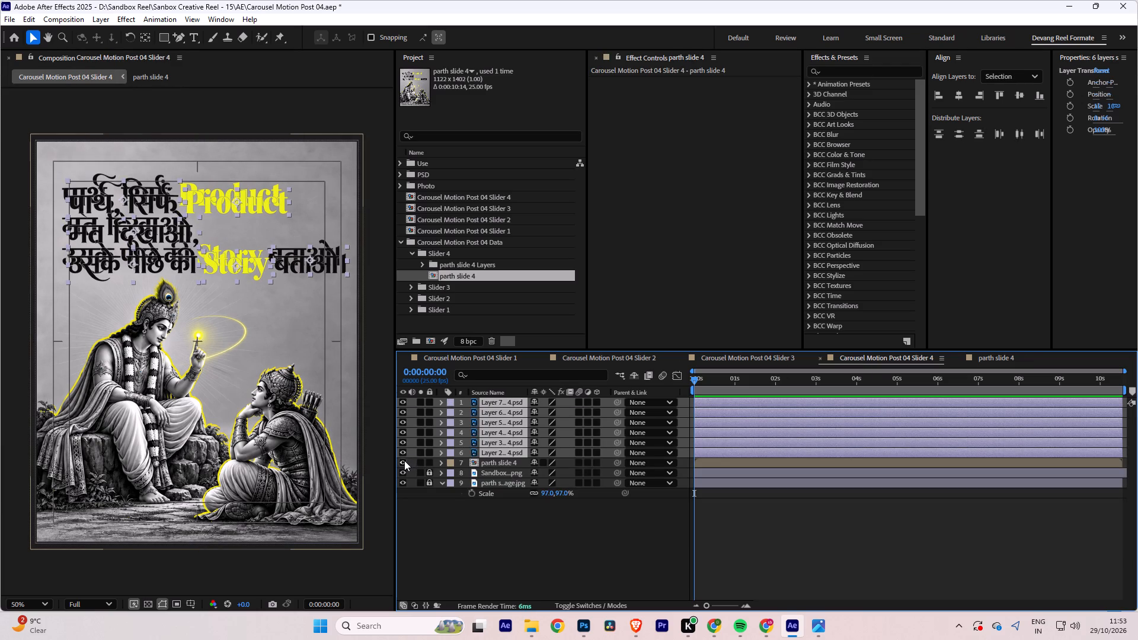
# Hide the parth slide 4 composition layer in the Slider 4 composition.
pyautogui.click(419, 527)
pyautogui.click(404, 464)
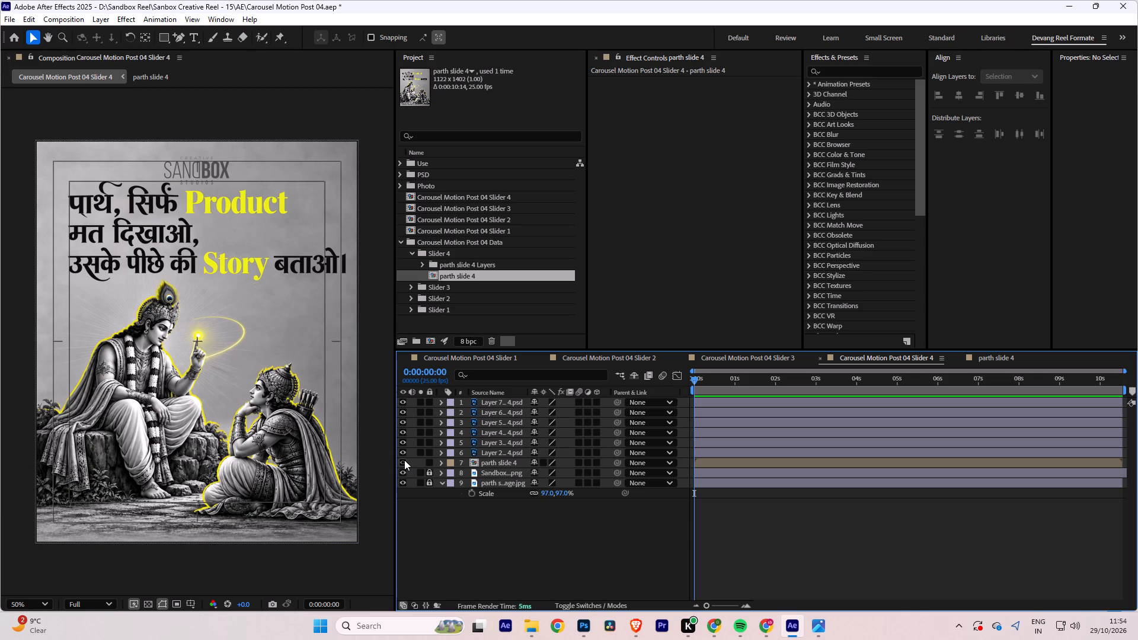
# Identify the text layers by toggling their visibility, and move Layer 2, the opening "पार्थ, सिर्फ" text, to the top of the stack.
pyautogui.click(399, 402)
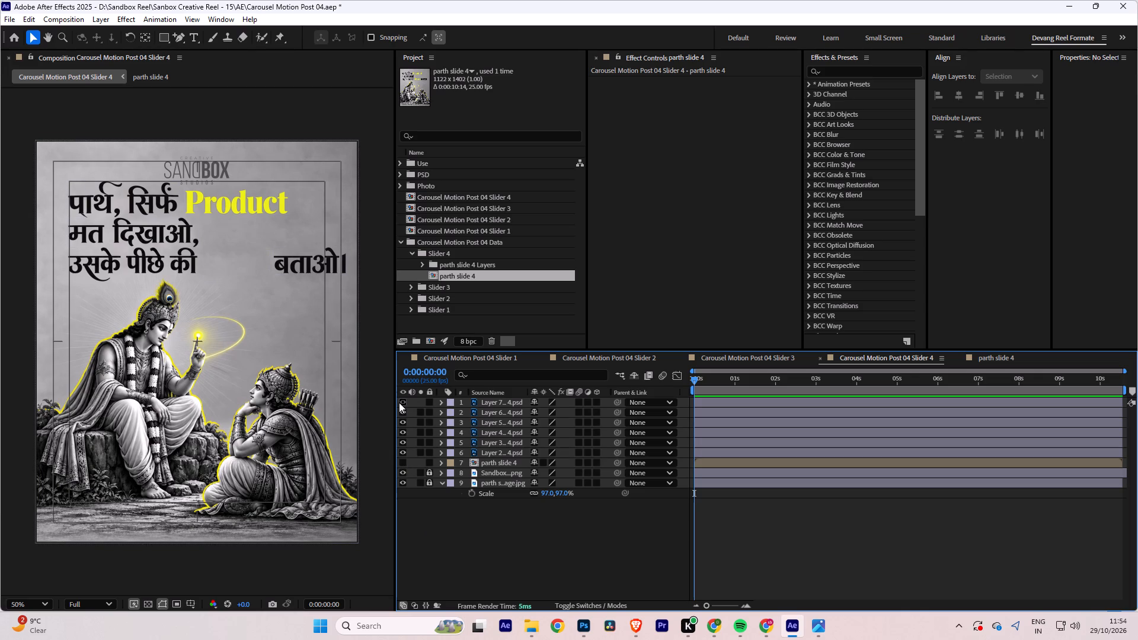
pyautogui.click(399, 402)
pyautogui.click(402, 412)
pyautogui.click(402, 412)
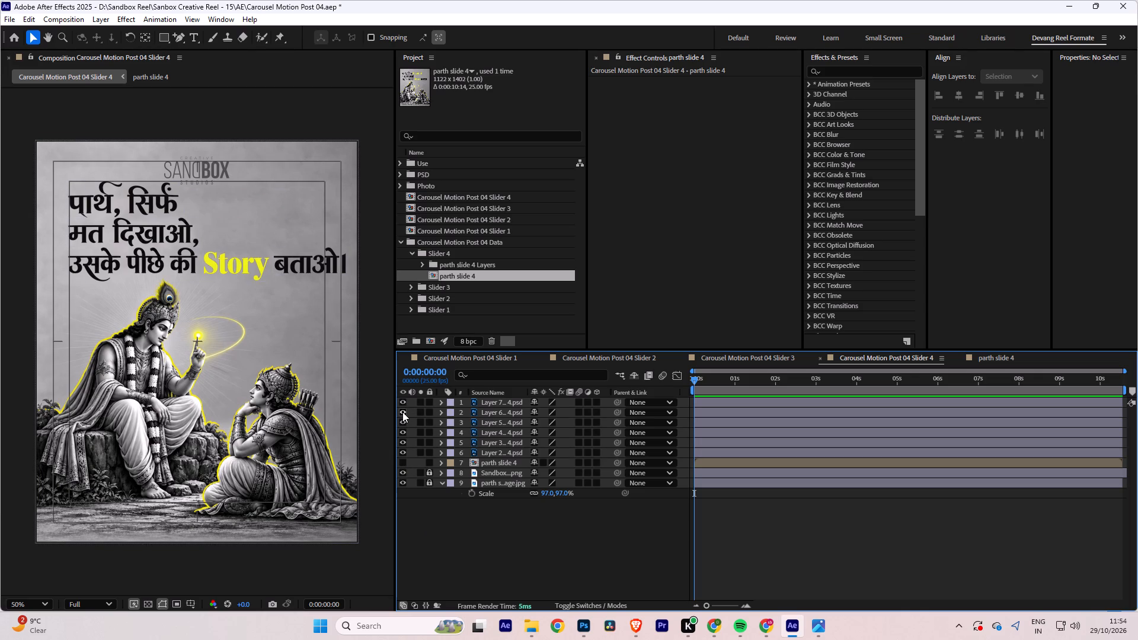
pyautogui.click(402, 421)
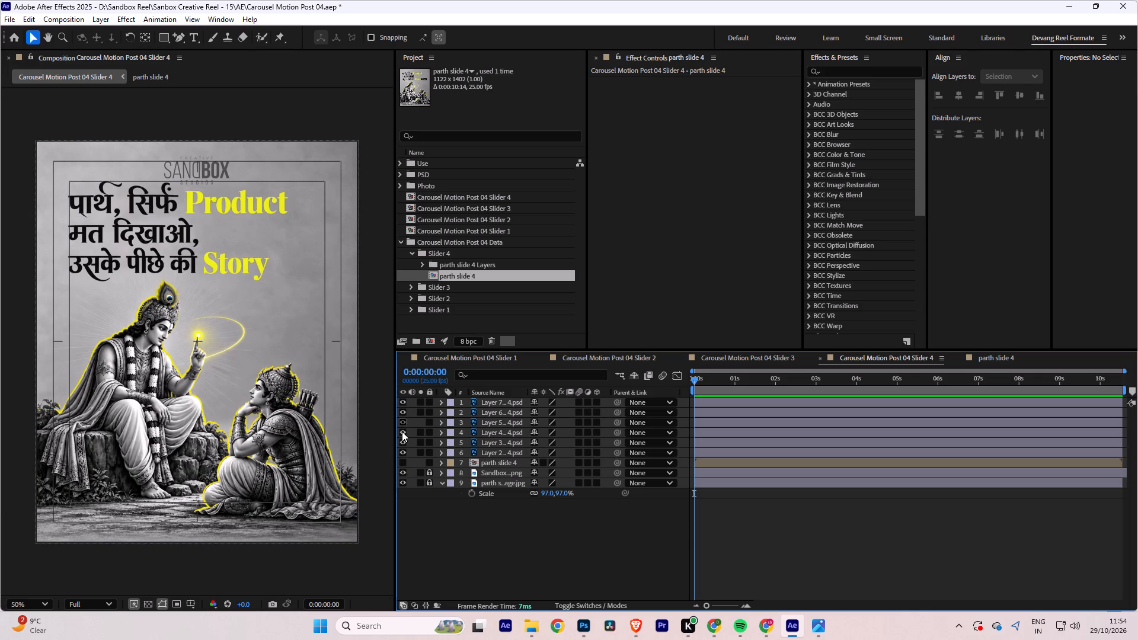
pyautogui.click(402, 431)
pyautogui.click(402, 441)
pyautogui.click(403, 450)
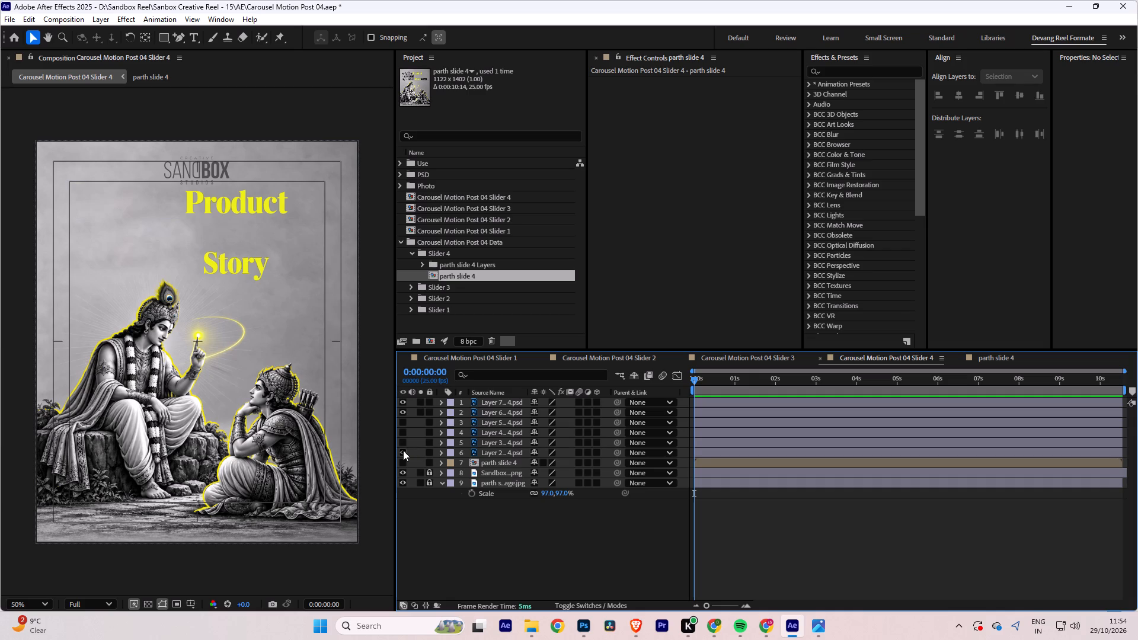
pyautogui.click(403, 450)
pyautogui.moveTo(483, 451); pyautogui.dragTo(478, 407)
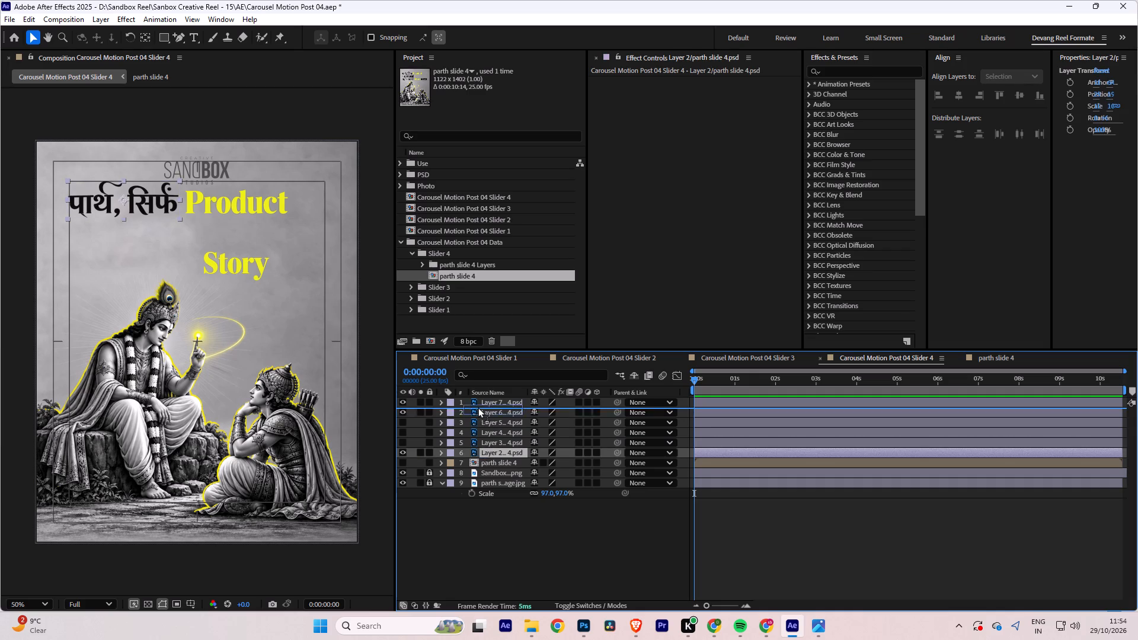
pyautogui.moveTo(478, 407); pyautogui.dragTo(479, 401)
# Show all six pasted text layers and the Sandbox logo, keeping the parth slide 4 layer hidden.
pyautogui.click(401, 401)
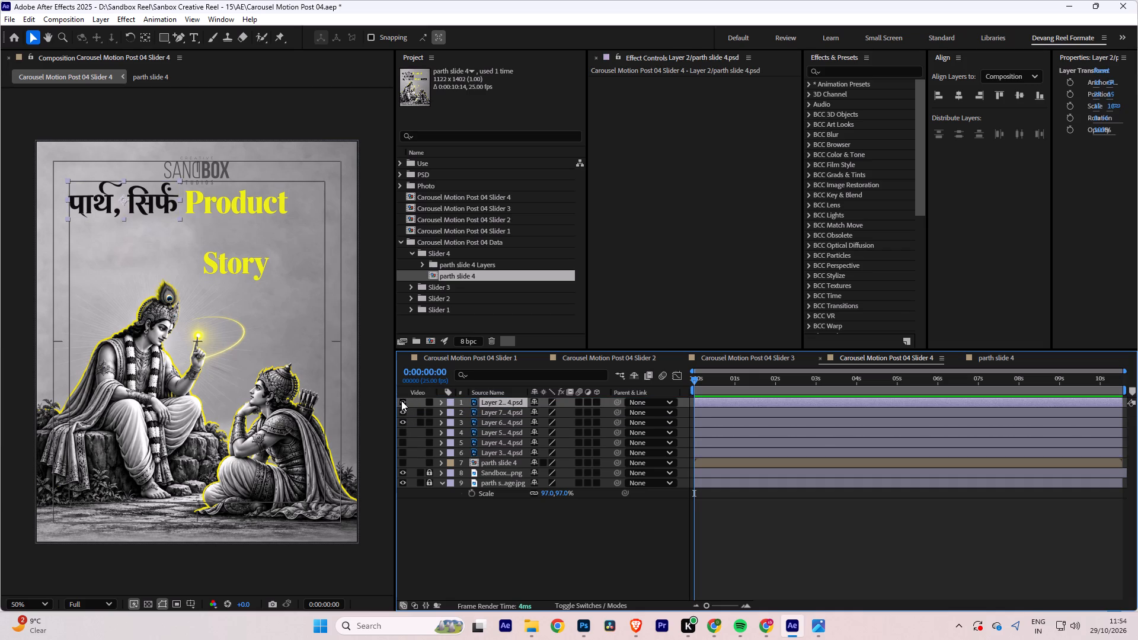
pyautogui.click(405, 411)
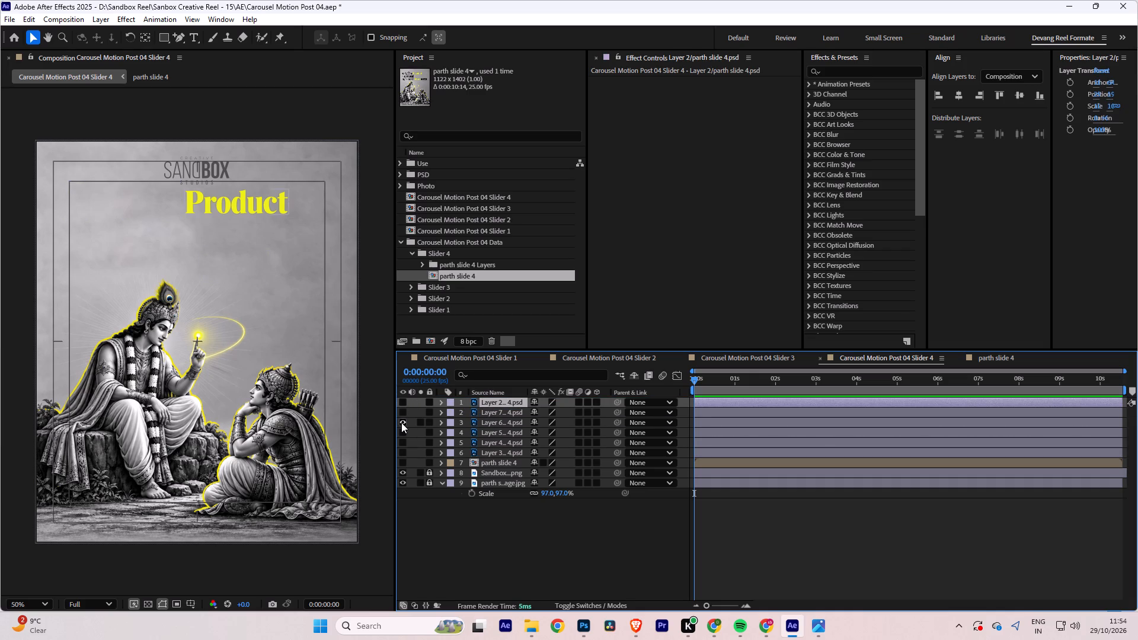
pyautogui.click(401, 423)
pyautogui.click(401, 434)
pyautogui.click(402, 442)
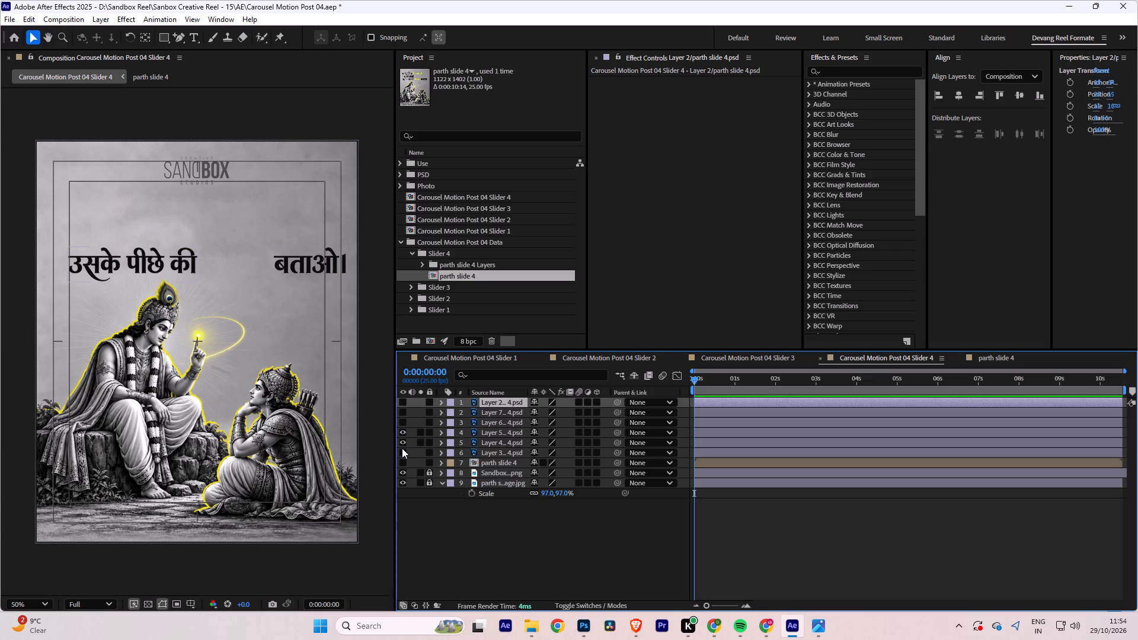
pyautogui.click(401, 455)
pyautogui.moveTo(401, 465); pyautogui.dragTo(401, 407)
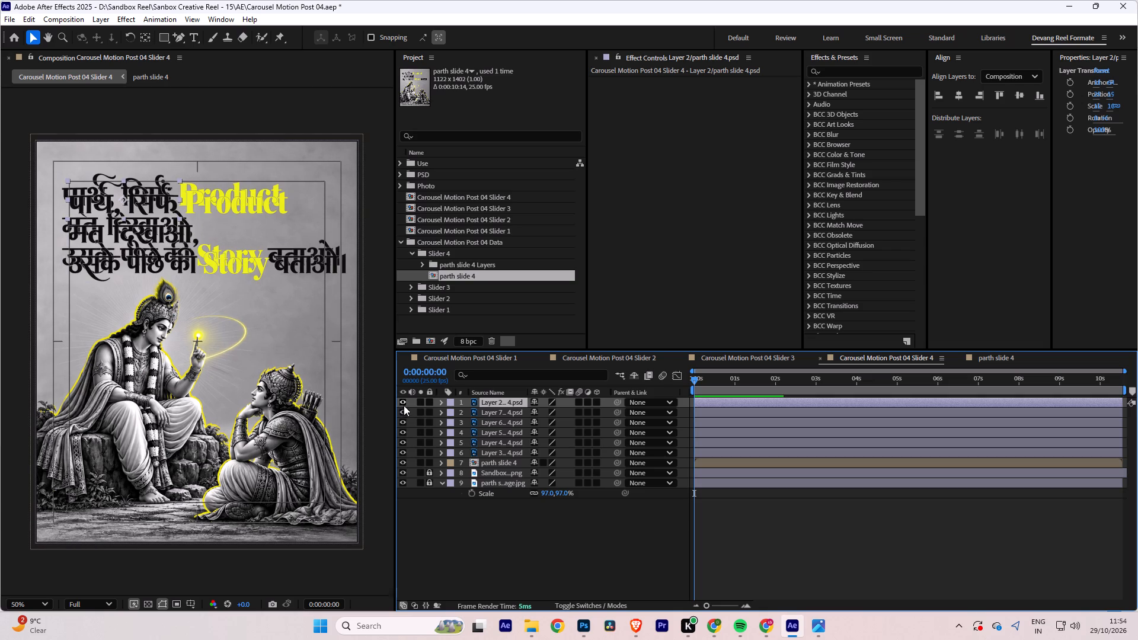
pyautogui.click(401, 471)
pyautogui.click(401, 462)
pyautogui.click(402, 470)
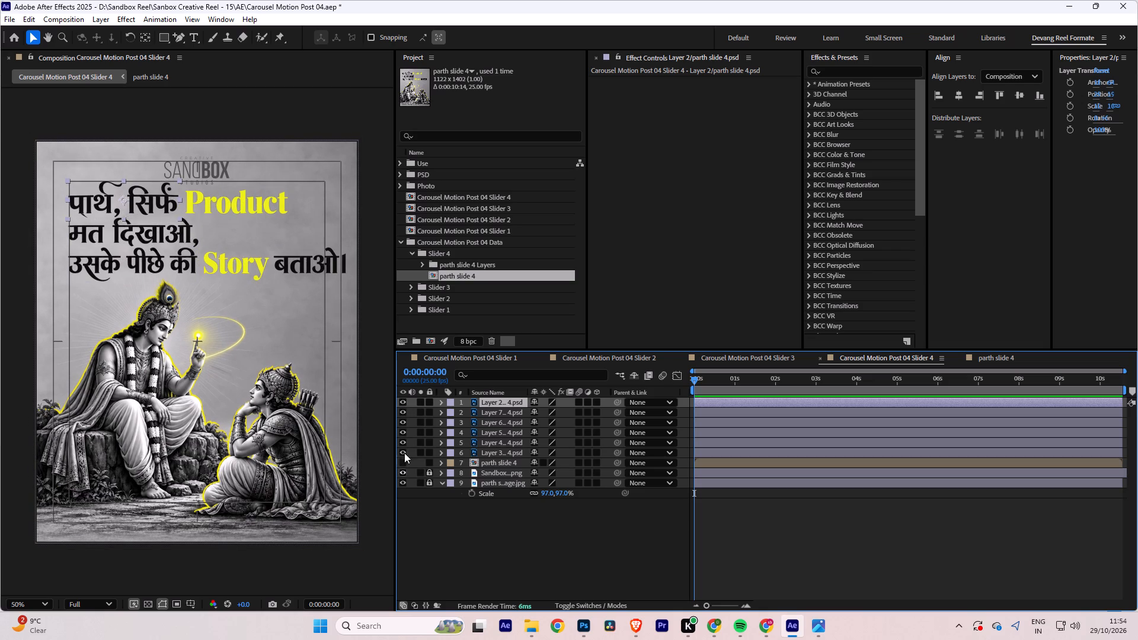
# Hide Layer 2, move Layer 6 with the word "Product" to second place in the stack, and hide it too.
pyautogui.click(403, 400)
pyautogui.click(404, 409)
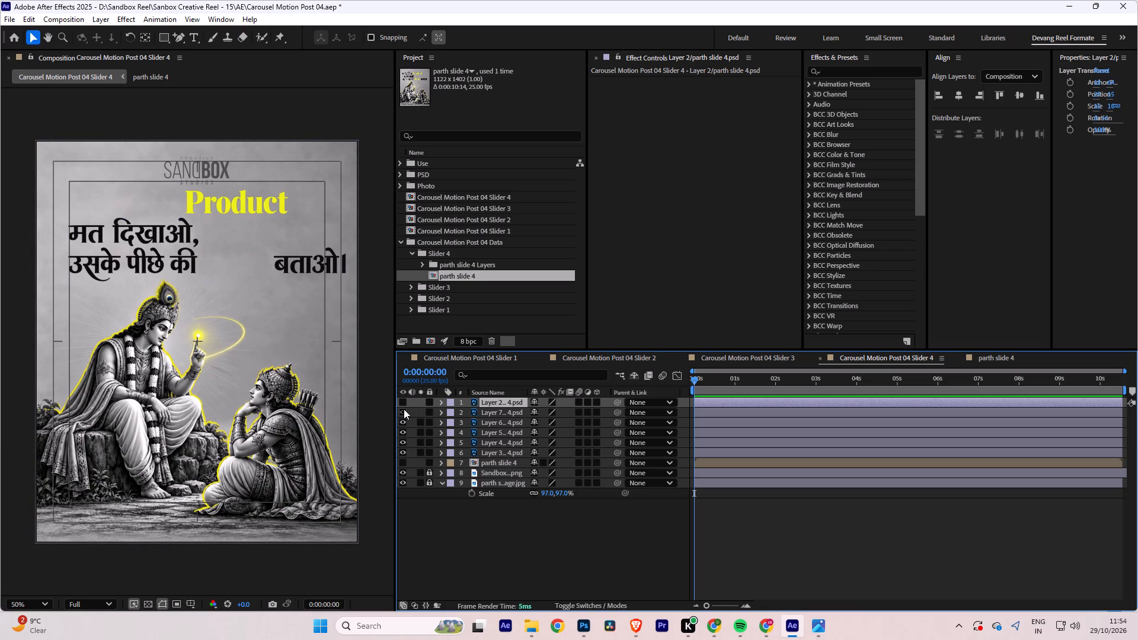
pyautogui.click(404, 409)
pyautogui.click(404, 421)
pyautogui.click(404, 421)
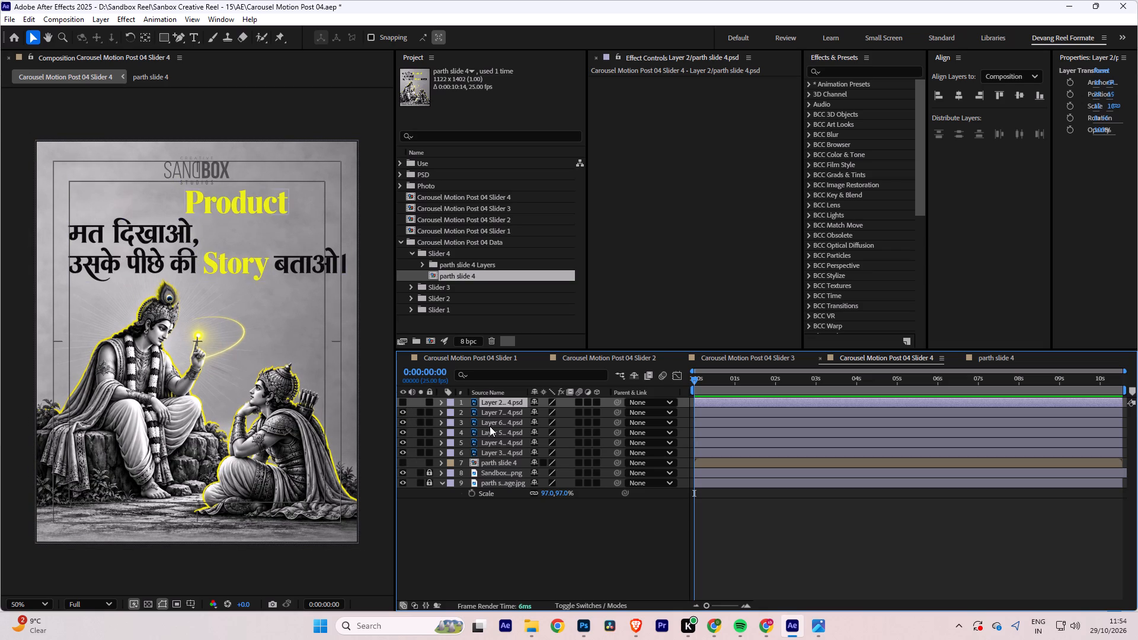
pyautogui.moveTo(490, 421); pyautogui.dragTo(490, 409)
pyautogui.click(401, 413)
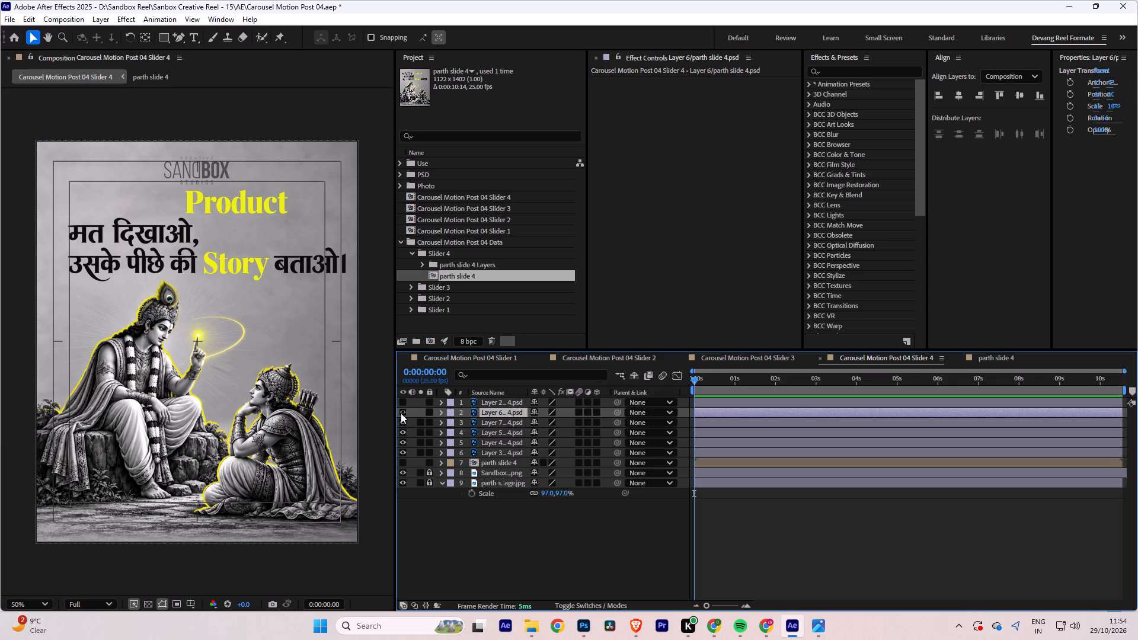
# Find the "मत दिखाओ," text among the remaining layers, move its Layer 3 to third place directly below Layer 6, and hide it.
pyautogui.click(401, 421)
pyautogui.click(401, 421)
pyautogui.click(401, 429)
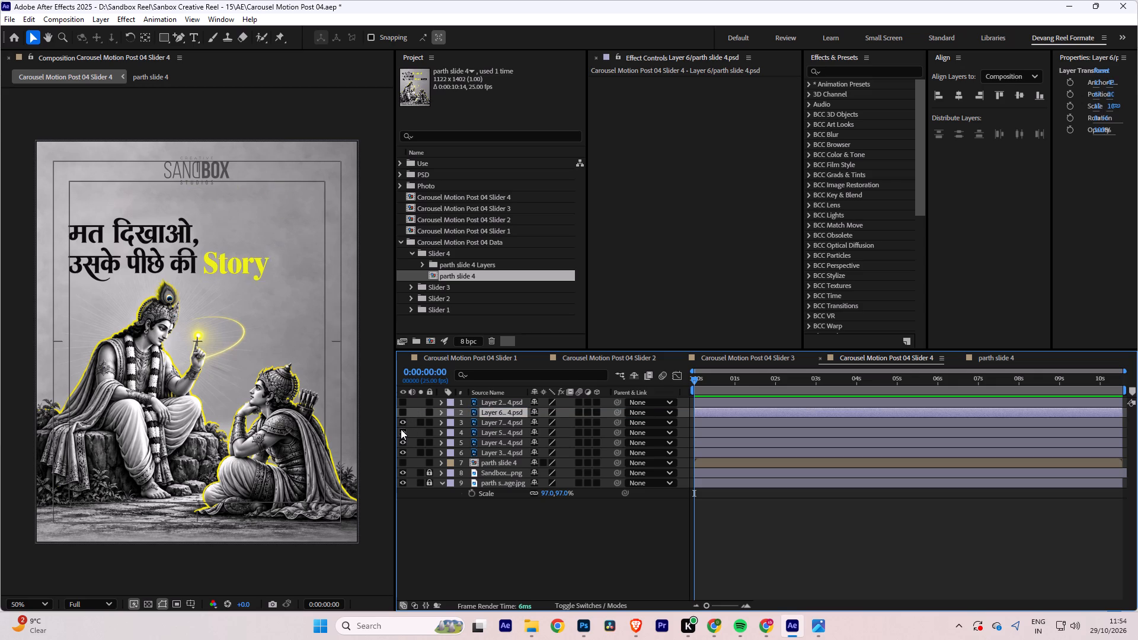
pyautogui.click(401, 429)
pyautogui.click(405, 442)
pyautogui.click(405, 442)
pyautogui.click(405, 453)
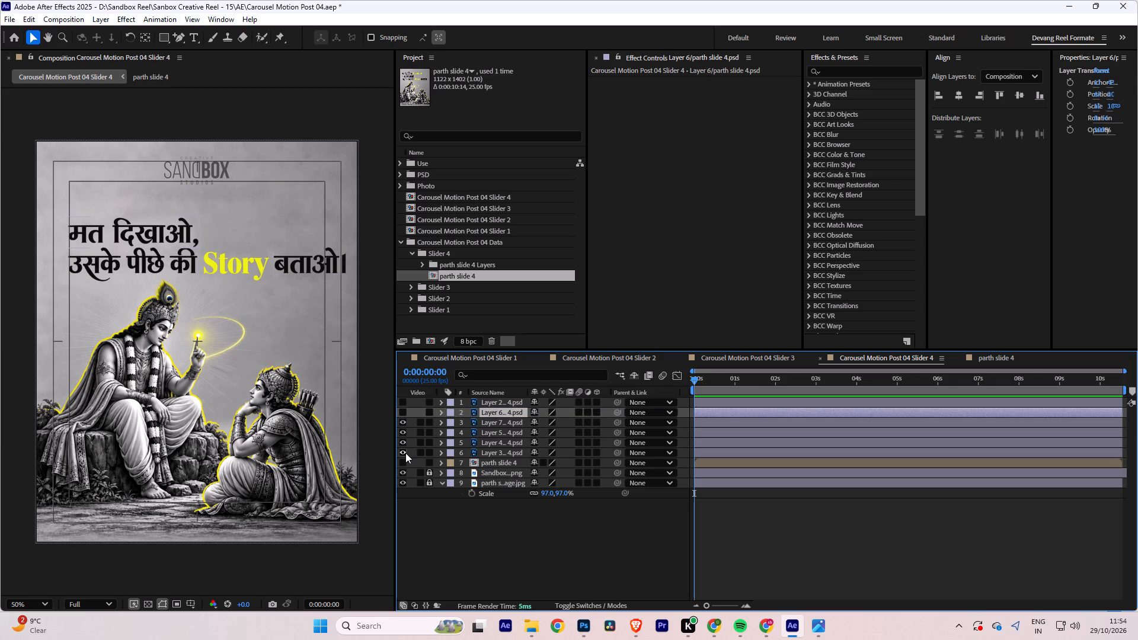
pyautogui.click(405, 453)
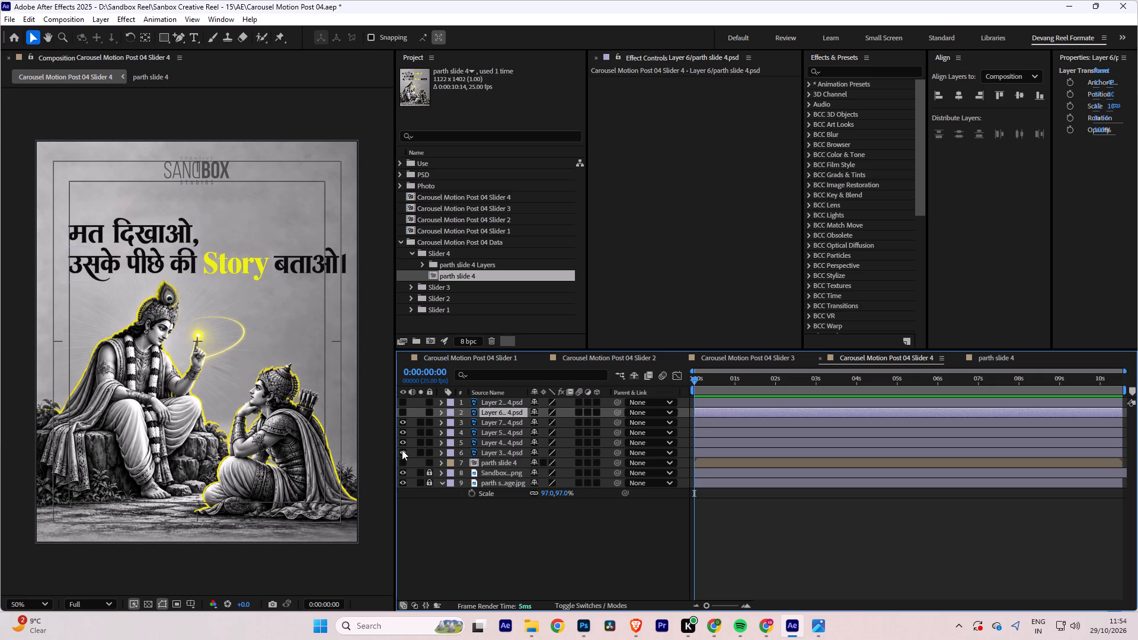
pyautogui.click(402, 450)
pyautogui.click(402, 450)
pyautogui.moveTo(479, 454); pyautogui.dragTo(480, 422)
pyautogui.click(405, 423)
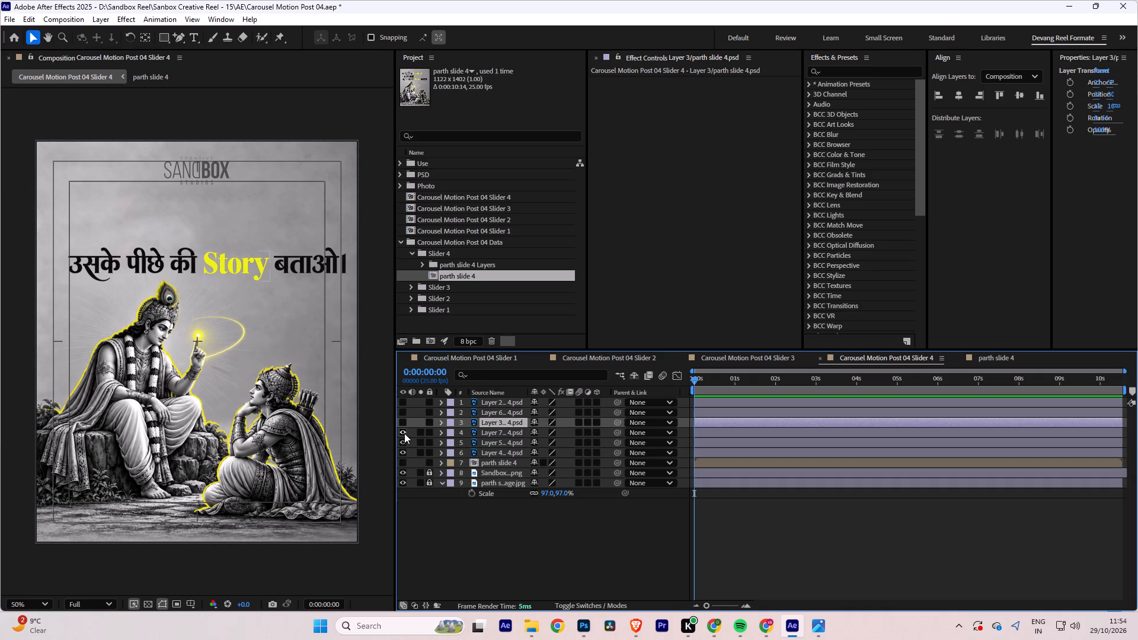
# Move Layer 4 with the "उसके पीछे की" text to fourth place, directly below Layer 3, and hide it.
pyautogui.click(404, 433)
pyautogui.click(404, 433)
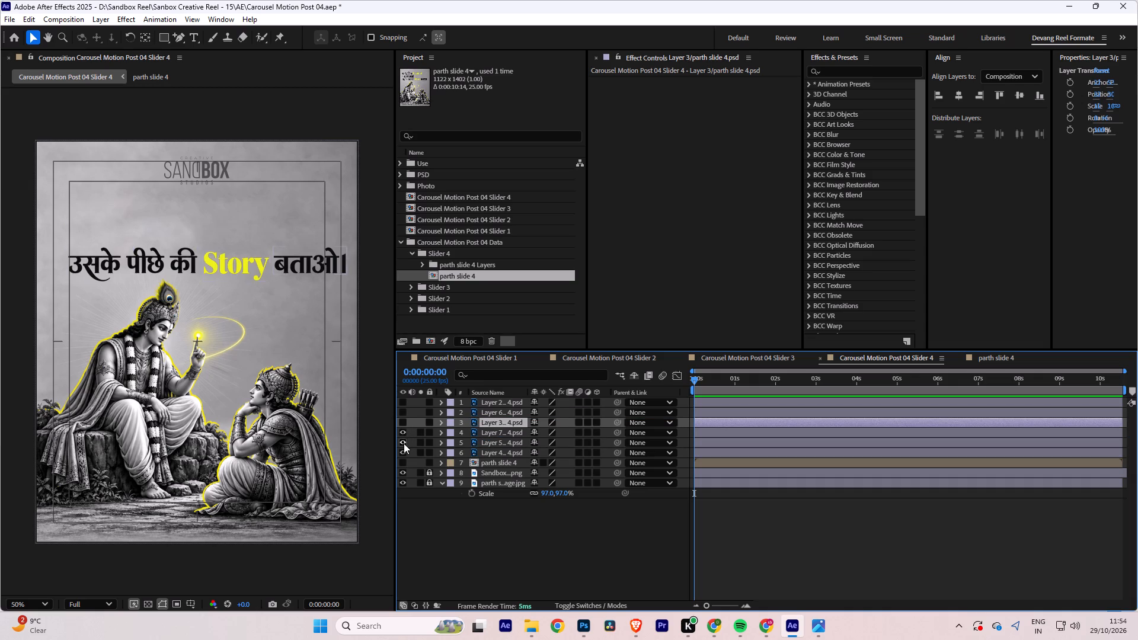
pyautogui.click(404, 443)
pyautogui.click(404, 443)
pyautogui.moveTo(485, 452); pyautogui.dragTo(490, 433)
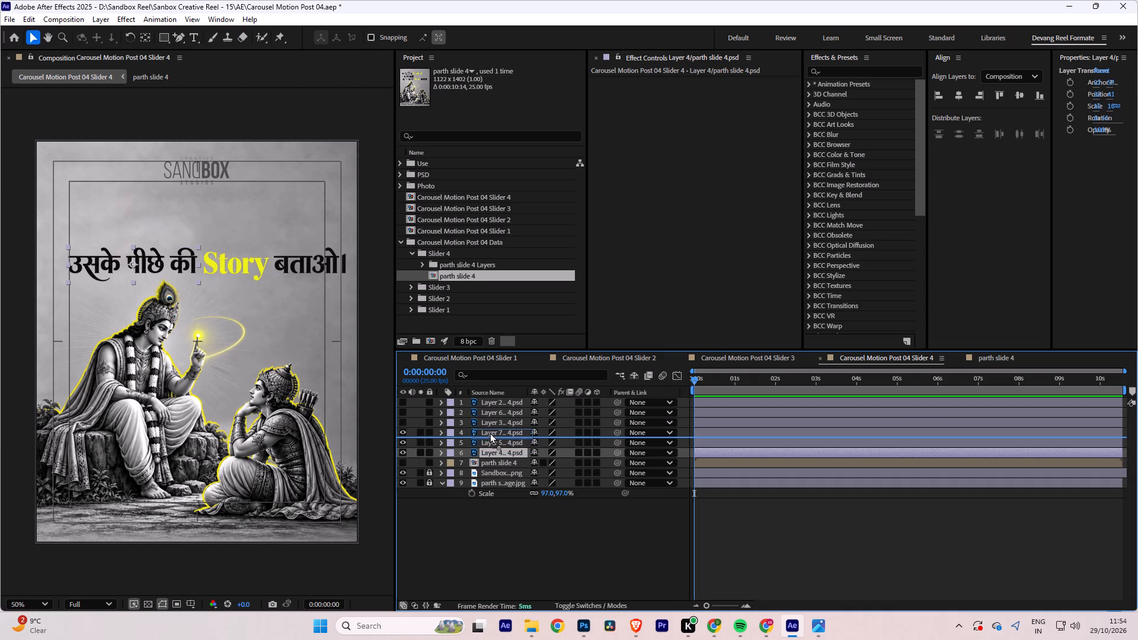
pyautogui.moveTo(490, 433); pyautogui.dragTo(490, 431)
pyautogui.click(405, 428)
pyautogui.click(405, 428)
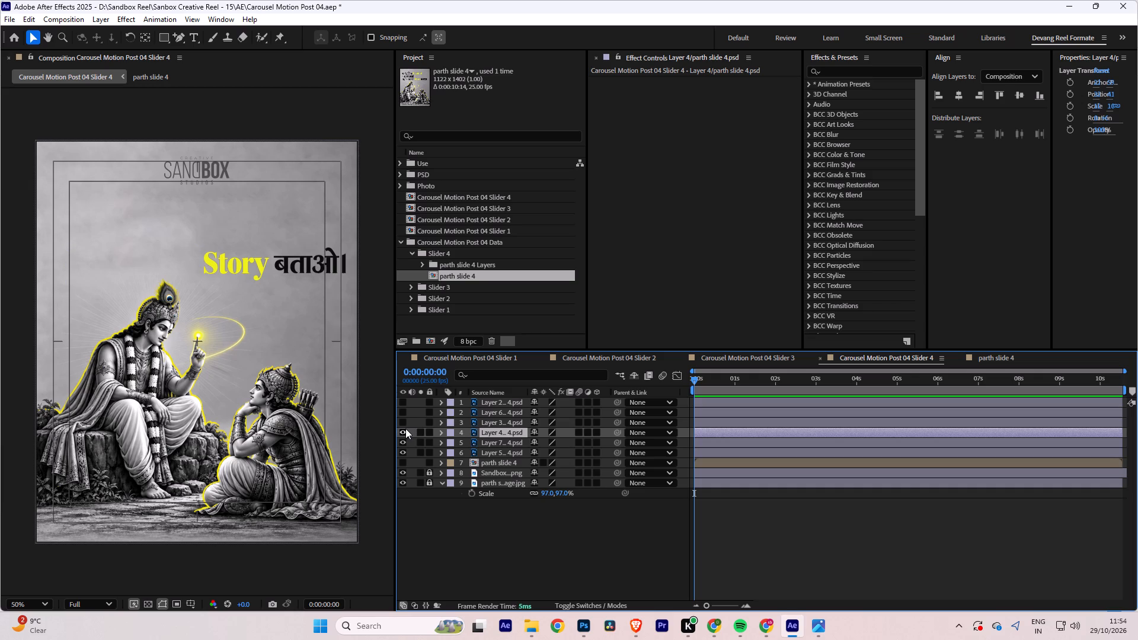
pyautogui.click(403, 433)
# Check the order of the "Story" and "बताओ।" layers by toggling them, and make all six text layers visible again.
pyautogui.click(402, 439)
pyautogui.click(402, 439)
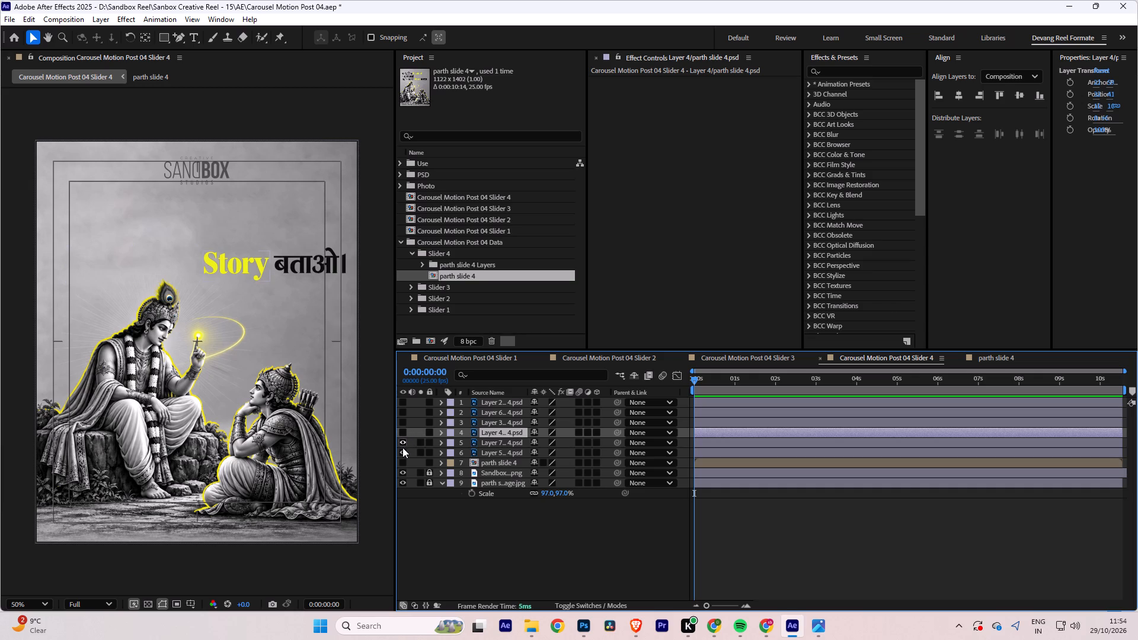
pyautogui.click(402, 450)
pyautogui.click(403, 441)
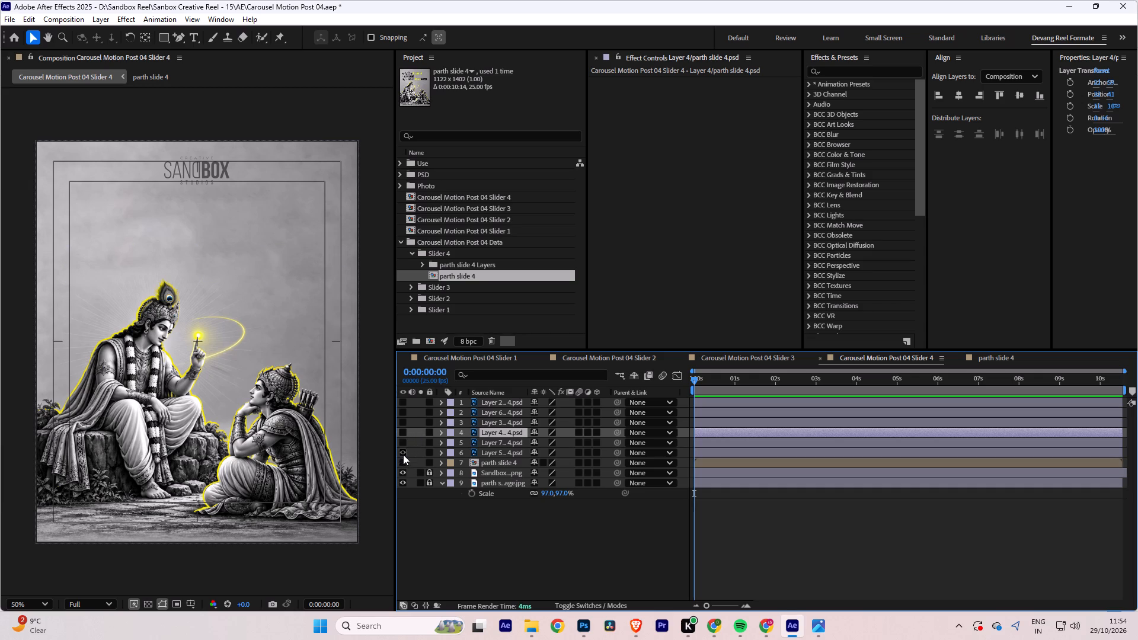
pyautogui.moveTo(403, 453); pyautogui.dragTo(401, 404)
pyautogui.click(455, 526)
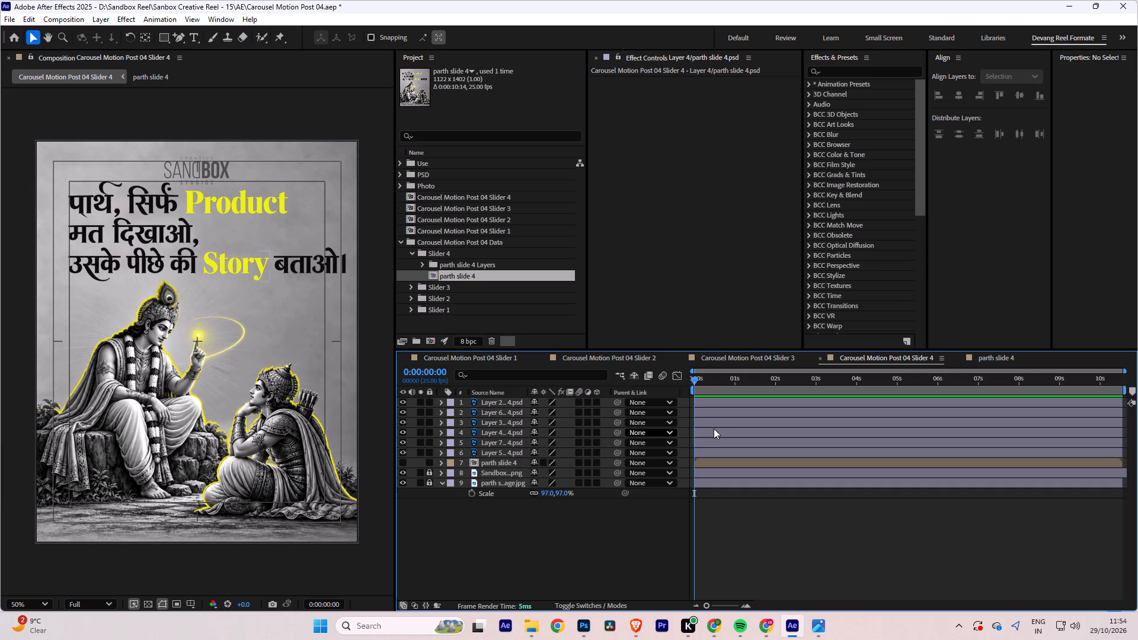
# Save the Carousel Motion Post 04 project.
pyautogui.hotkey('ctrl', 's')
pyautogui.click(747, 533)
# Switch to Chrome and examine the NAS100 5-minute chart in TradingView and the open MNQZ6 position in Tradovate.
pyautogui.hotkey('alt', 'Tab')
pyautogui.hotkey('alt', 'Tab')
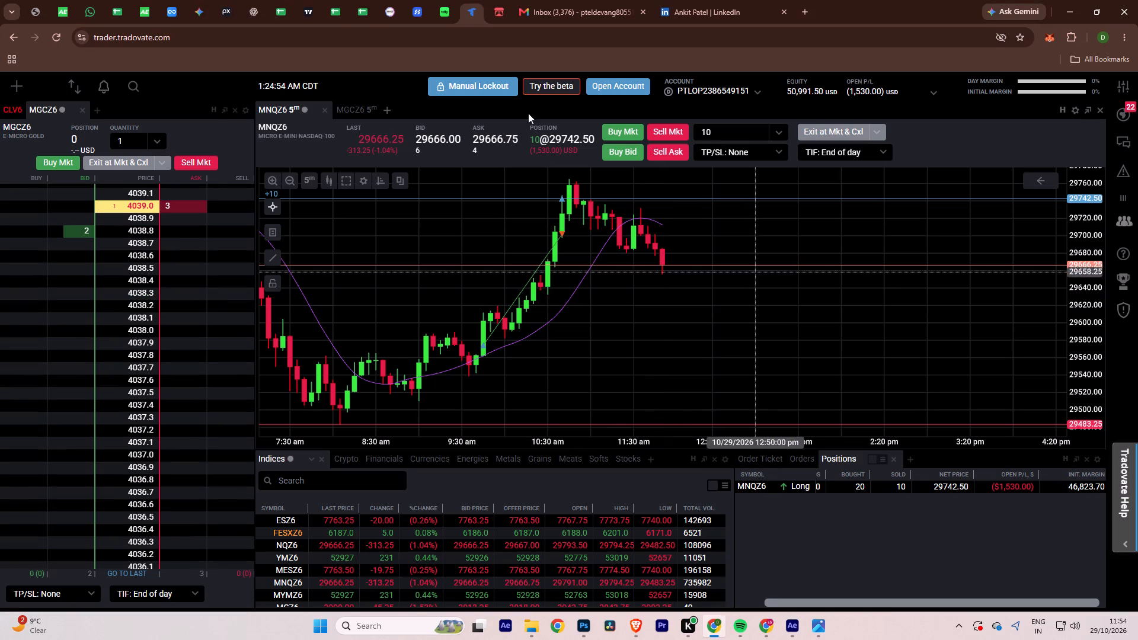
pyautogui.click(314, 16)
pyautogui.scroll(4, 737, 319)
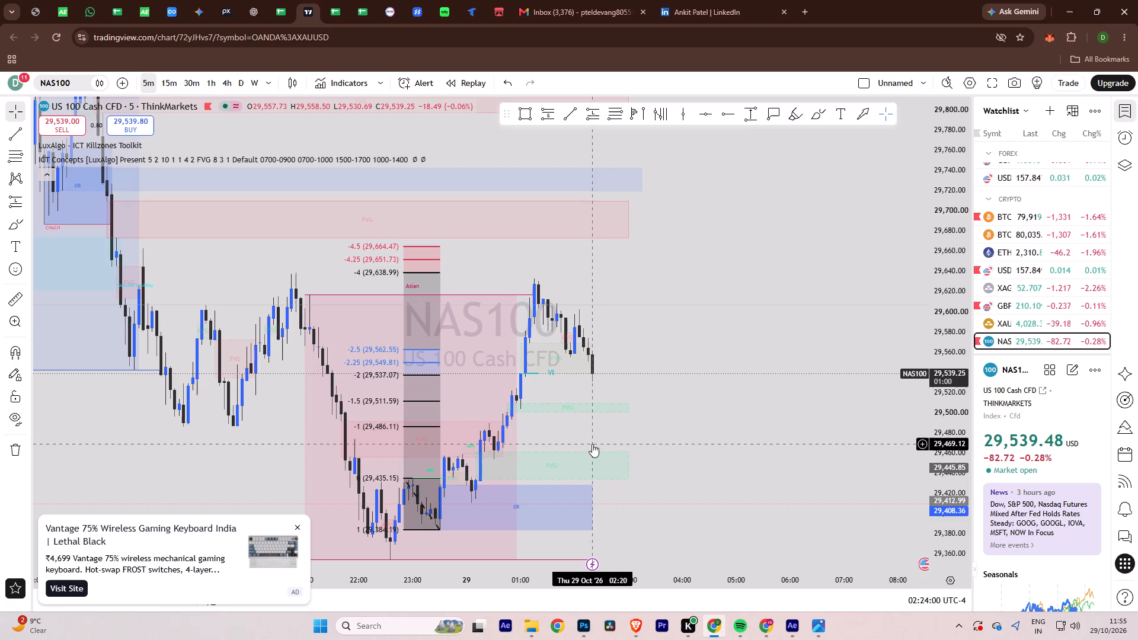
pyautogui.scroll(-4, 627, 434)
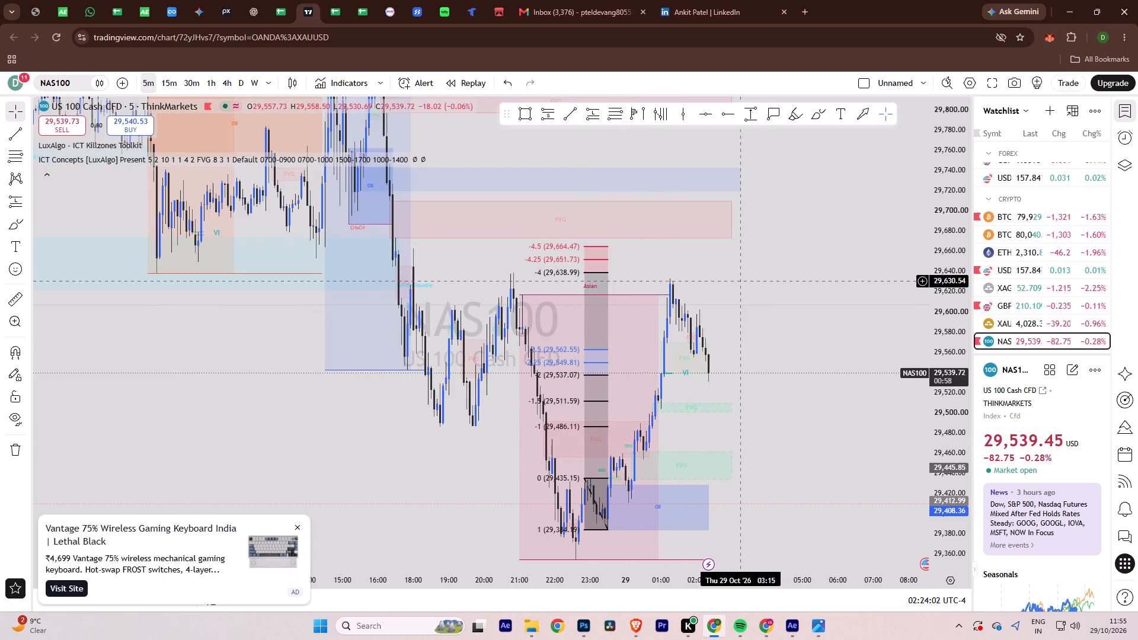
pyautogui.click(471, 1)
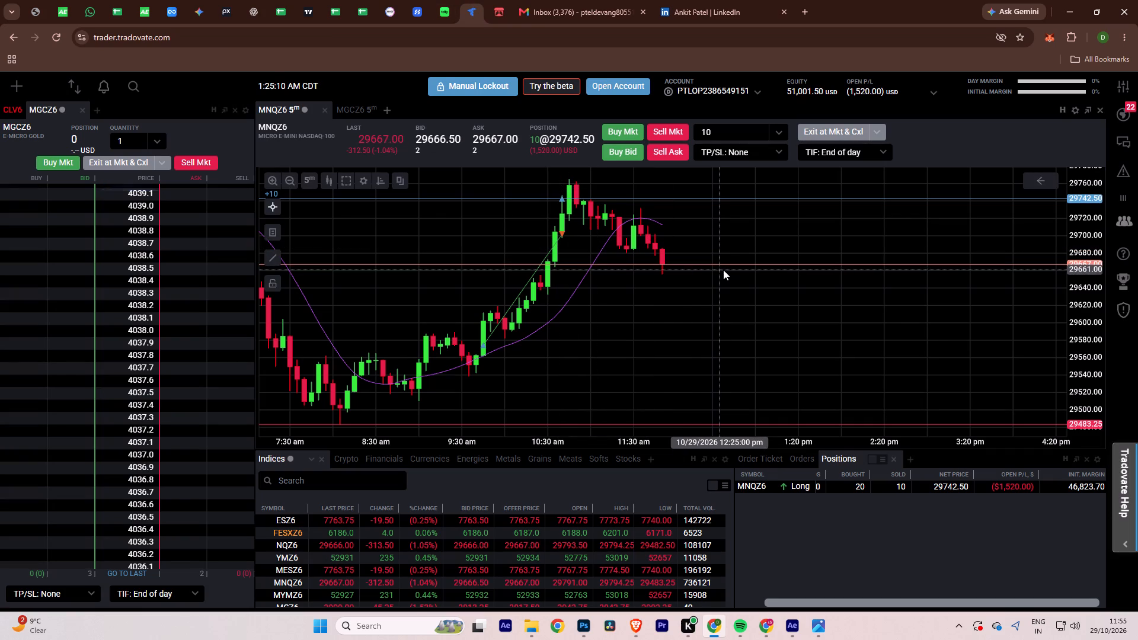
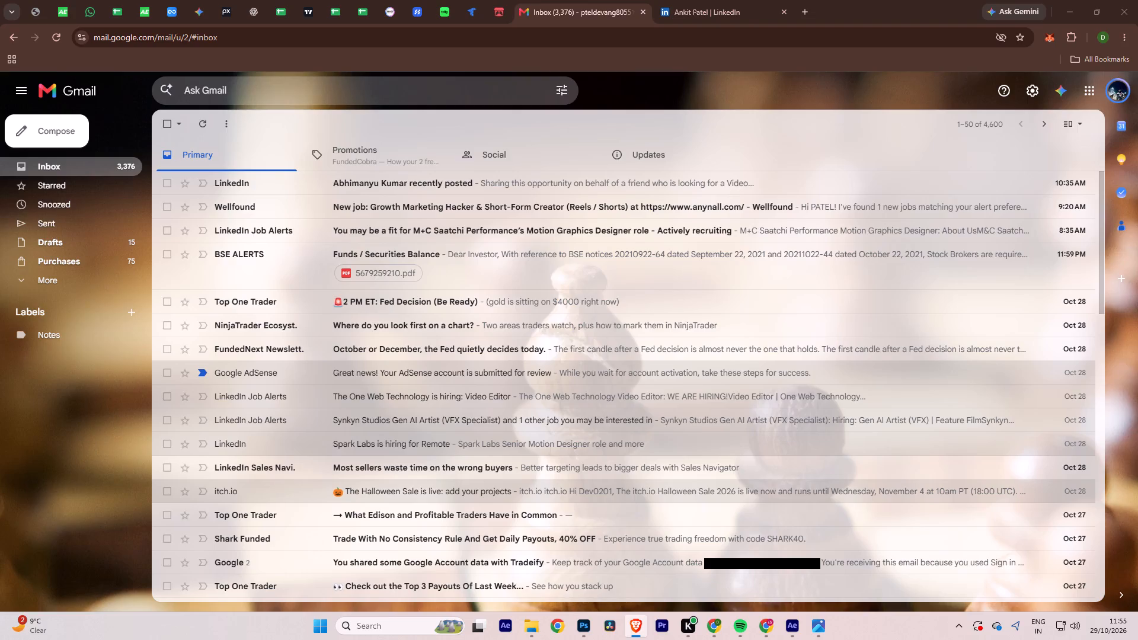
# Switch from the Gmail inbox back to the Carousel Motion Post 04 project in After Effects.
pyautogui.hotkey('alt', 'Tab')
pyautogui.hotkey('alt', 'Tab')
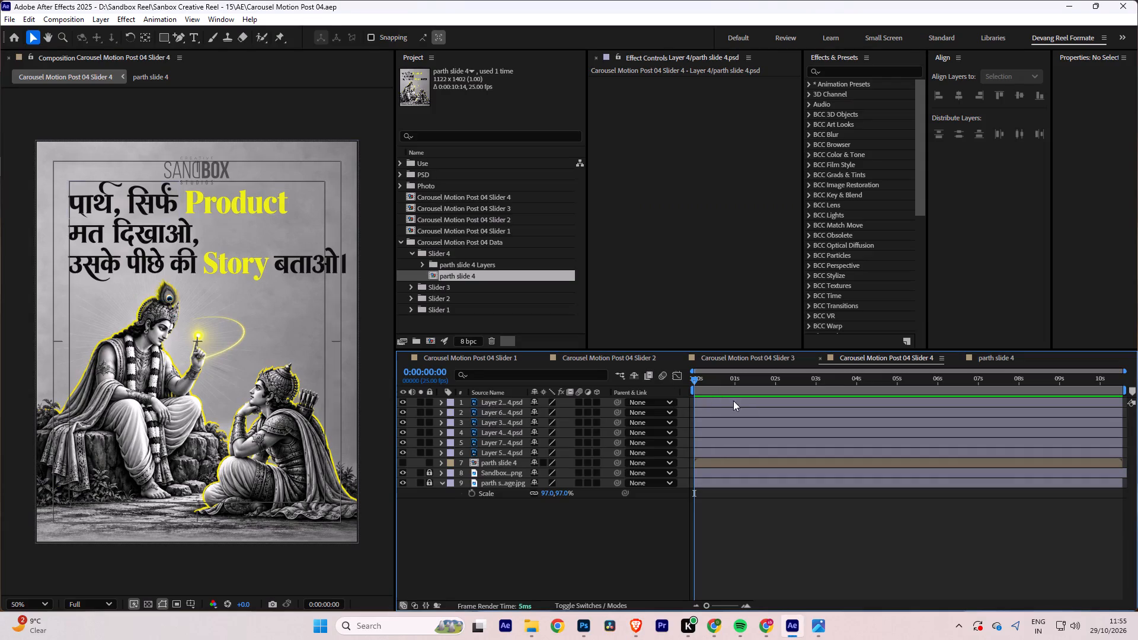
# Shift the five text layers below Layer 2 so they start at frame 10, leaving Layer 2 at the beginning.
pyautogui.keyDown('alt'); pyautogui.scroll(1, 726, 512); pyautogui.keyUp('alt')
pyautogui.press('space')
pyautogui.moveTo(721, 530); pyautogui.dragTo(896, 532)
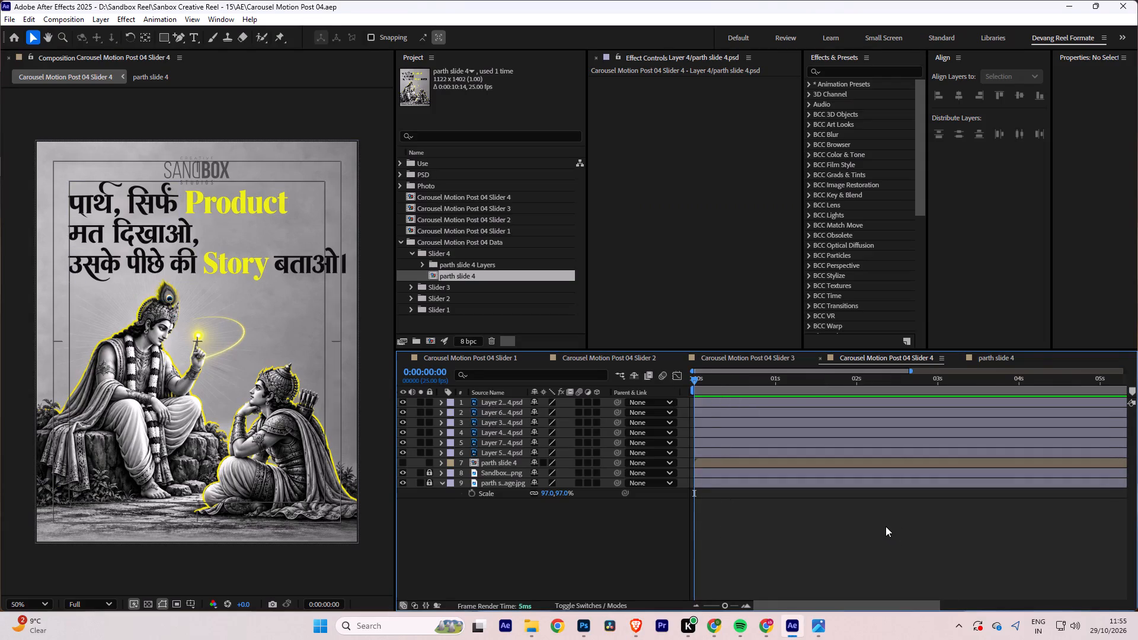
pyautogui.hotkey('alt', 'Tab')
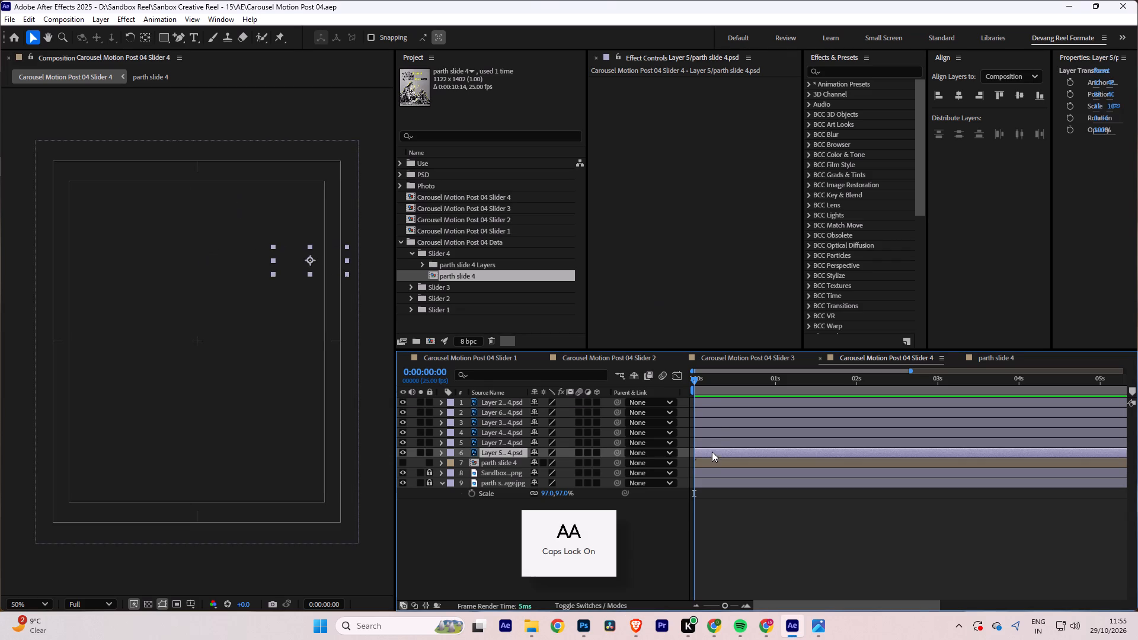
pyautogui.keyDown('shift'); pyautogui.click(707, 411); pyautogui.keyUp('shift')
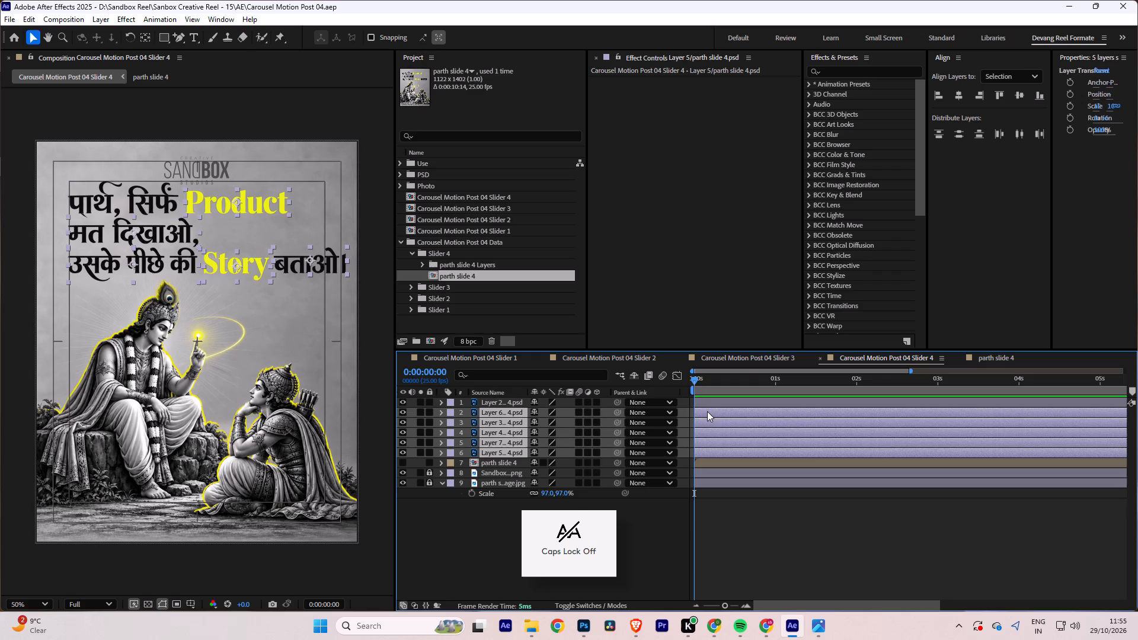
pyautogui.keyDown('alt'); pyautogui.scroll(2, 707, 413); pyautogui.keyUp('alt')
pyautogui.press('space')
pyautogui.moveTo(739, 541); pyautogui.dragTo(906, 551)
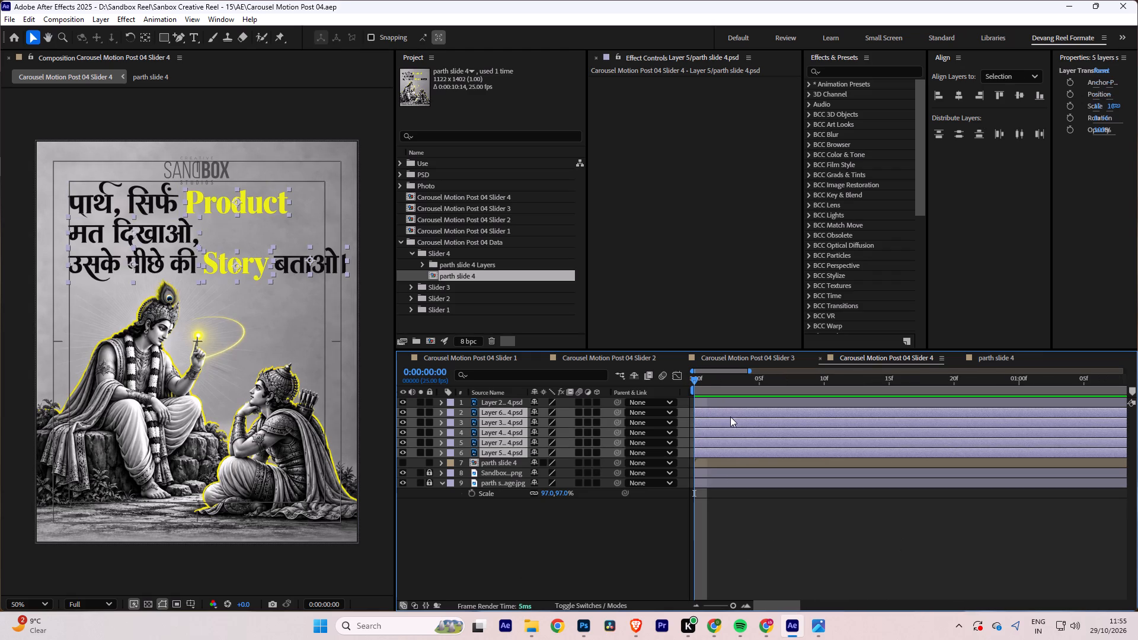
pyautogui.moveTo(730, 412); pyautogui.dragTo(862, 408)
# Shift Layers 3, 4, 7 and 5 so they start at frame 20, leaving Layer 6 at frame 10.
pyautogui.keyDown('shift'); pyautogui.click(849, 415); pyautogui.keyUp('shift')
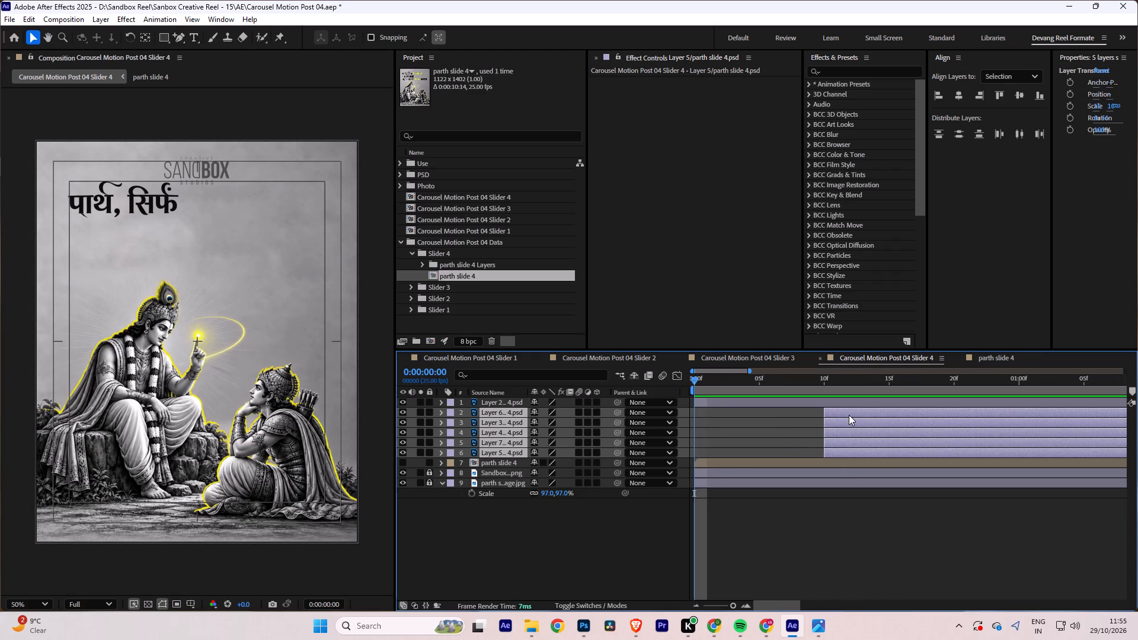
pyautogui.keyDown('ctrl'); pyautogui.click(849, 414); pyautogui.keyUp('ctrl')
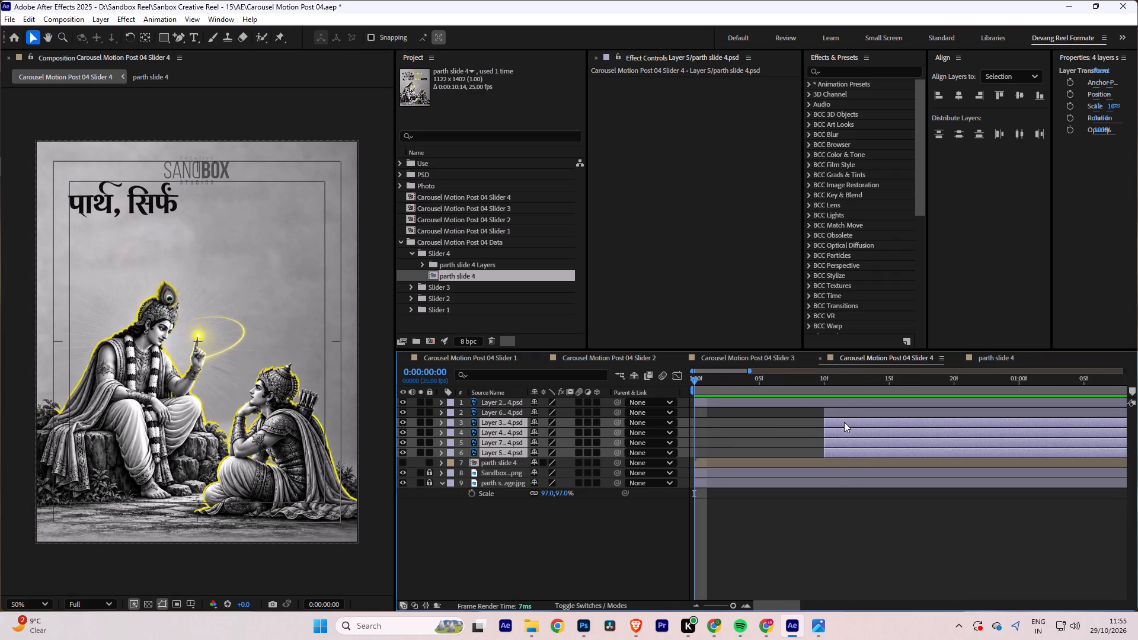
pyautogui.moveTo(844, 422); pyautogui.dragTo(971, 417)
# Shift Layers 4, 7 and 5 so they start at 1:05, leaving Layer 3 at frame 20.
pyautogui.press('space')
pyautogui.press('space')
pyautogui.press('space')
pyautogui.press('space')
pyautogui.press('space')
pyautogui.press('space')
pyautogui.press('space')
pyautogui.moveTo(944, 519); pyautogui.dragTo(795, 521)
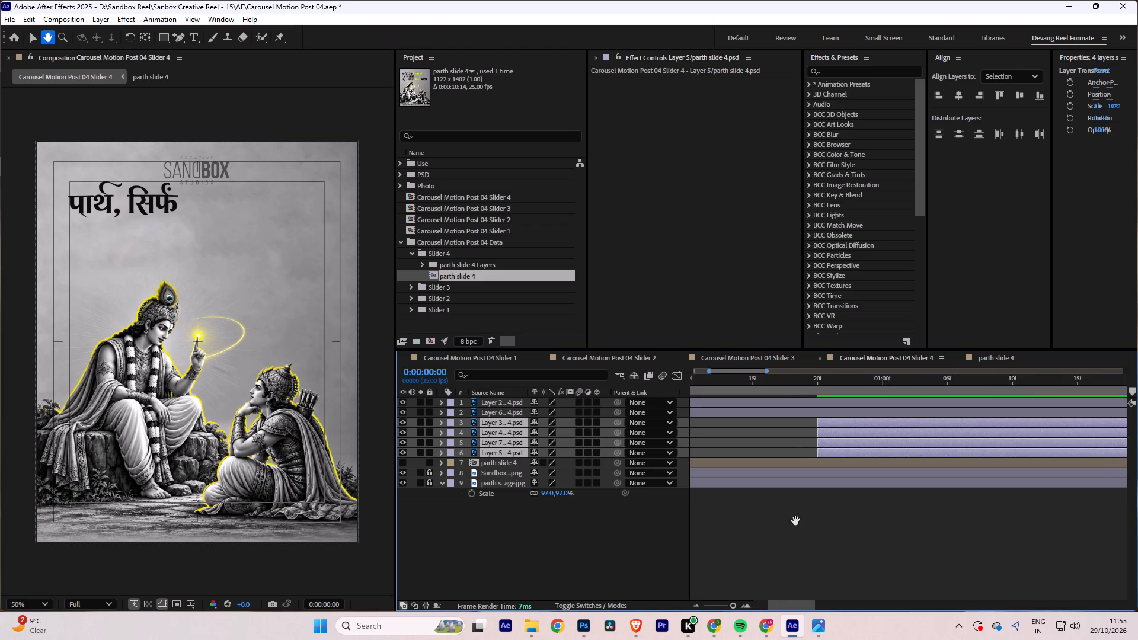
pyautogui.moveTo(795, 521); pyautogui.dragTo(757, 517)
pyautogui.keyDown('ctrl'); pyautogui.click(785, 424); pyautogui.keyUp('ctrl')
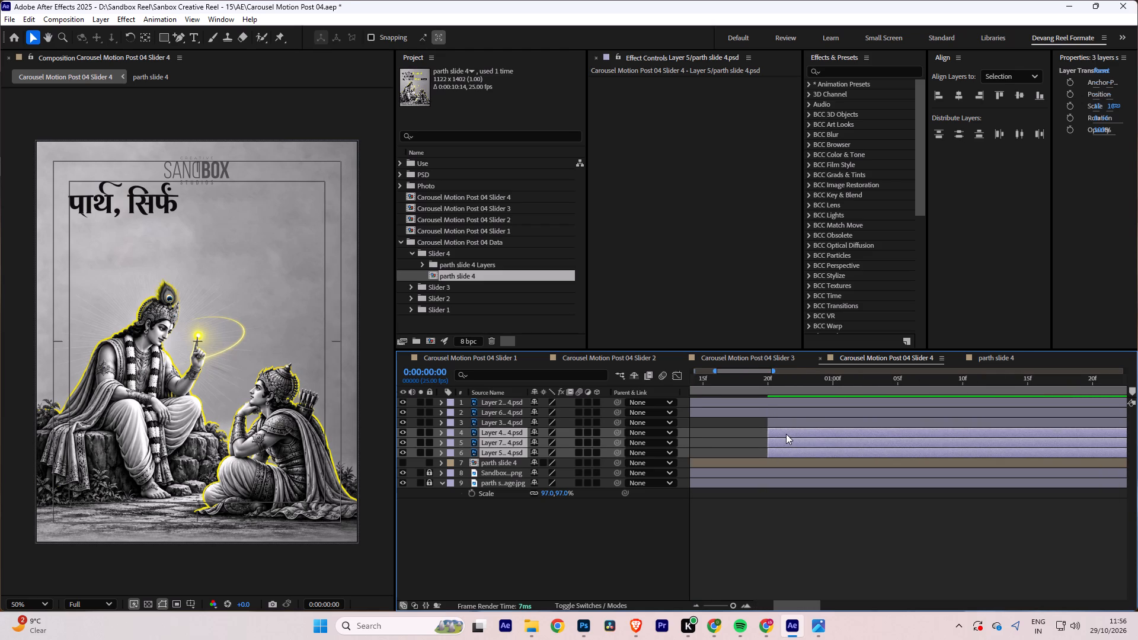
pyautogui.moveTo(786, 434); pyautogui.dragTo(920, 428)
# Shift Layers 7 and 5 so they start at 1:15, leaving Layer 4 at 1:05.
pyautogui.press('space')
pyautogui.press('space')
pyautogui.press('space')
pyautogui.press('space')
pyautogui.press('space')
pyautogui.press('space')
pyautogui.moveTo(919, 522); pyautogui.dragTo(902, 525)
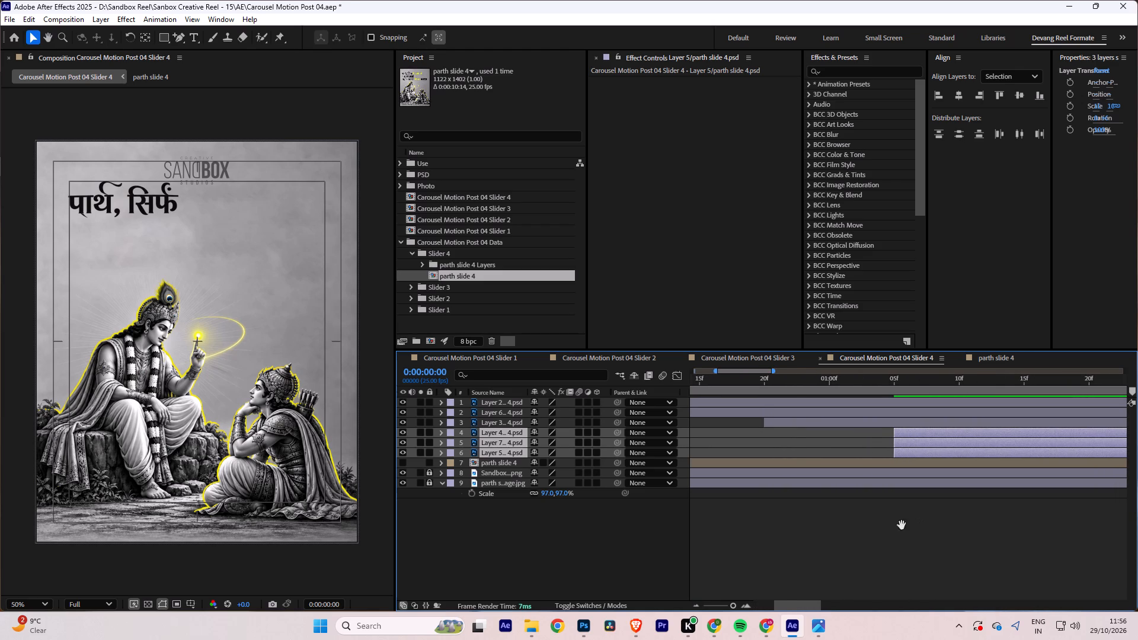
pyautogui.moveTo(902, 525); pyautogui.dragTo(794, 529)
pyautogui.keyDown('ctrl'); pyautogui.click(813, 443); pyautogui.keyUp('ctrl')
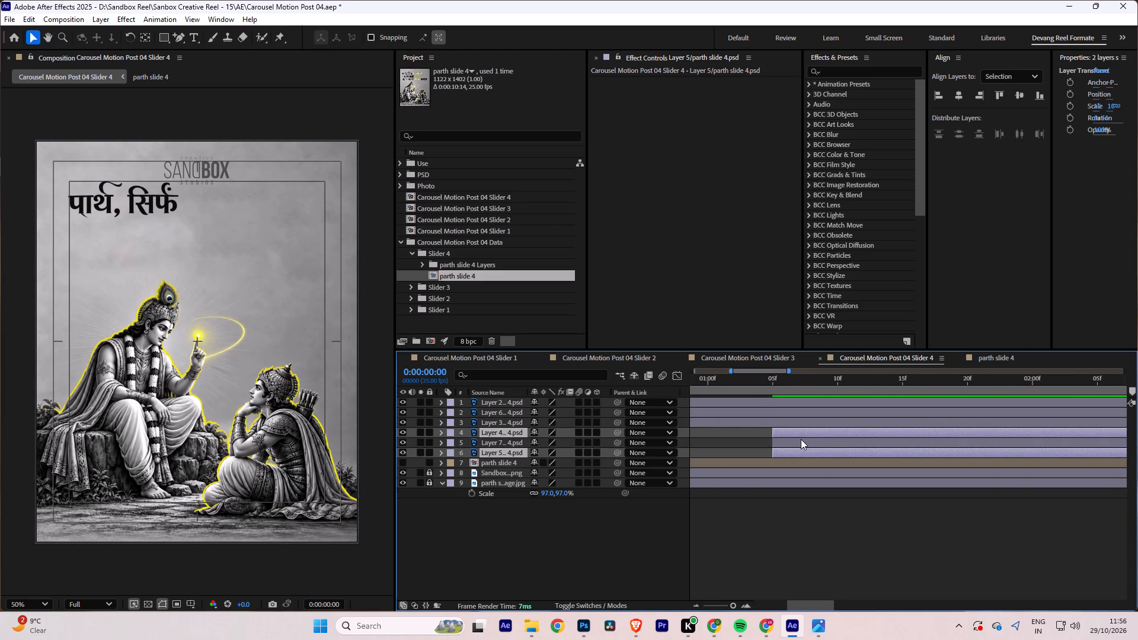
pyautogui.keyDown('ctrl'); pyautogui.click(801, 440); pyautogui.keyUp('ctrl')
pyautogui.keyDown('ctrl'); pyautogui.click(803, 434); pyautogui.keyUp('ctrl')
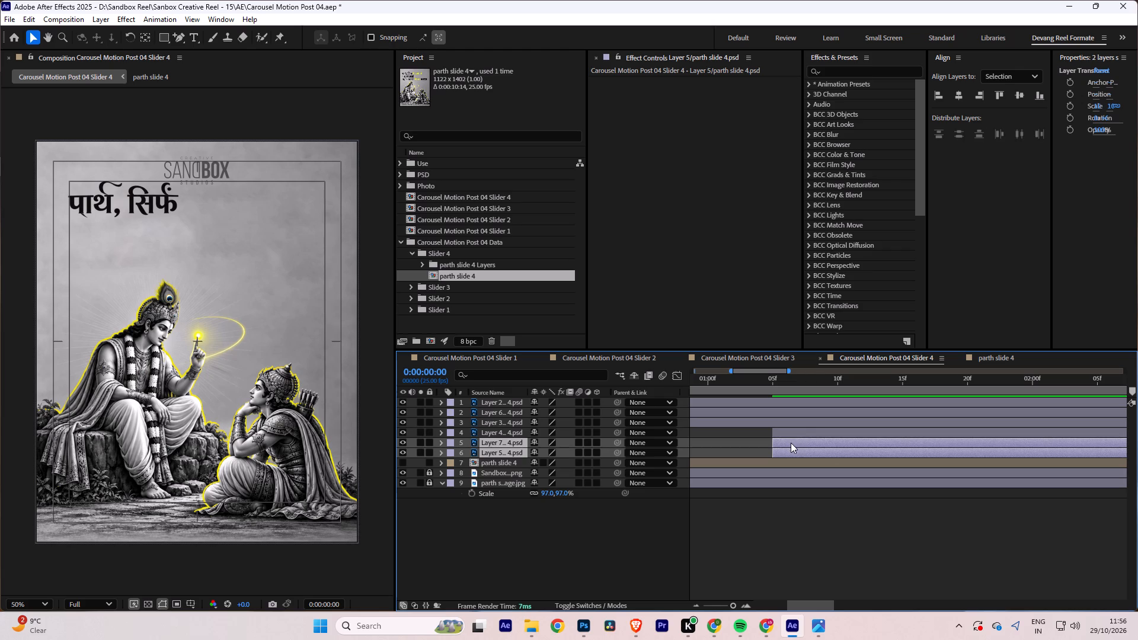
pyautogui.moveTo(791, 443); pyautogui.dragTo(926, 441)
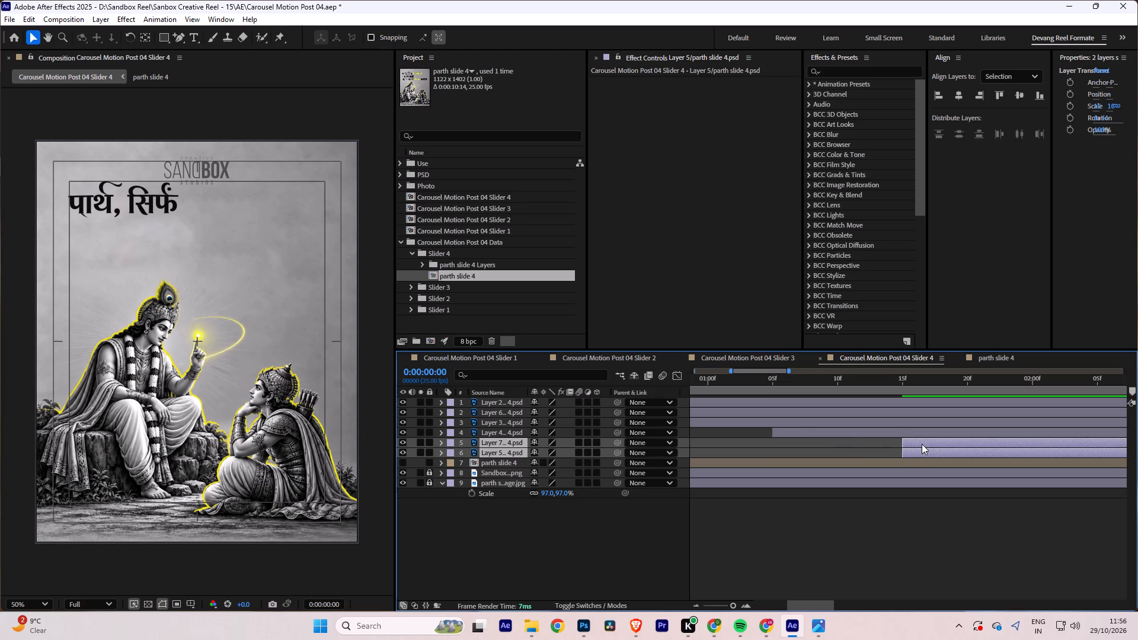
# Shift Layer 5 alone so it starts at 2:00, leaving Layer 7 at 1:15.
pyautogui.keyDown('ctrl'); pyautogui.click(922, 443); pyautogui.keyUp('ctrl')
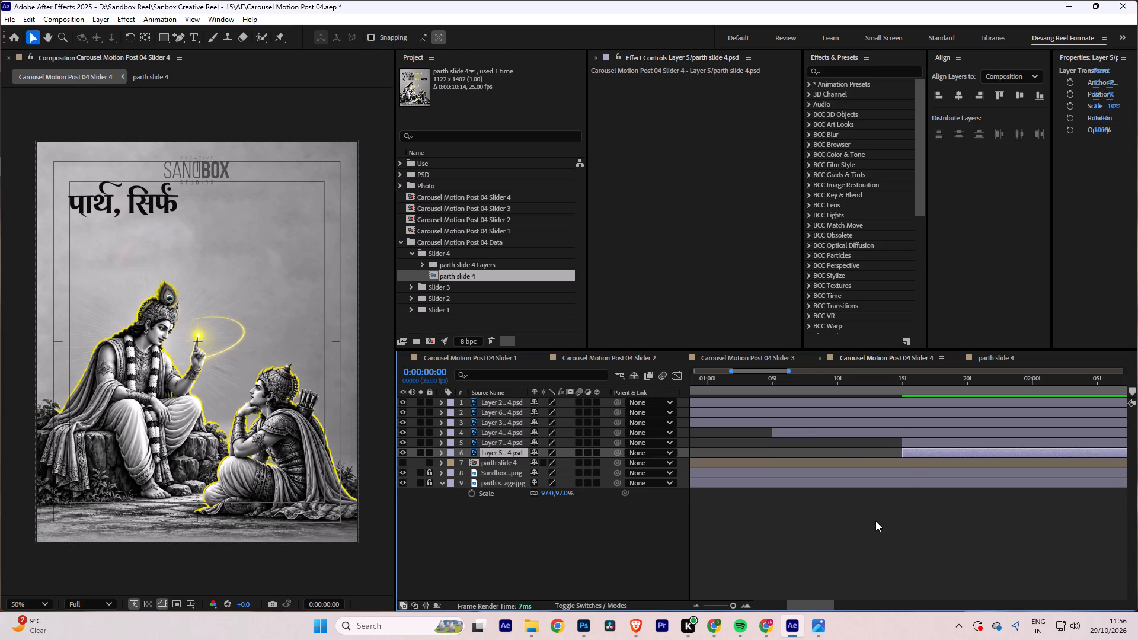
pyautogui.scroll(-6, 875, 521)
pyautogui.press('space')
pyautogui.press('space')
pyautogui.press('space')
pyautogui.press('space')
pyautogui.press('space')
pyautogui.press('space')
pyautogui.press('space')
pyautogui.press('space')
pyautogui.press('space')
pyautogui.press('space')
pyautogui.press('space')
pyautogui.press('space')
pyautogui.press('space')
pyautogui.press('space')
pyautogui.moveTo(996, 548); pyautogui.dragTo(845, 542)
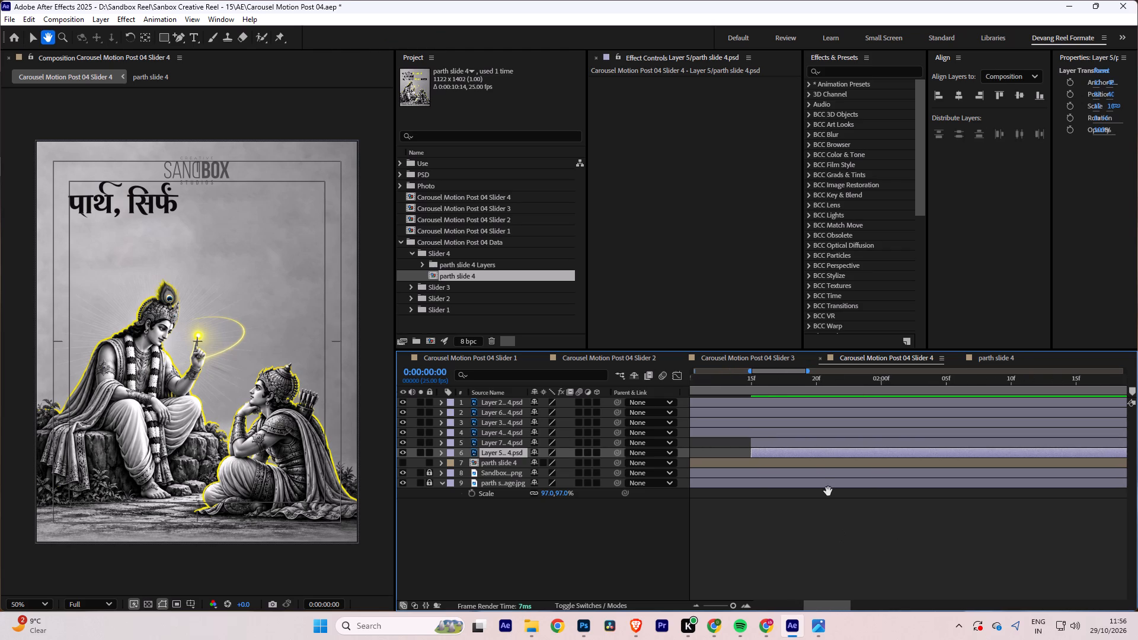
pyautogui.moveTo(773, 454); pyautogui.dragTo(929, 451)
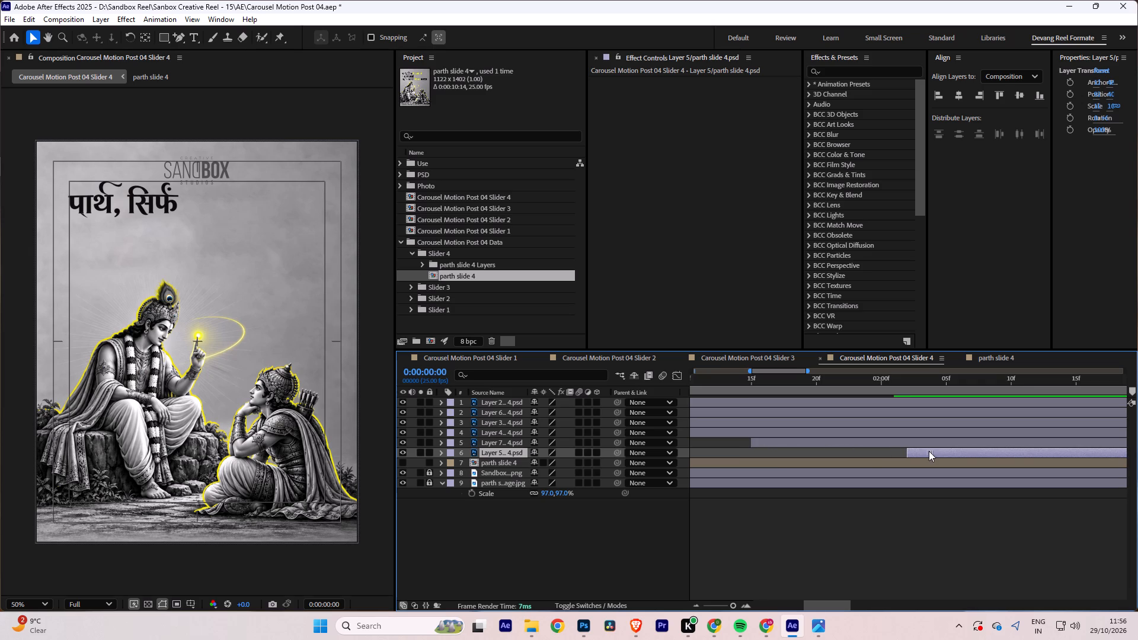
pyautogui.moveTo(929, 451); pyautogui.dragTo(906, 451)
pyautogui.click(875, 528)
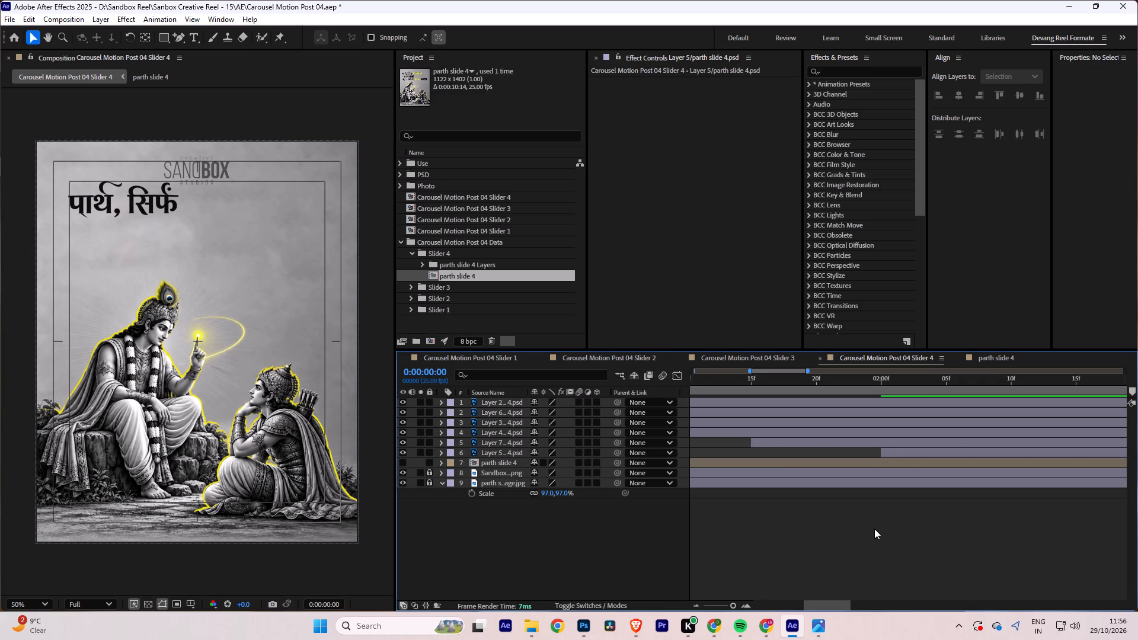
# Save the Carousel Motion Post 04 project.
pyautogui.hotkey('ctrl', 's')
# Play back Slider 4 to review the staggered timing of the text layers.
pyautogui.keyDown('alt'); pyautogui.scroll(-10, 851, 519); pyautogui.keyUp('alt')
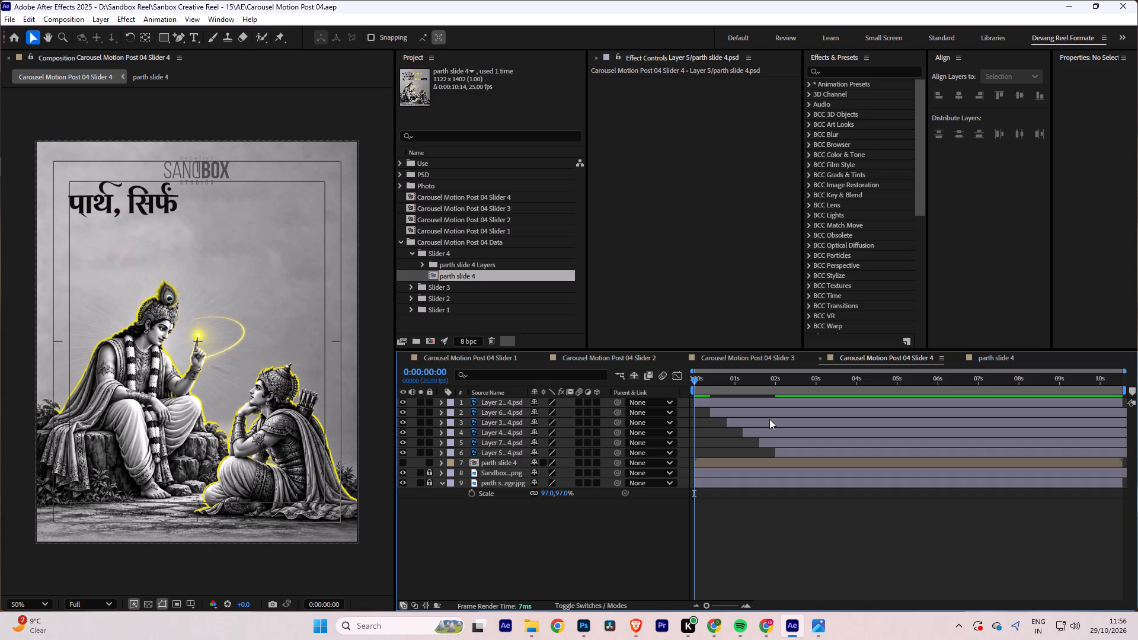
pyautogui.press('space')
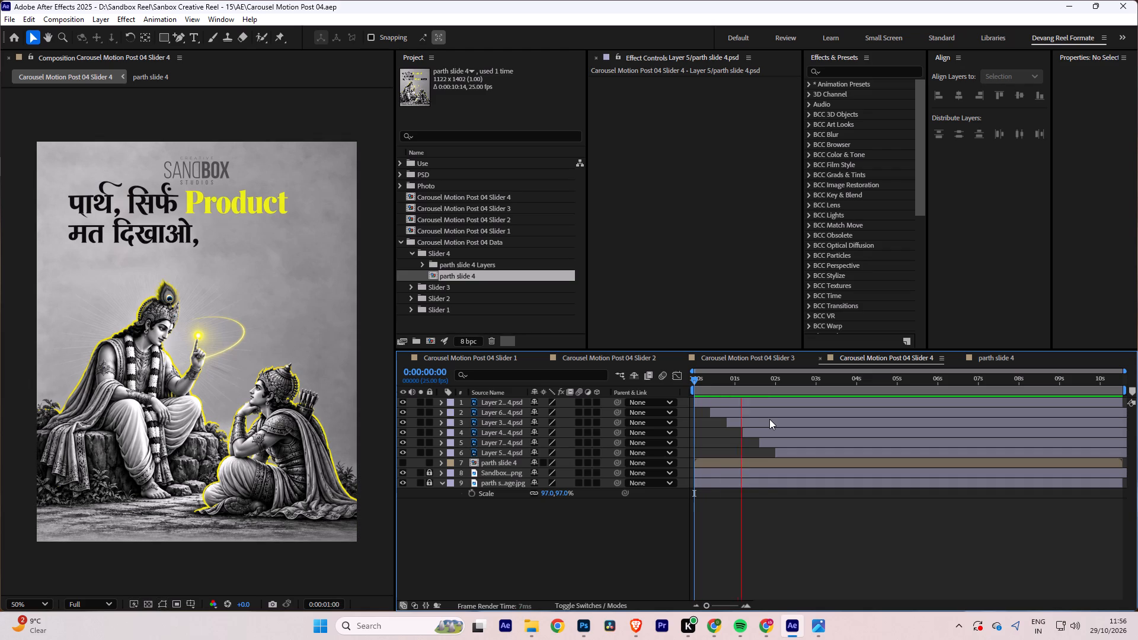
pyautogui.press('space')
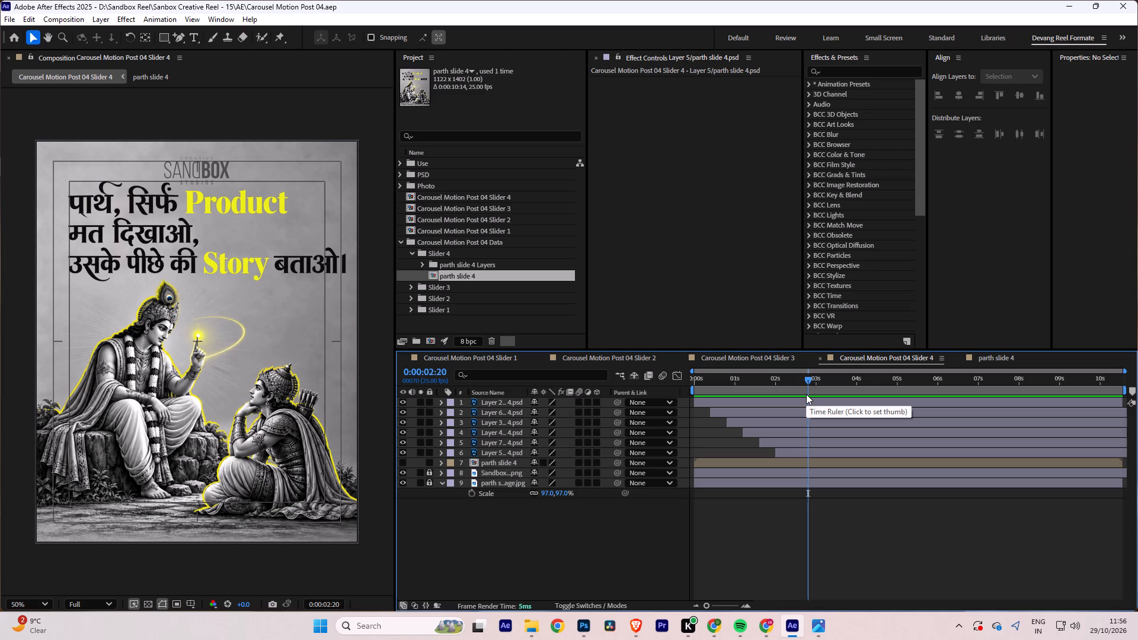
# Save the Carousel Motion Post 04 project.
pyautogui.hotkey('ctrl', 's')
pyautogui.hotkey('ctrl', 's')
pyautogui.hotkey('ctrl', 's')
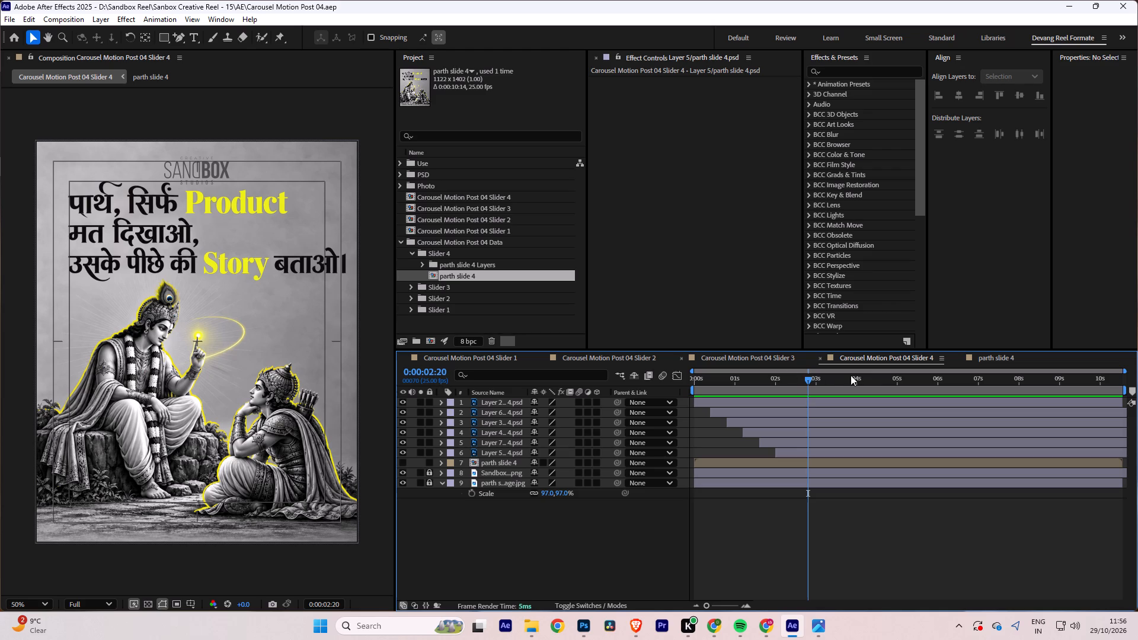
# Close the parth slide 4 composition's timeline.
pyautogui.click(960, 356)
# Add Position and Opacity keyframes at frame 10 on Layer 2, the "पार्थ, सिर्फ" text, keeping its current values.
pyautogui.moveTo(808, 380); pyautogui.dragTo(586, 372)
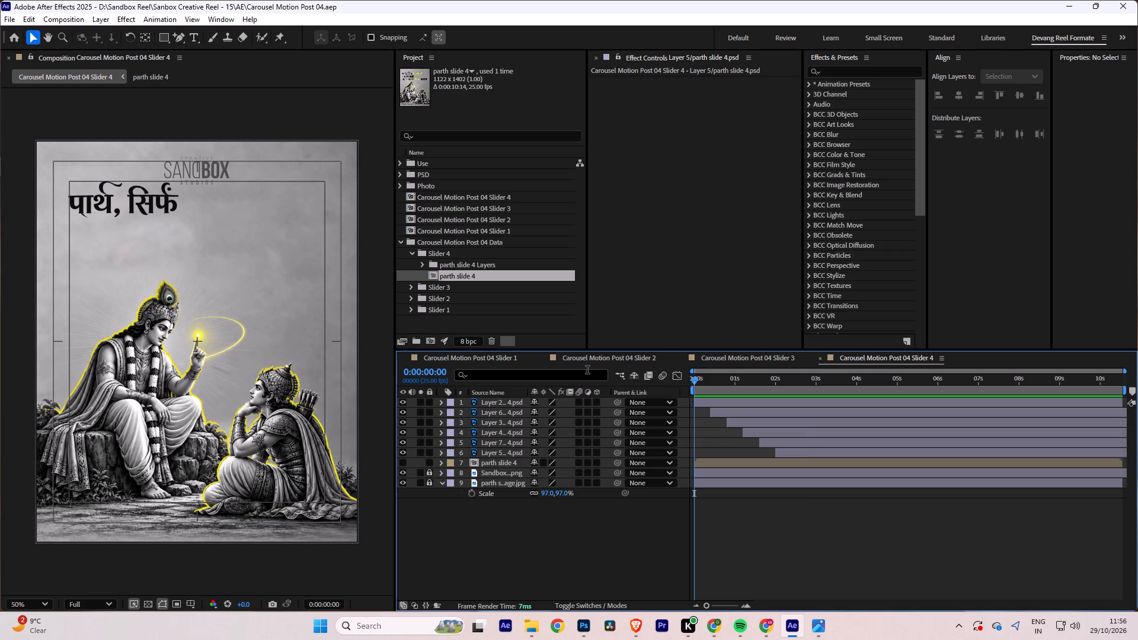
pyautogui.click(710, 403)
pyautogui.keyDown('alt'); pyautogui.scroll(2, 718, 537); pyautogui.keyUp('alt')
pyautogui.press('space')
pyautogui.moveTo(756, 543); pyautogui.dragTo(996, 567)
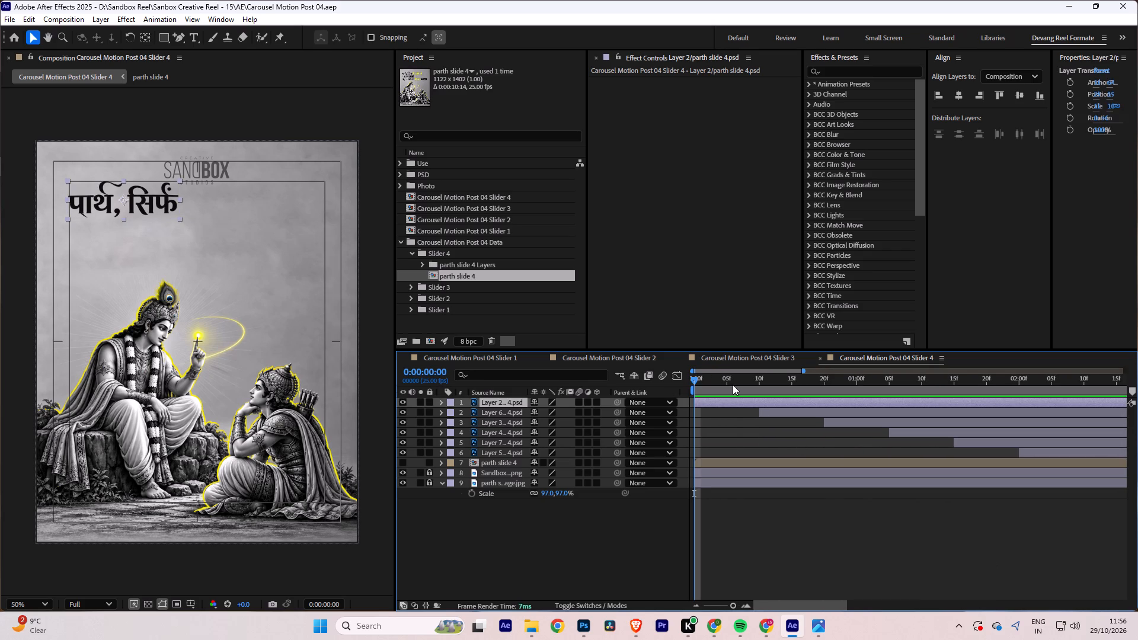
pyautogui.moveTo(768, 382); pyautogui.dragTo(760, 383)
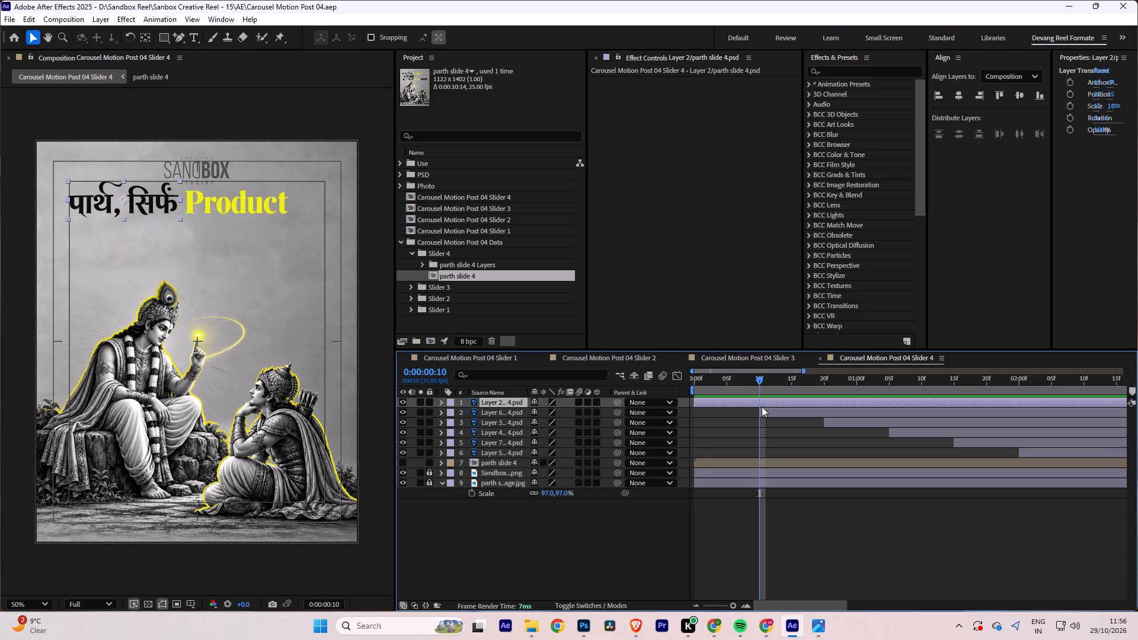
pyautogui.click(763, 404)
pyautogui.press('p')
pyautogui.click(471, 413)
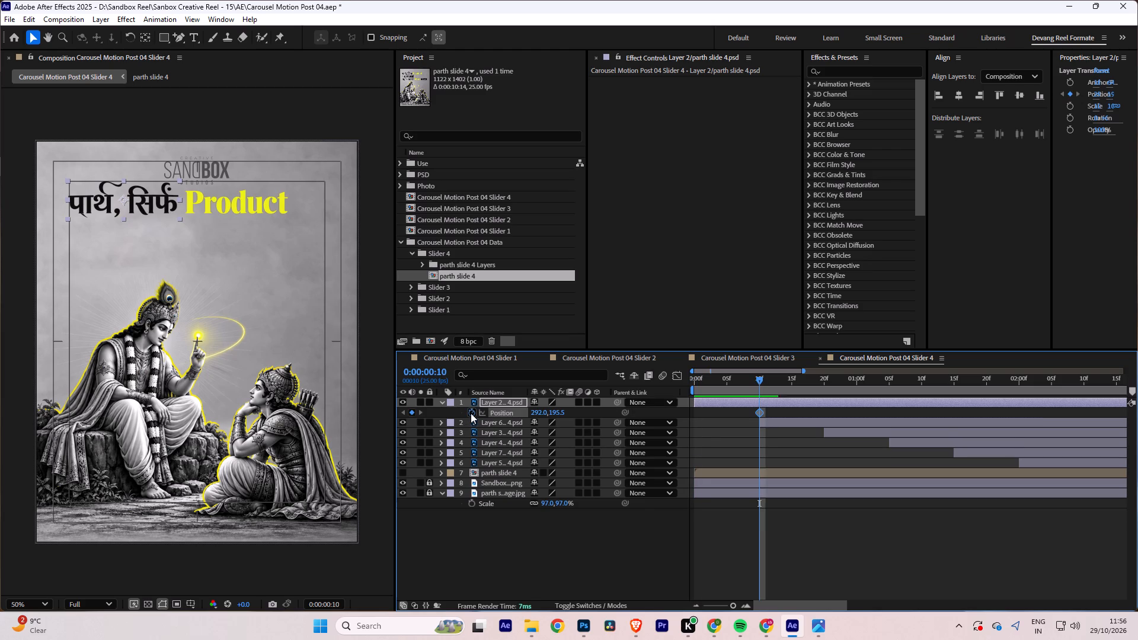
pyautogui.press('t')
pyautogui.click(471, 413)
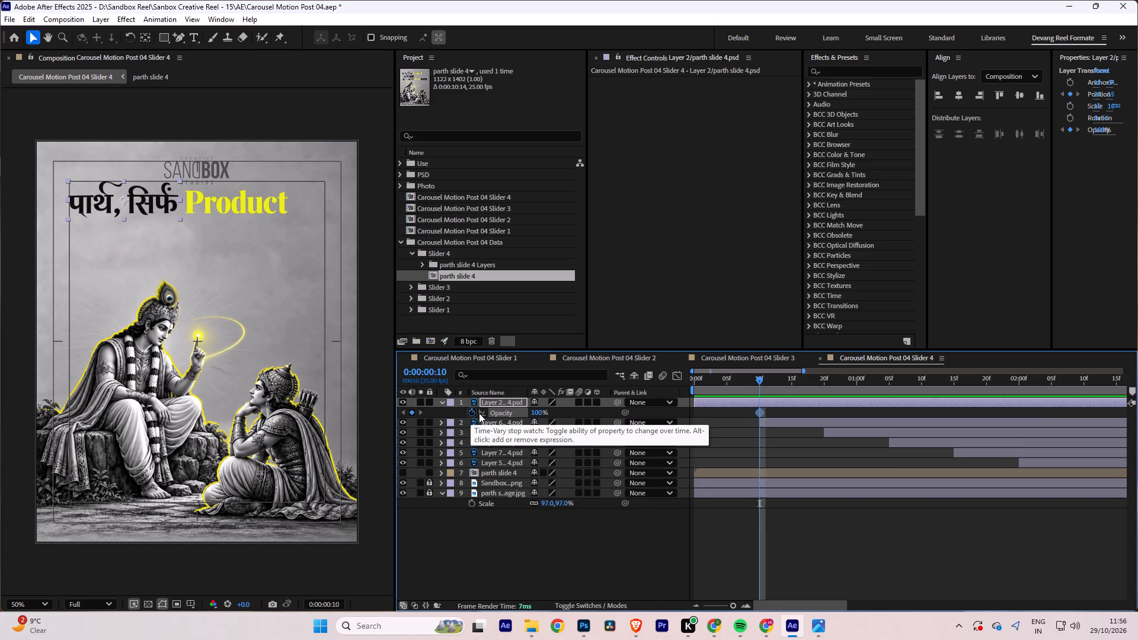
# At frame 0, lower Layer 2 to a vertical position of 253.5 and set its opacity to 0%.
pyautogui.press('u')
pyautogui.moveTo(757, 382); pyautogui.dragTo(680, 382)
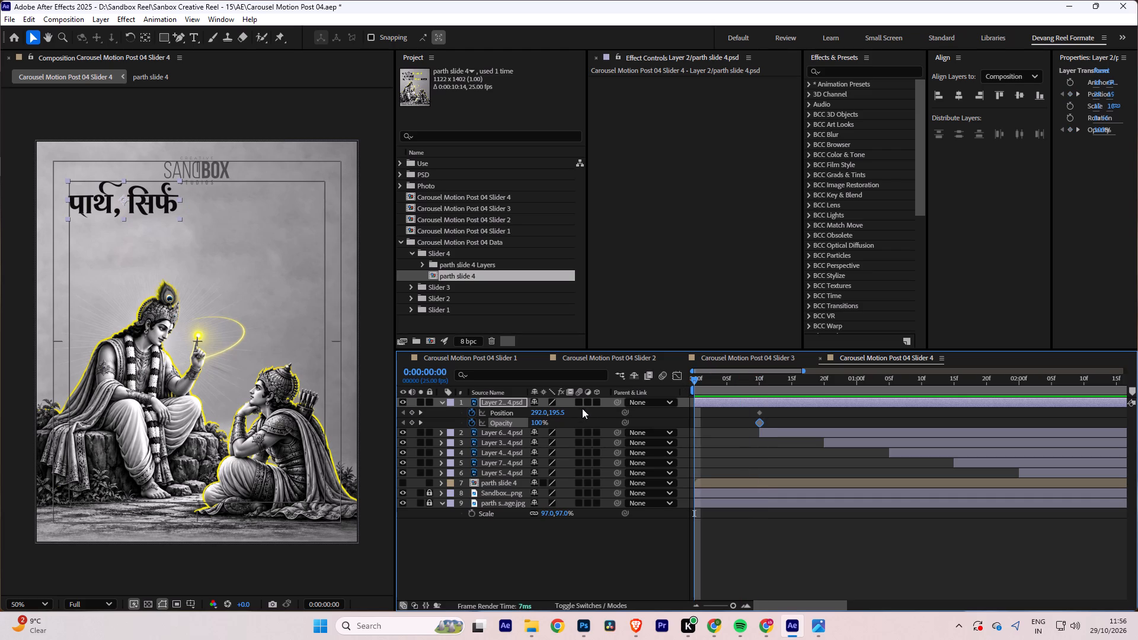
pyautogui.moveTo(557, 413); pyautogui.dragTo(578, 412)
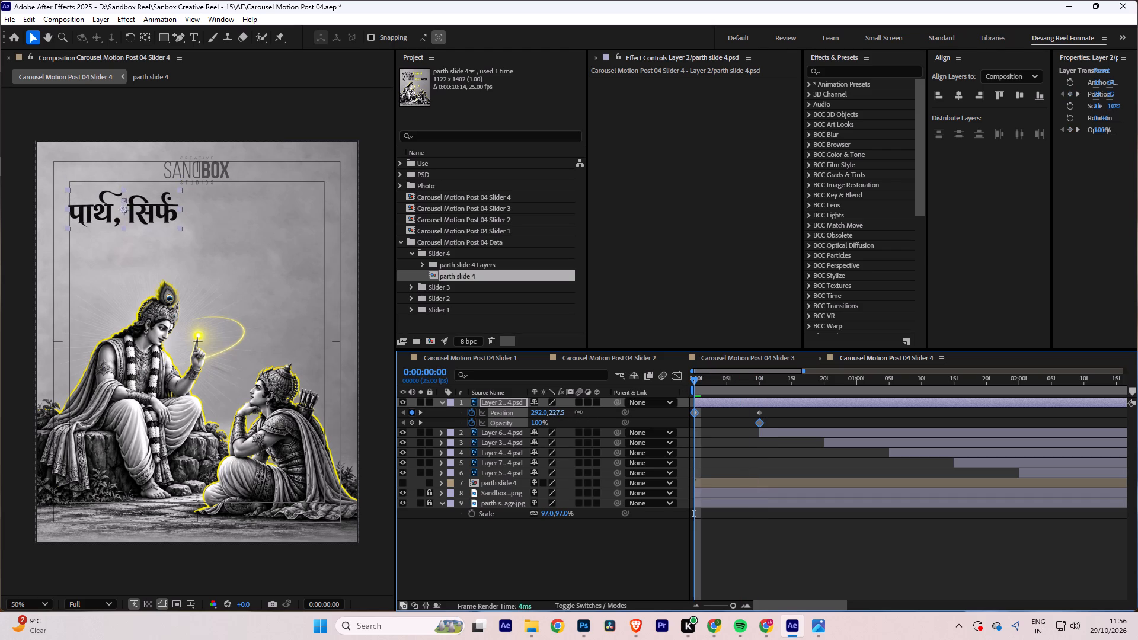
pyautogui.moveTo(578, 412); pyautogui.dragTo(594, 409)
pyautogui.click(538, 423)
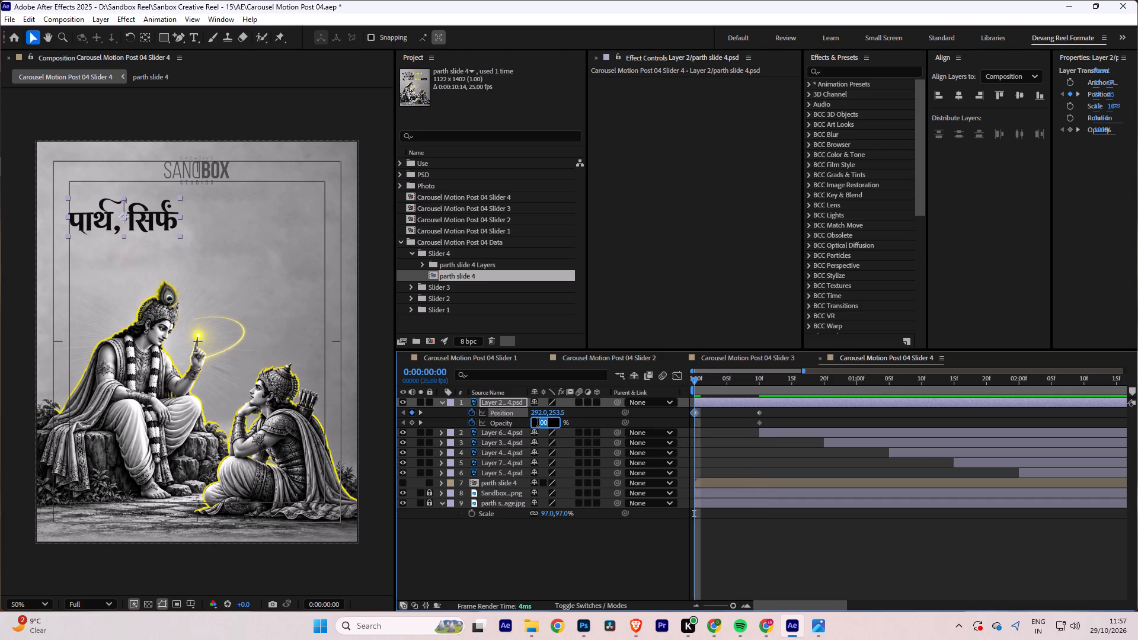
pyautogui.press('0')
pyautogui.press('Return')
# Apply Easy Ease to Layer 2's Position and Opacity keyframes and stretch the frame-10 keyframes' incoming influence back toward frame 0 in the speed graph.
pyautogui.moveTo(774, 414); pyautogui.dragTo(772, 414)
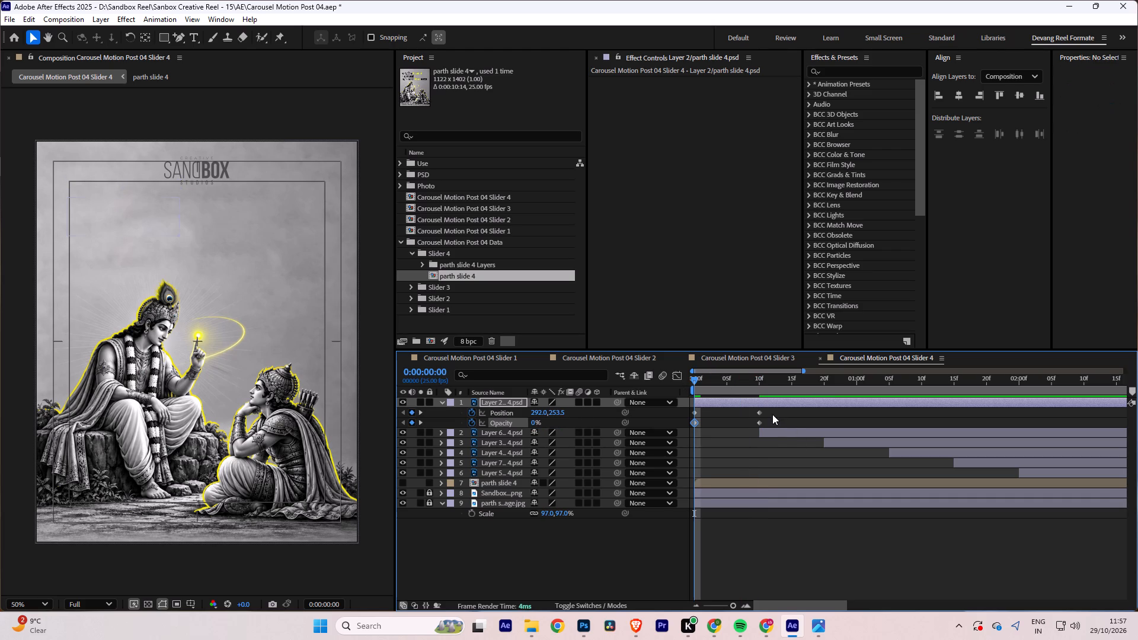
pyautogui.moveTo(772, 414); pyautogui.dragTo(689, 425)
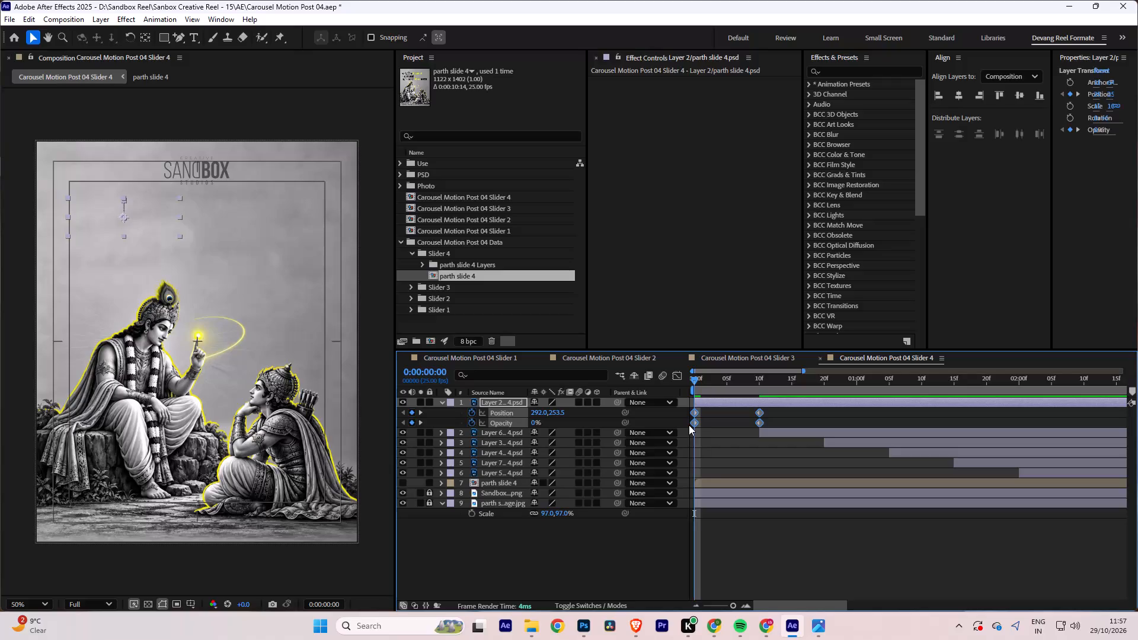
pyautogui.press('F9')
pyautogui.click(676, 375)
pyautogui.moveTo(795, 539); pyautogui.dragTo(738, 577)
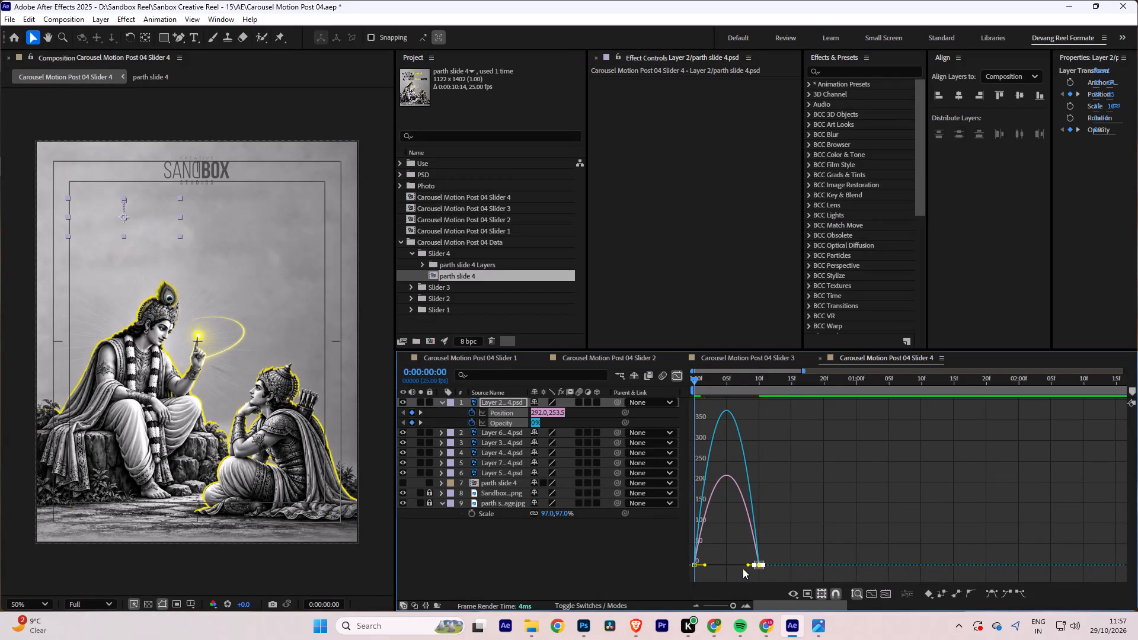
pyautogui.moveTo(747, 565); pyautogui.dragTo(692, 564)
pyautogui.click(681, 375)
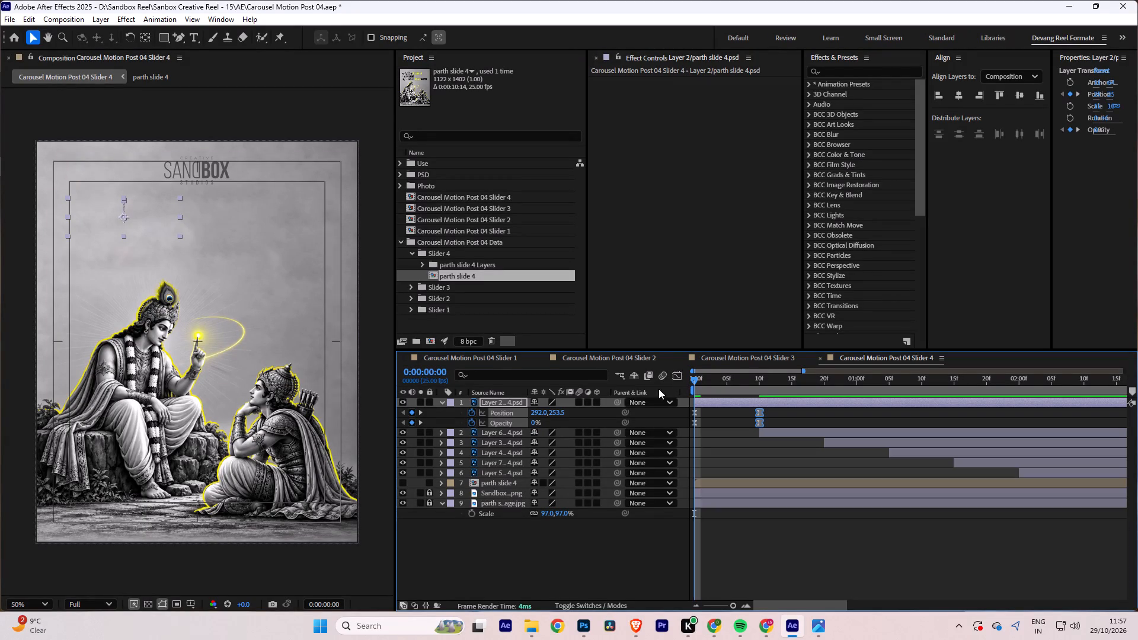
# Enable motion blur on Layer 2.
pyautogui.click(578, 404)
# At frame 20, add Scale and Opacity keyframes on Layer 6, the "Product" text, keeping its current values.
pyautogui.press('space')
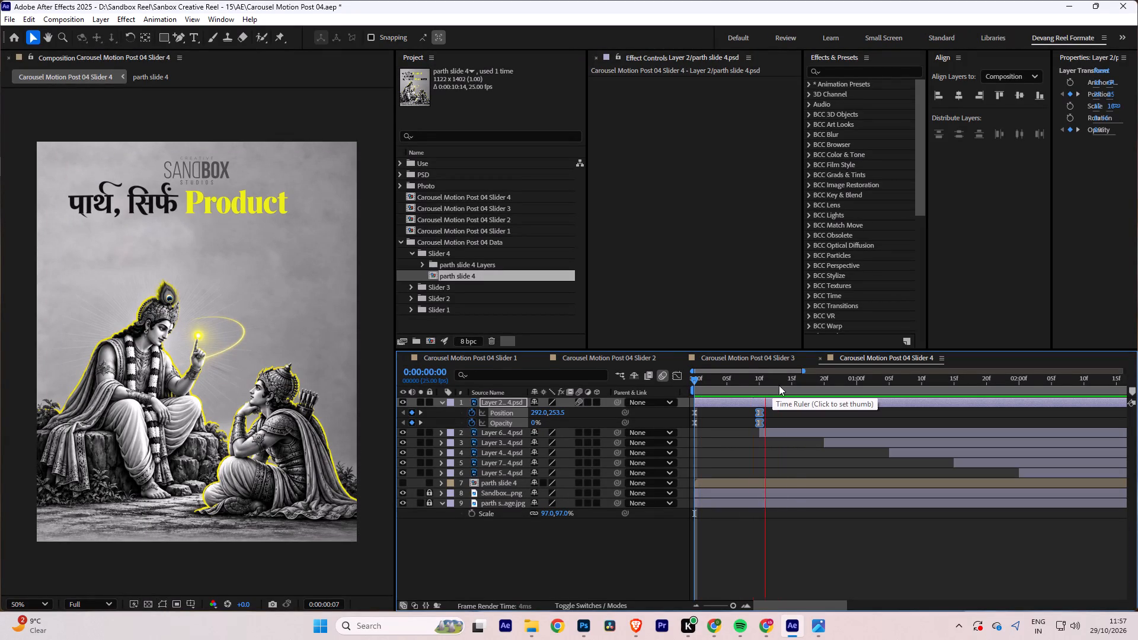
pyautogui.press('space')
pyautogui.moveTo(787, 380); pyautogui.dragTo(825, 387)
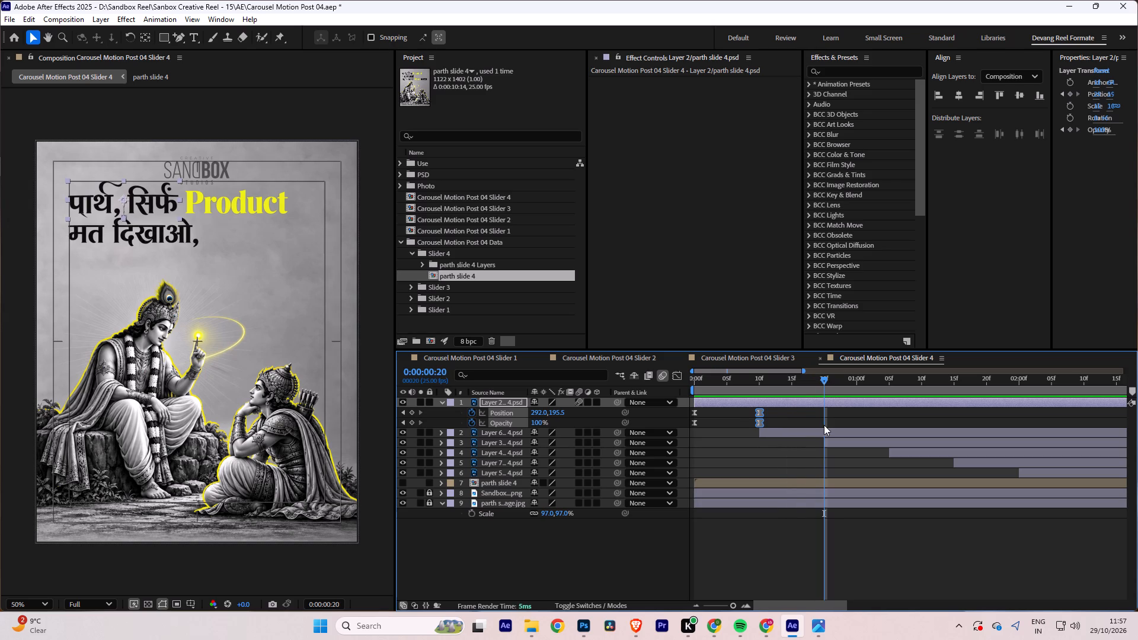
pyautogui.click(828, 429)
pyautogui.press('s')
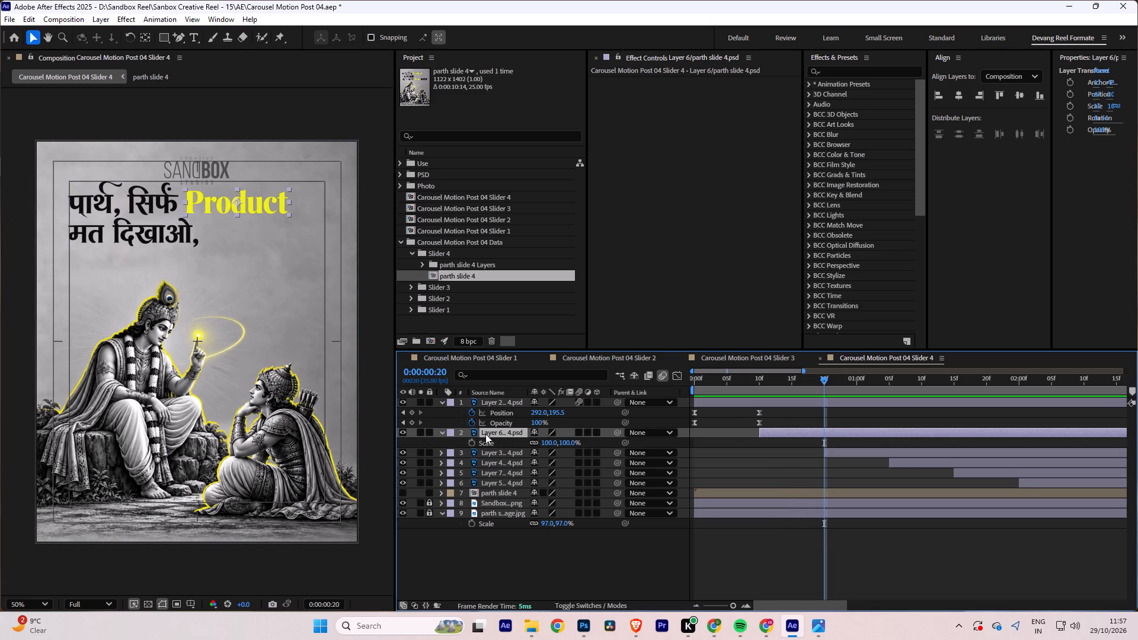
pyautogui.click(472, 443)
pyautogui.press('t')
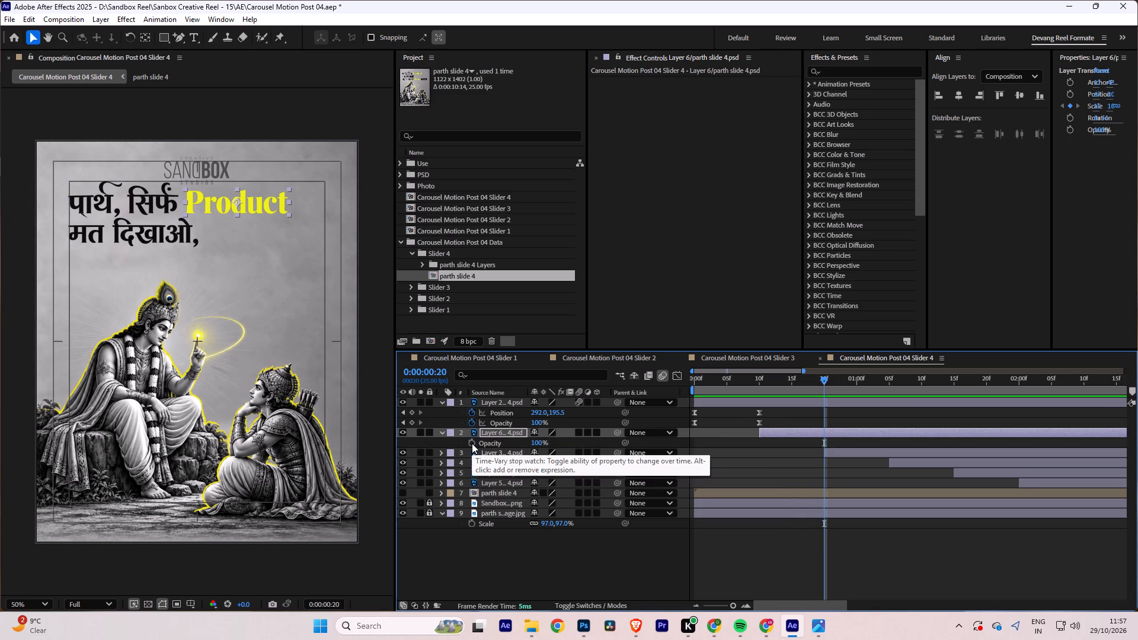
pyautogui.click(472, 443)
pyautogui.press('u')
# At frame 10, set Layer 6's Scale to 120% and its Opacity to 0%.
pyautogui.moveTo(824, 379); pyautogui.dragTo(803, 382)
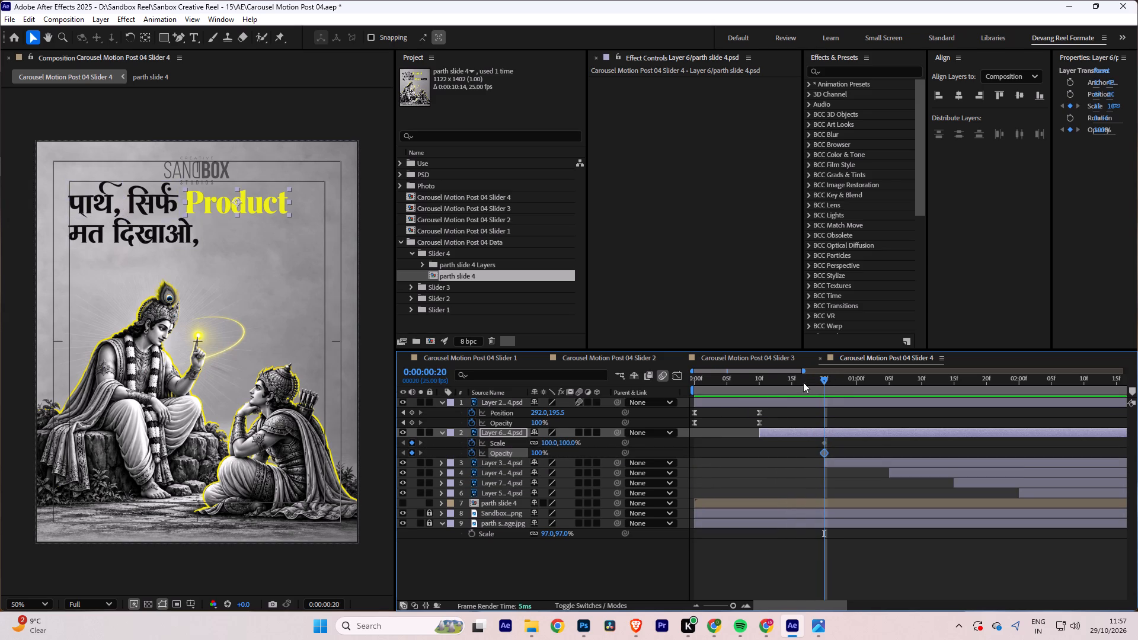
pyautogui.moveTo(803, 382); pyautogui.dragTo(762, 392)
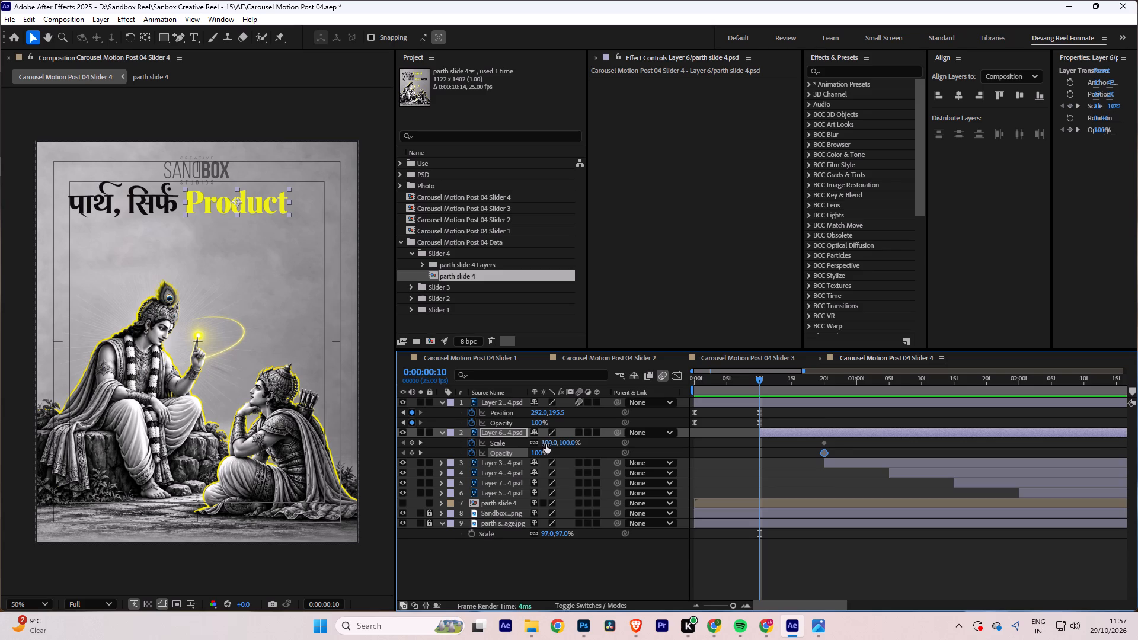
pyautogui.click(546, 444)
pyautogui.write('120')
pyautogui.press('Return')
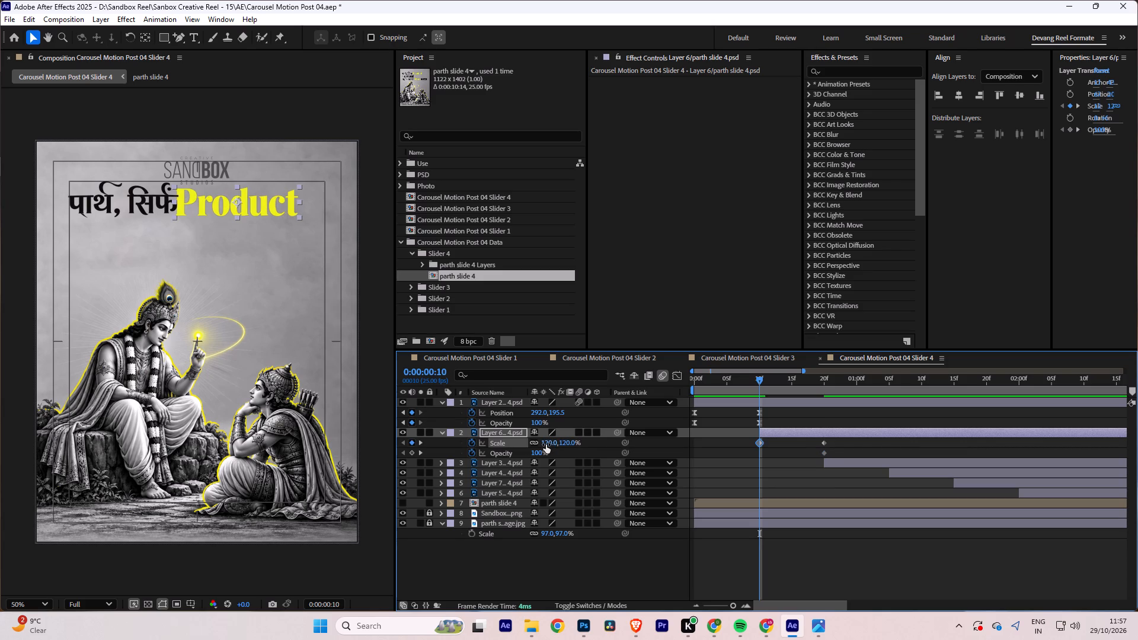
pyautogui.click(532, 453)
pyautogui.press('0')
pyautogui.press('Return')
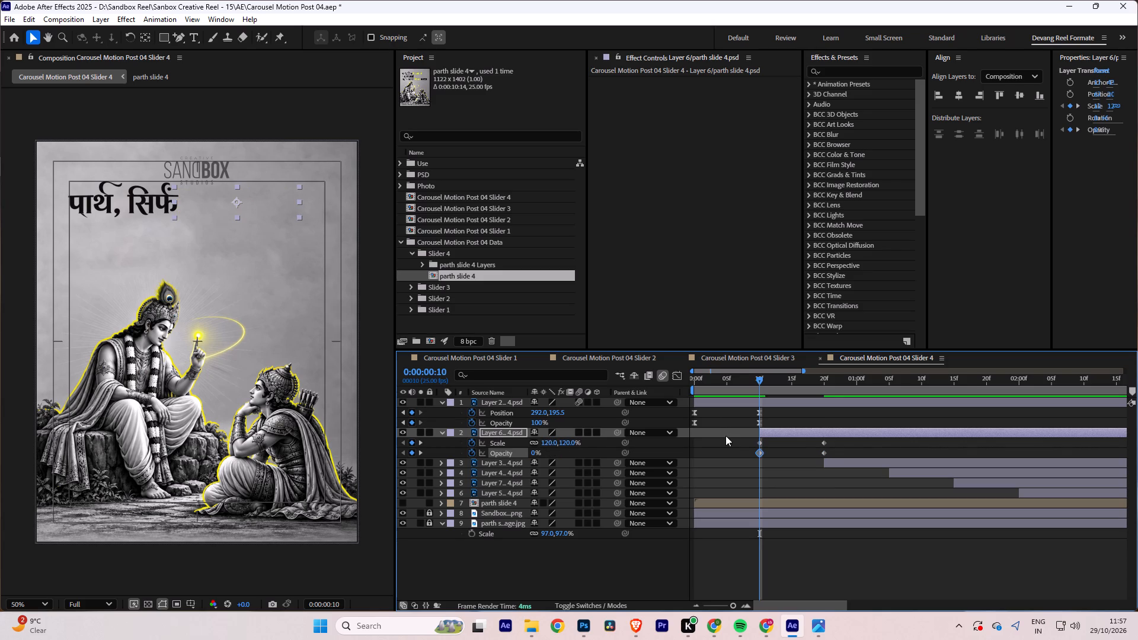
# Apply Easy Ease to Layer 6's Scale and Opacity keyframes and stretch the frame-20 keyframes' incoming influence back toward frame 10 in the speed graph.
pyautogui.moveTo(728, 437); pyautogui.dragTo(829, 453)
pyautogui.press('F9')
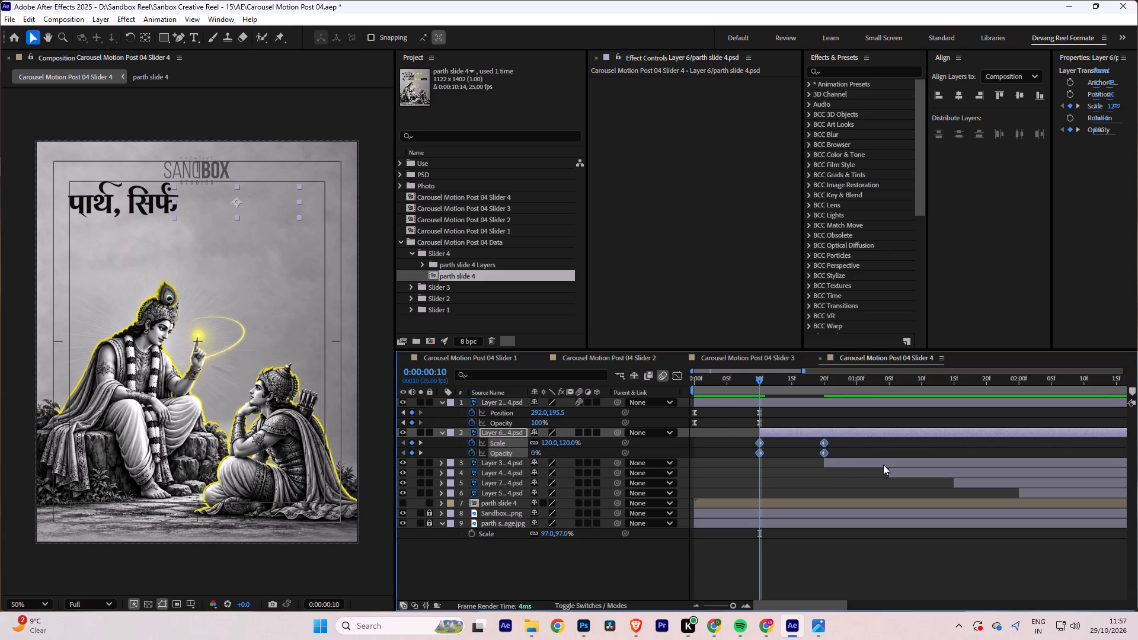
pyautogui.click(676, 373)
pyautogui.moveTo(824, 532); pyautogui.dragTo(806, 554)
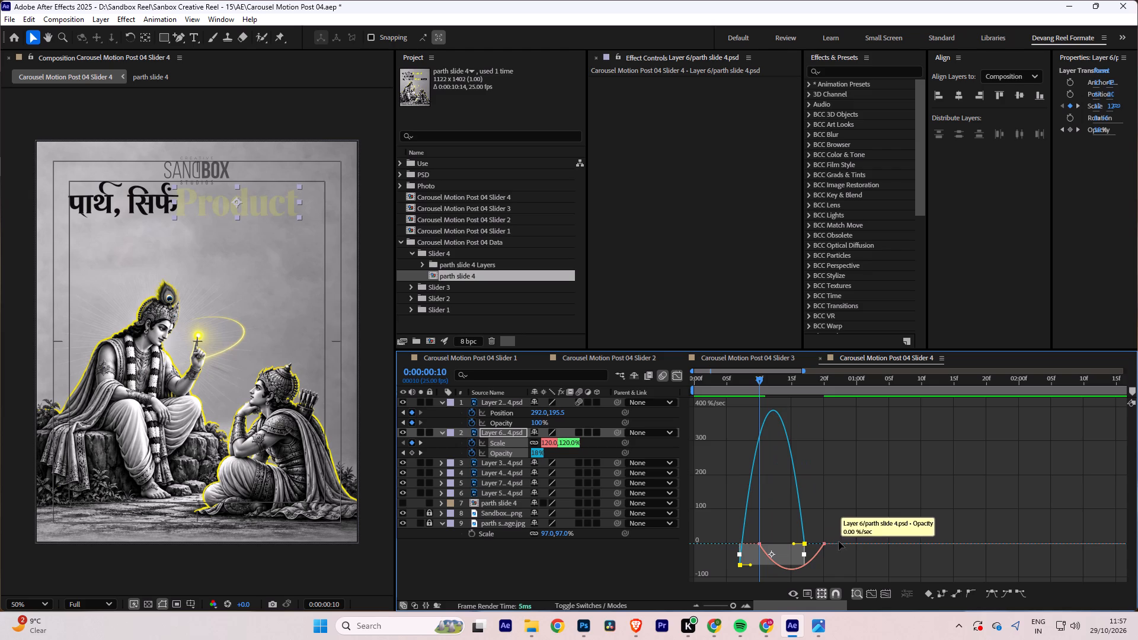
pyautogui.hotkey('ctrl', 'z')
pyautogui.moveTo(865, 522); pyautogui.dragTo(814, 558)
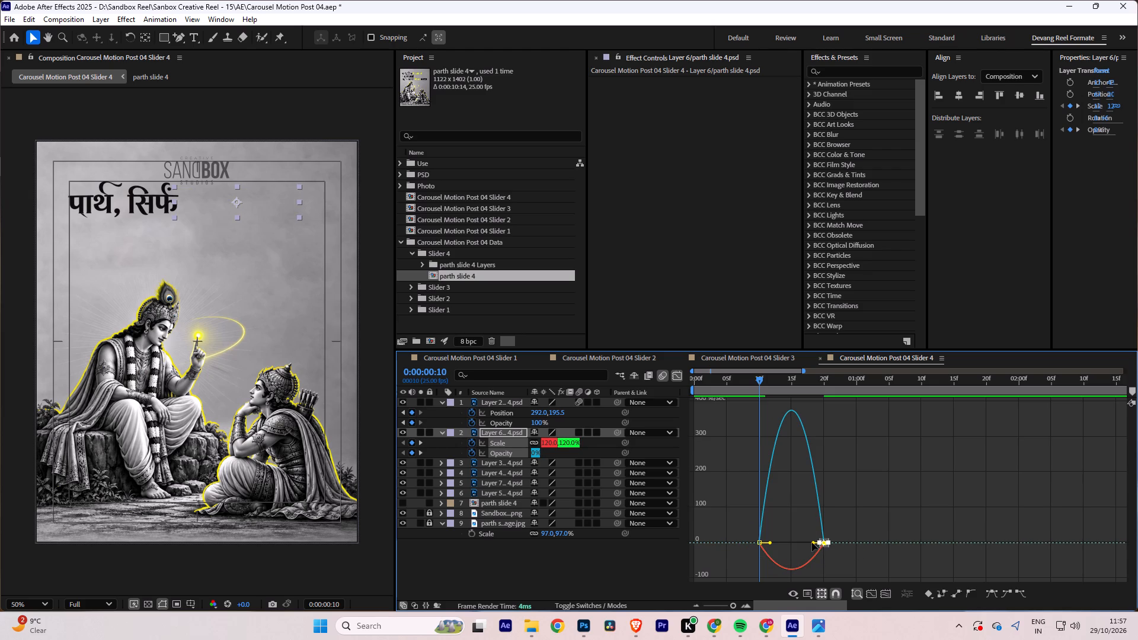
pyautogui.moveTo(812, 543); pyautogui.dragTo(762, 542)
pyautogui.click(677, 373)
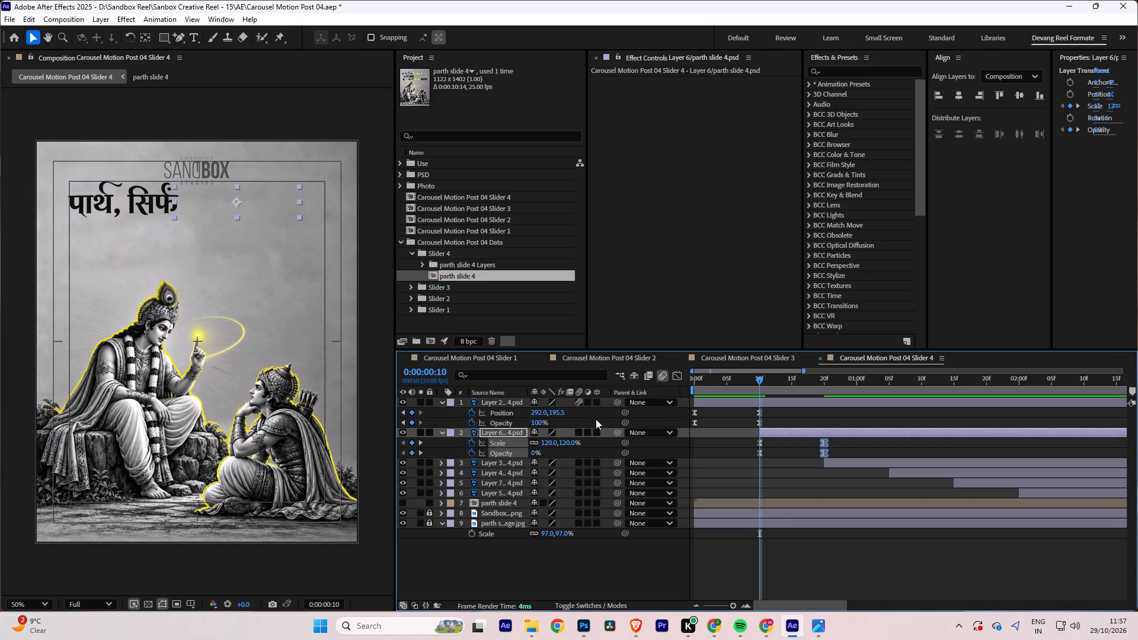
# Enable motion blur on Layer 6 and preview its entrance.
pyautogui.click(577, 429)
pyautogui.press('space')
pyautogui.press('space')
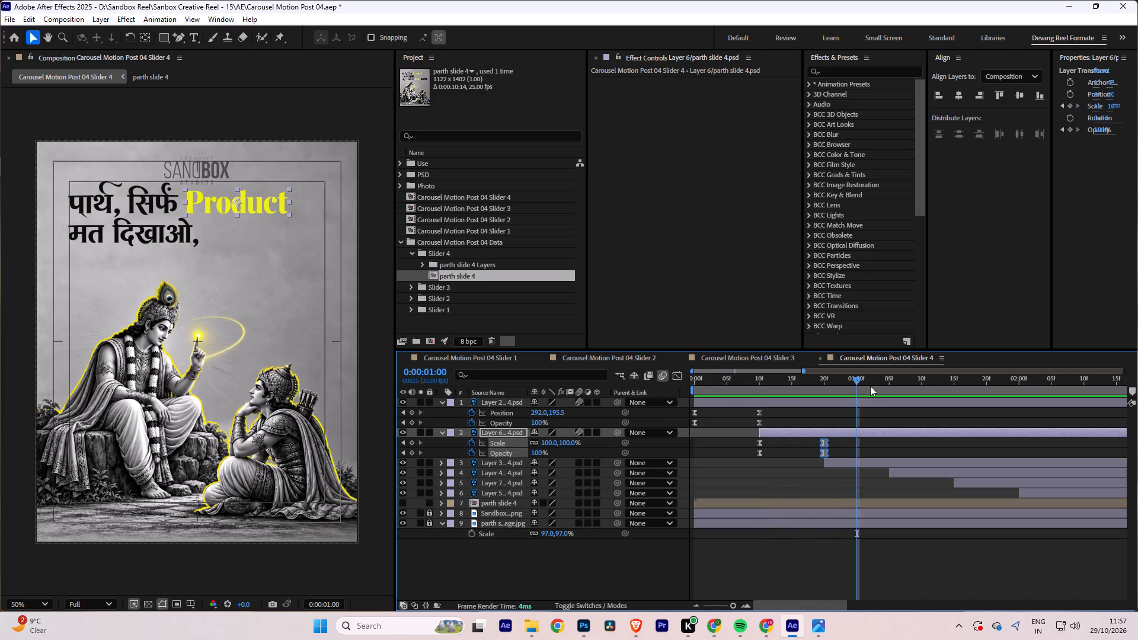
pyautogui.moveTo(858, 380); pyautogui.dragTo(749, 380)
pyautogui.press('space')
pyautogui.press('space')
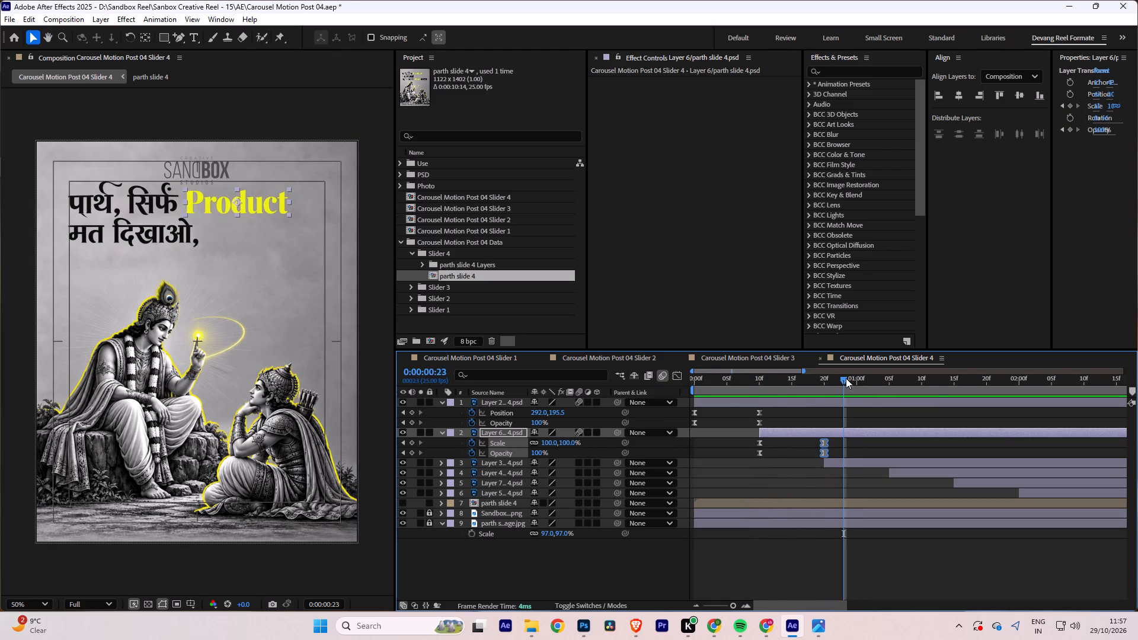
# Change Layer 6's Scale keyframe at frame 10 to 130% and save the project.
pyautogui.moveTo(846, 378); pyautogui.dragTo(762, 392)
pyautogui.click(759, 442)
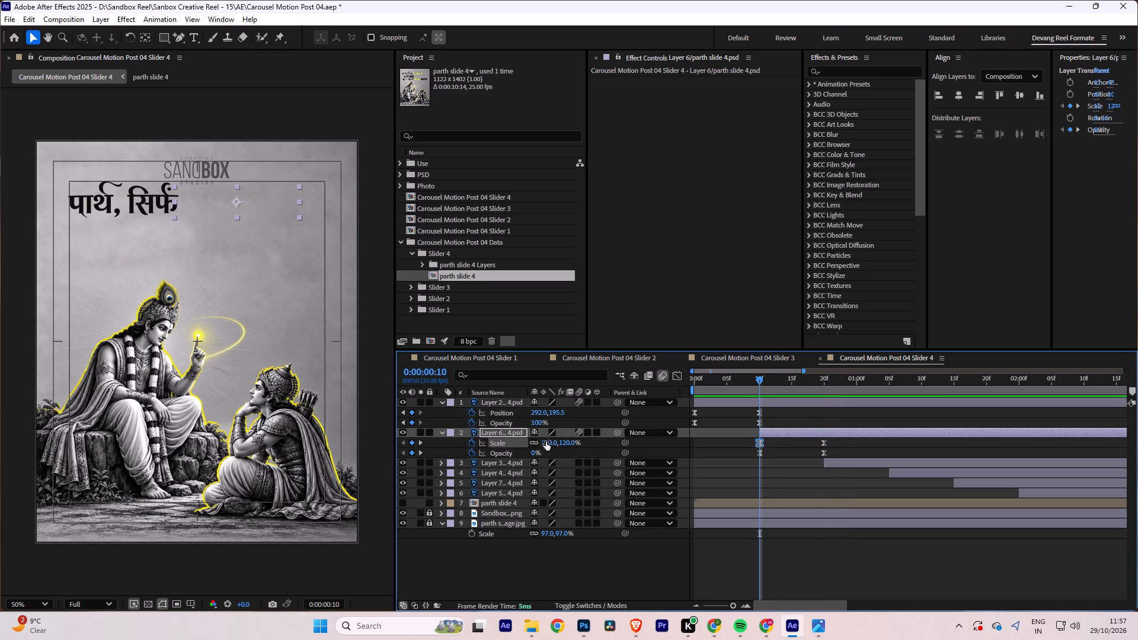
pyautogui.click(546, 443)
pyautogui.write('130')
pyautogui.press('Return')
pyautogui.hotkey('ctrl', 's')
# Preview the animation, and at 0:00:01:05 add Position and Opacity keyframes on Layer 3, the "मत दिखाओ," text, keeping its current values.
pyautogui.moveTo(759, 380); pyautogui.dragTo(630, 390)
pyautogui.press('space')
pyautogui.press('space')
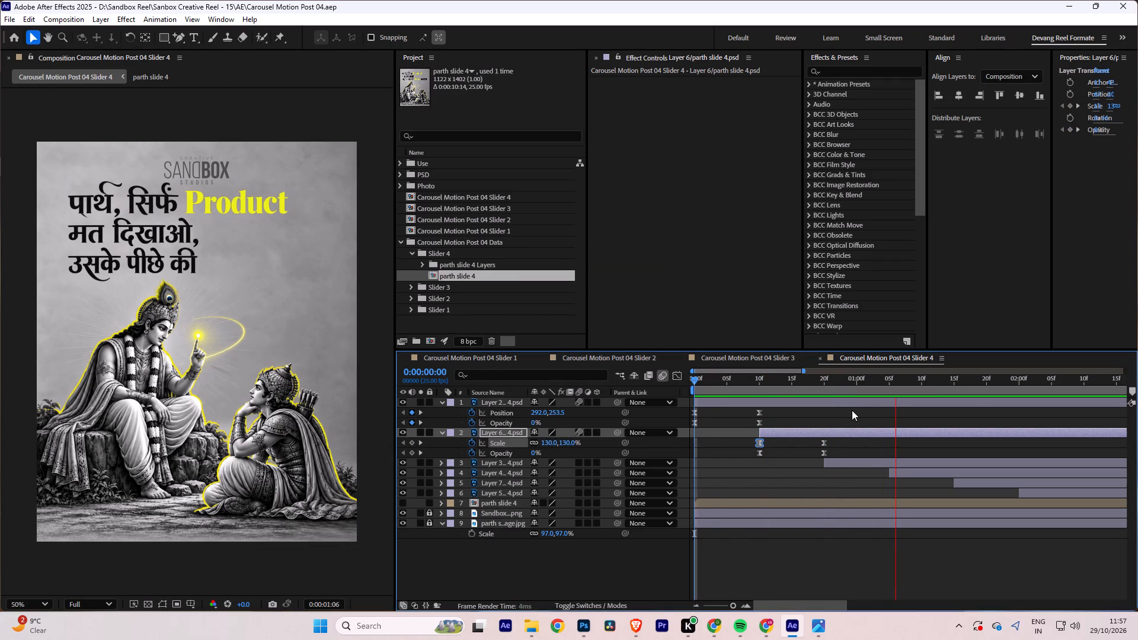
pyautogui.moveTo(886, 378); pyautogui.dragTo(886, 388)
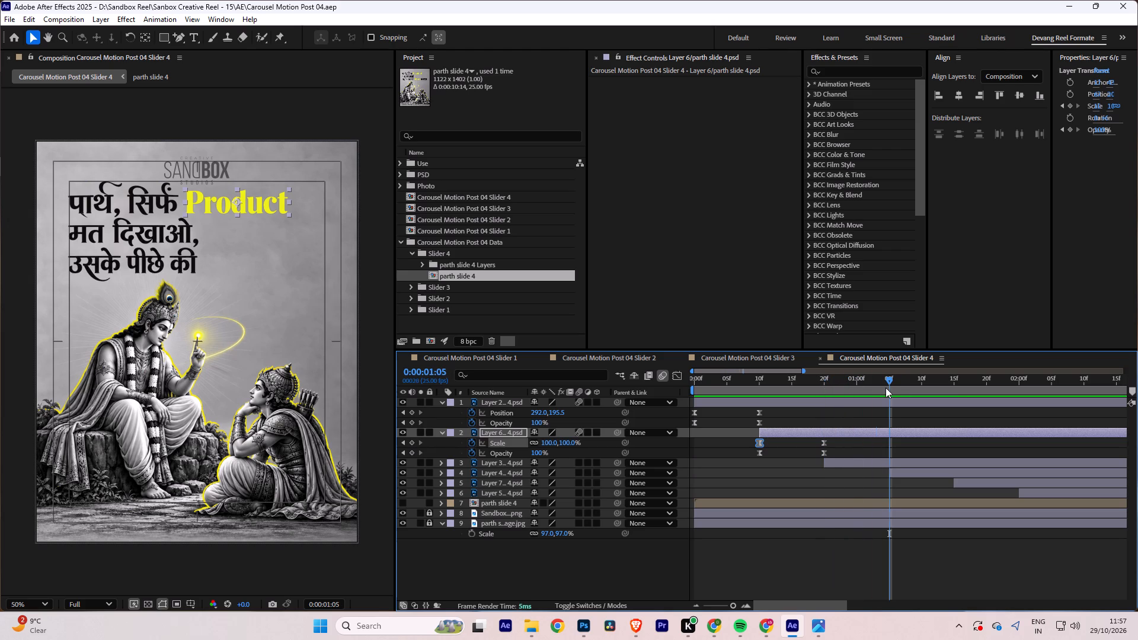
pyautogui.moveTo(886, 388); pyautogui.dragTo(821, 392)
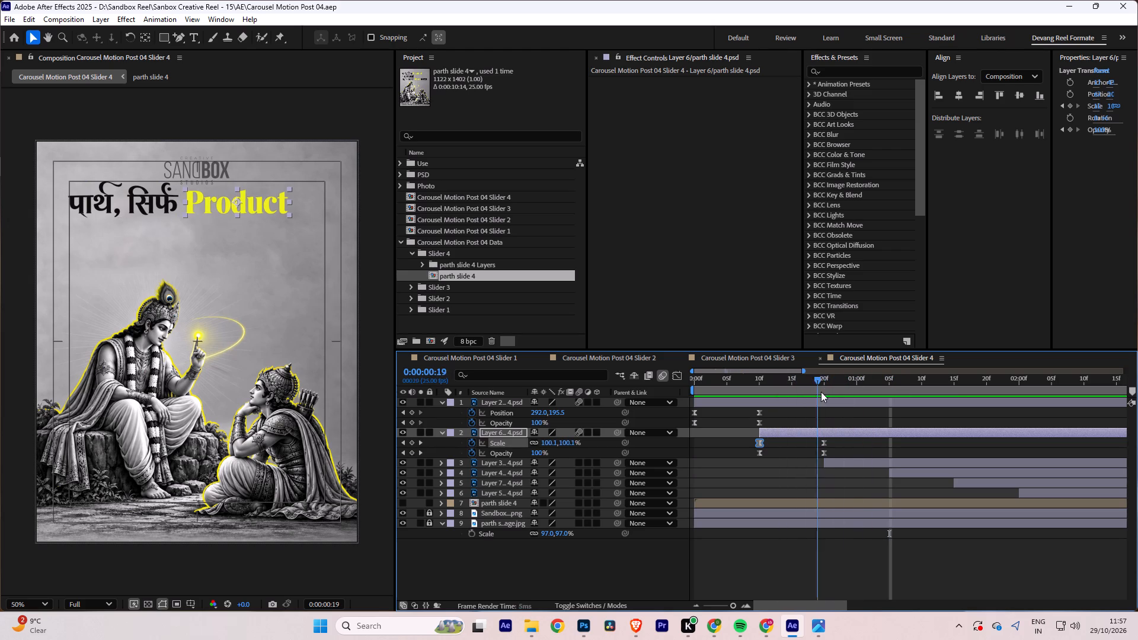
pyautogui.moveTo(821, 392); pyautogui.dragTo(886, 401)
pyautogui.click(894, 458)
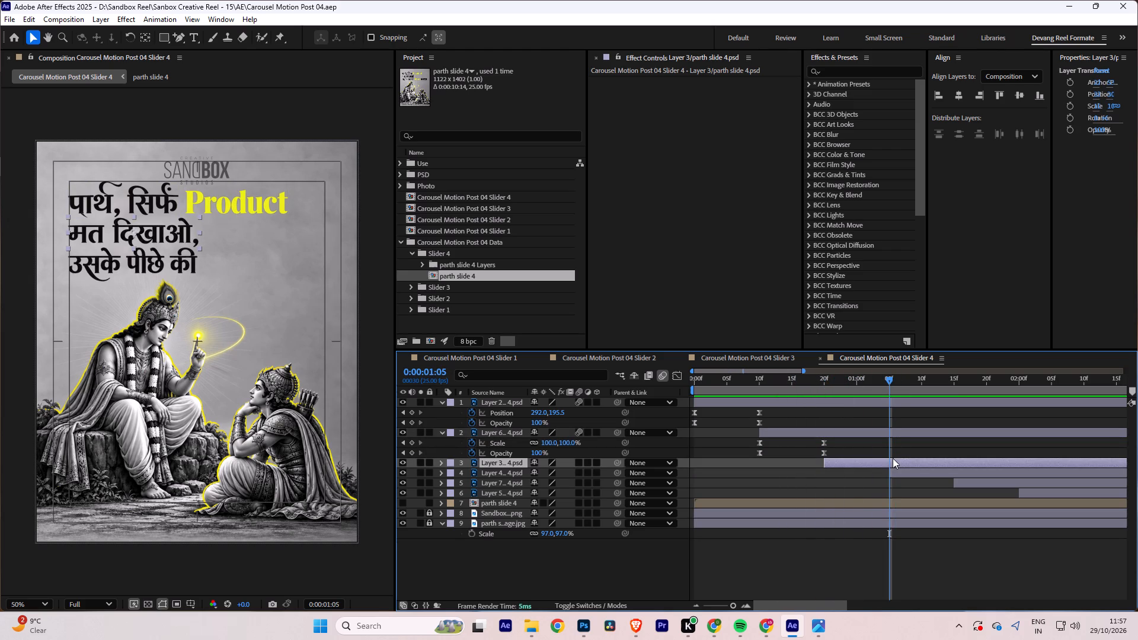
pyautogui.press('p')
pyautogui.click(474, 472)
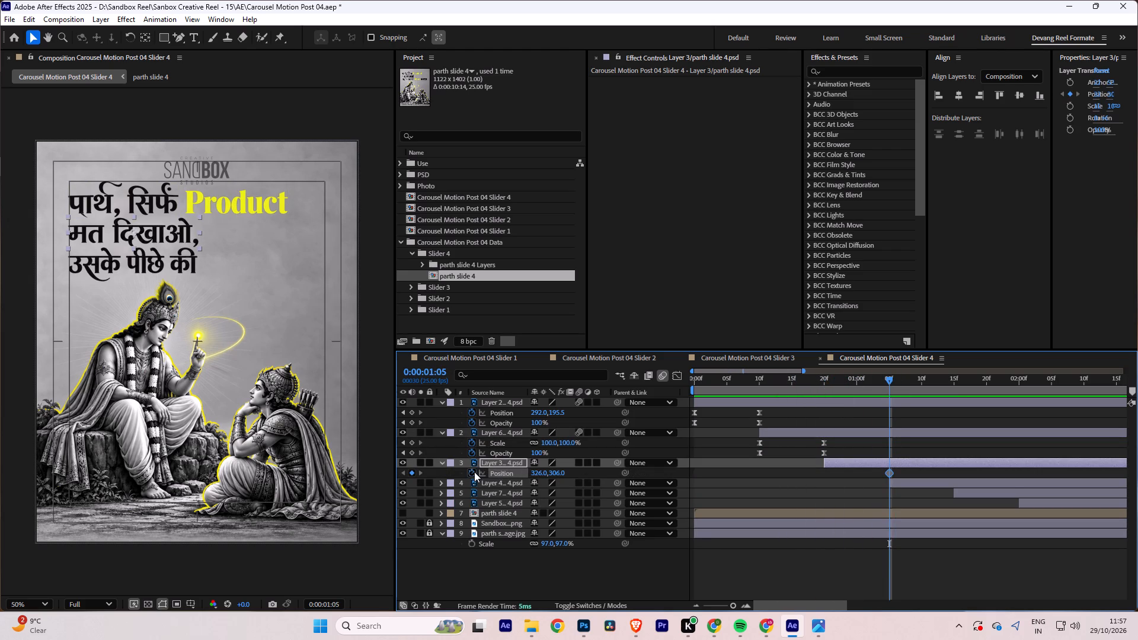
pyautogui.press('t')
pyautogui.click(474, 472)
pyautogui.press('u')
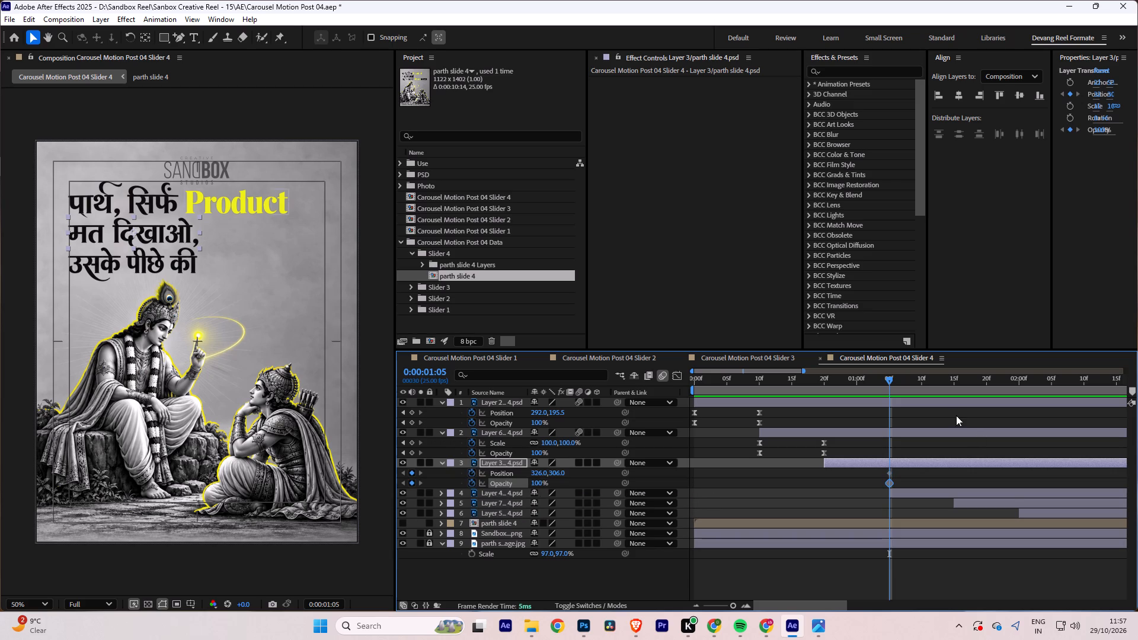
# At frame 20, raise Layer 3 to a vertical position of 219 and set its Opacity to 0%.
pyautogui.moveTo(891, 382); pyautogui.dragTo(824, 385)
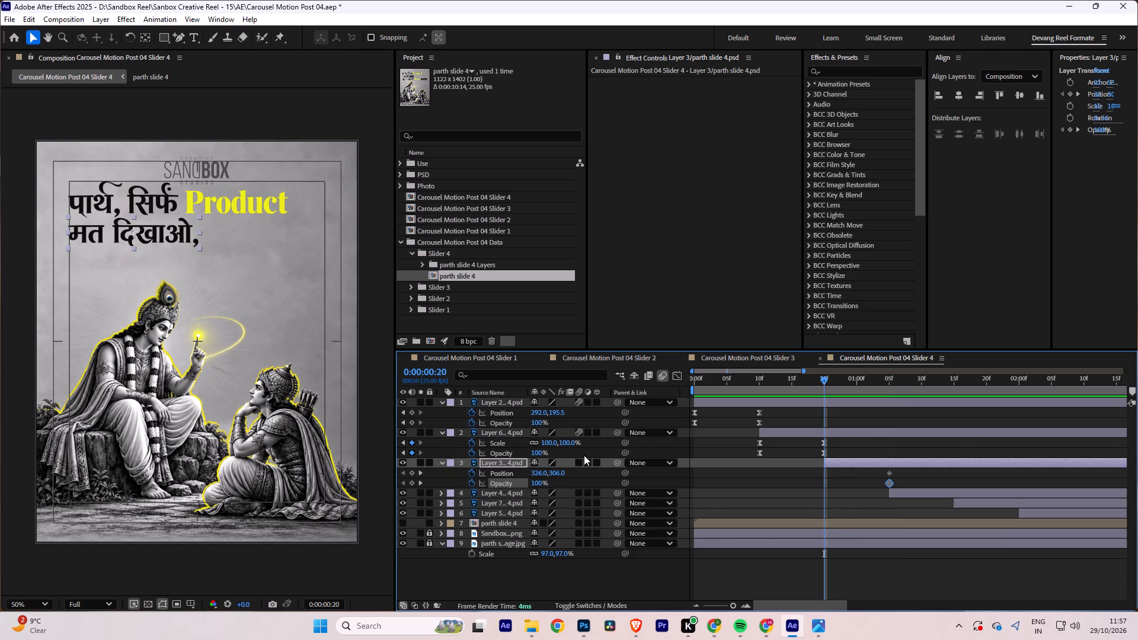
pyautogui.moveTo(558, 472); pyautogui.dragTo(496, 483)
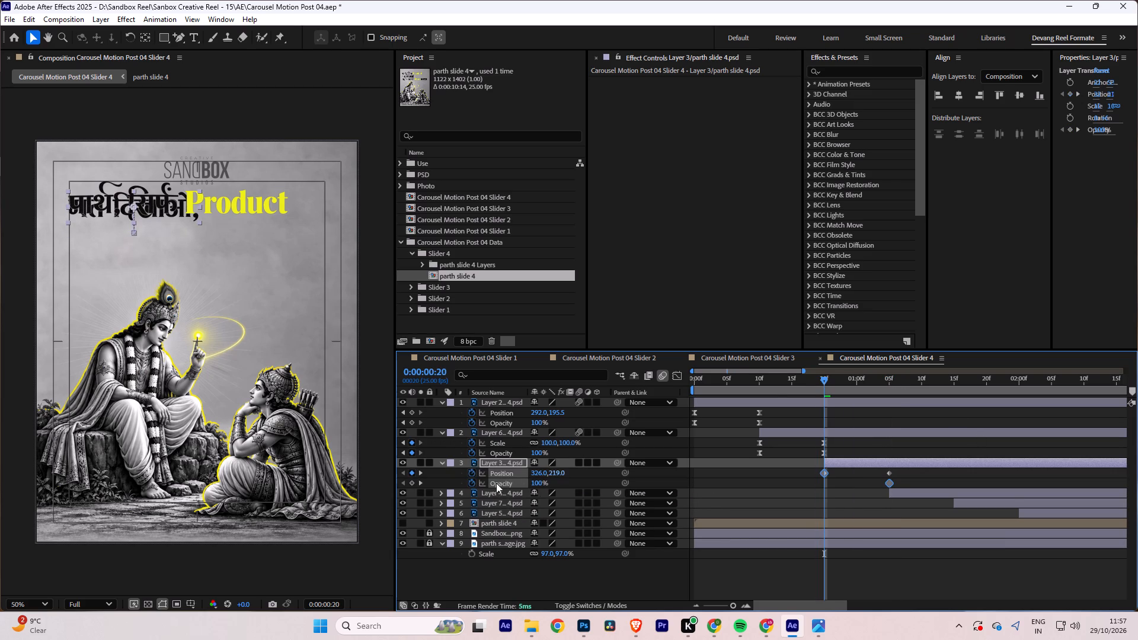
pyautogui.click(537, 477)
pyautogui.click(538, 482)
pyautogui.press('0')
pyautogui.press('Return')
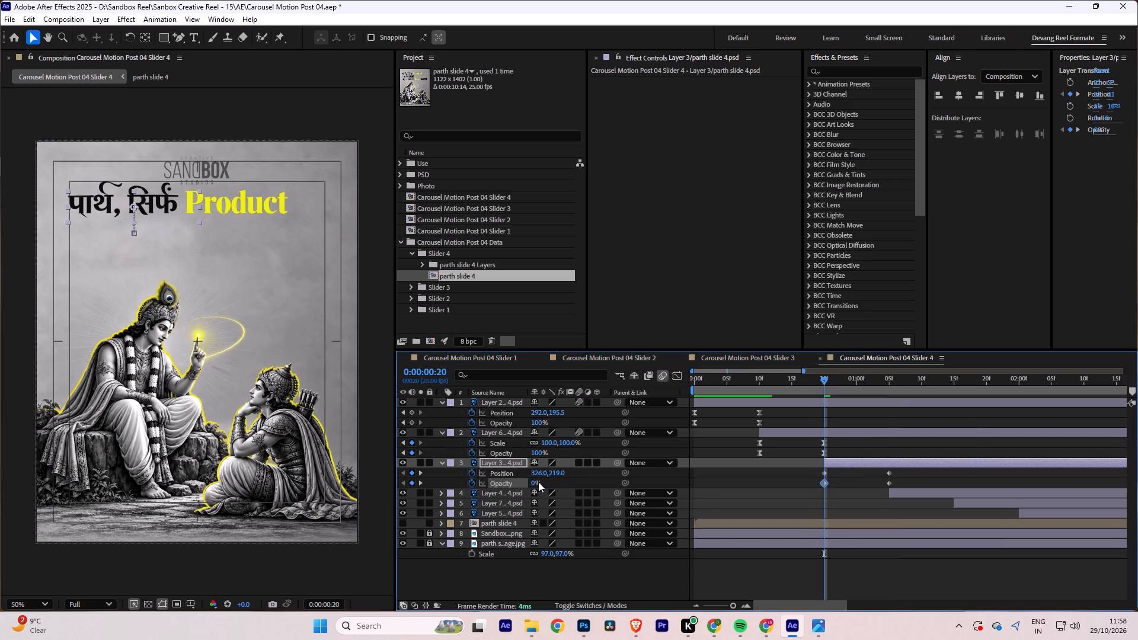
# Apply Easy Ease to Layer 3's Position and Opacity keyframes and stretch the 0:00:01:05 keyframes' incoming influence back toward frame 20 in the speed graph.
pyautogui.moveTo(803, 473); pyautogui.dragTo(900, 486)
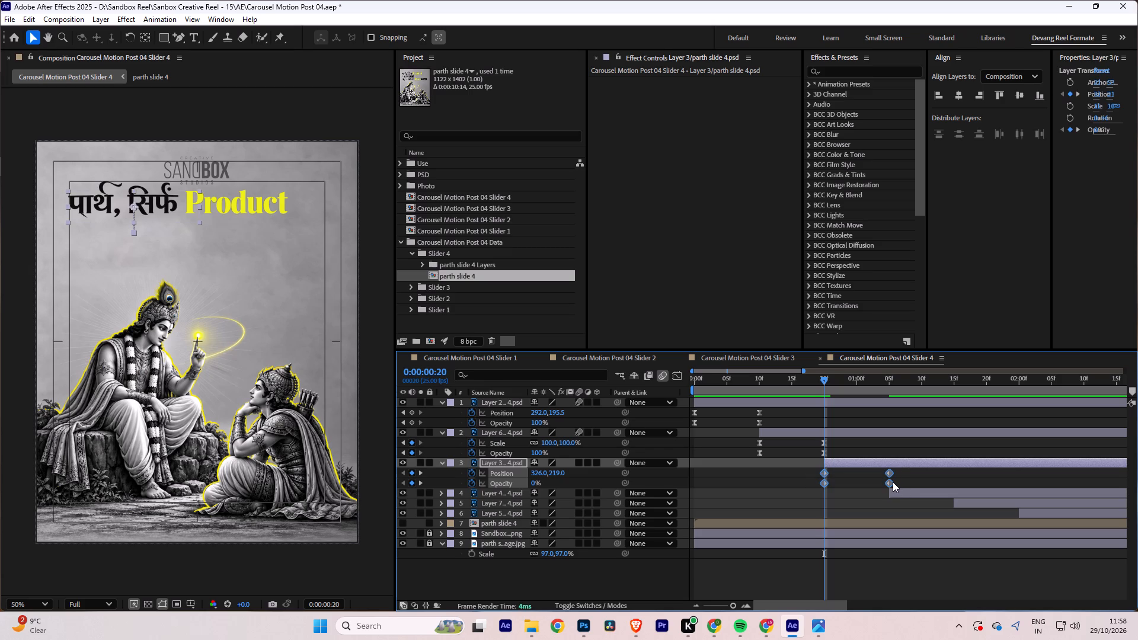
pyautogui.press('F9')
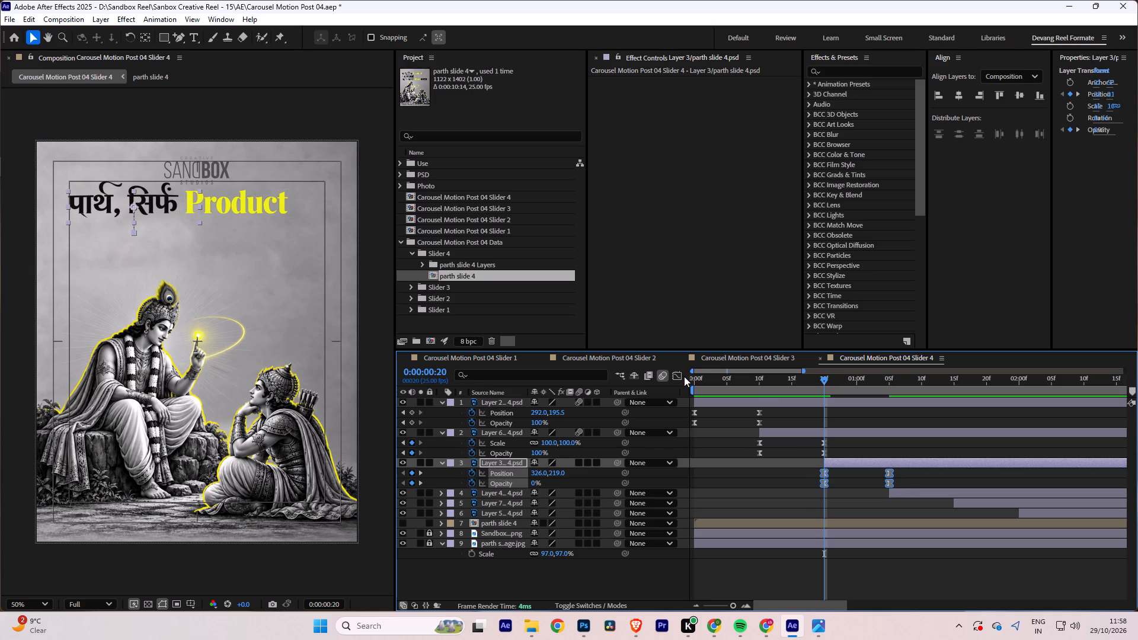
pyautogui.click(684, 376)
pyautogui.click(678, 375)
pyautogui.moveTo(956, 514); pyautogui.dragTo(848, 577)
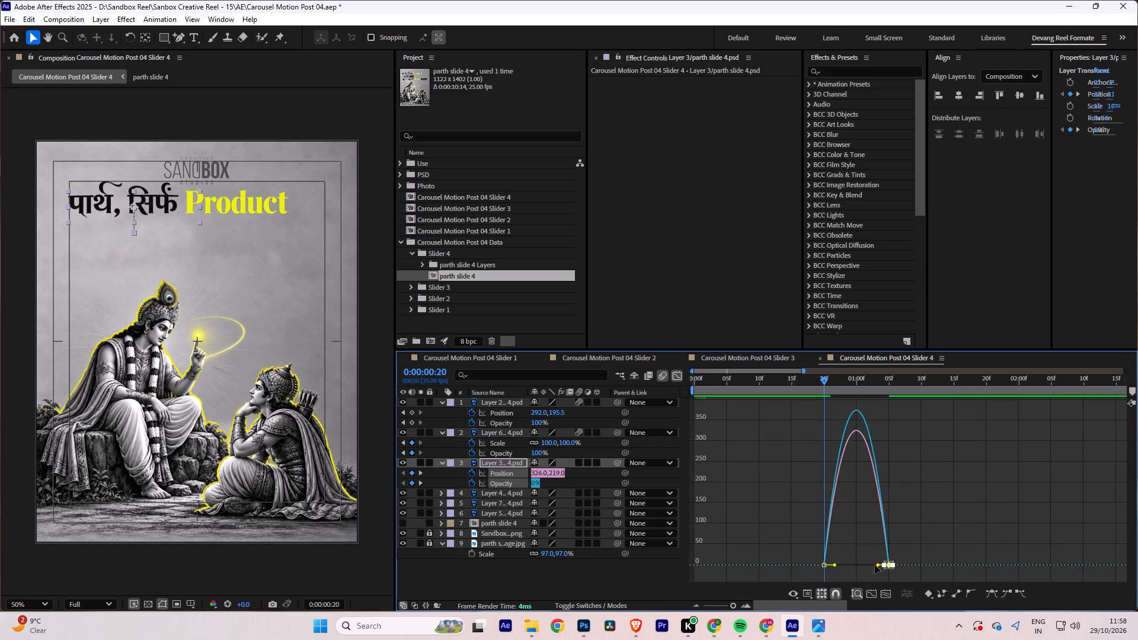
pyautogui.moveTo(875, 565); pyautogui.dragTo(814, 566)
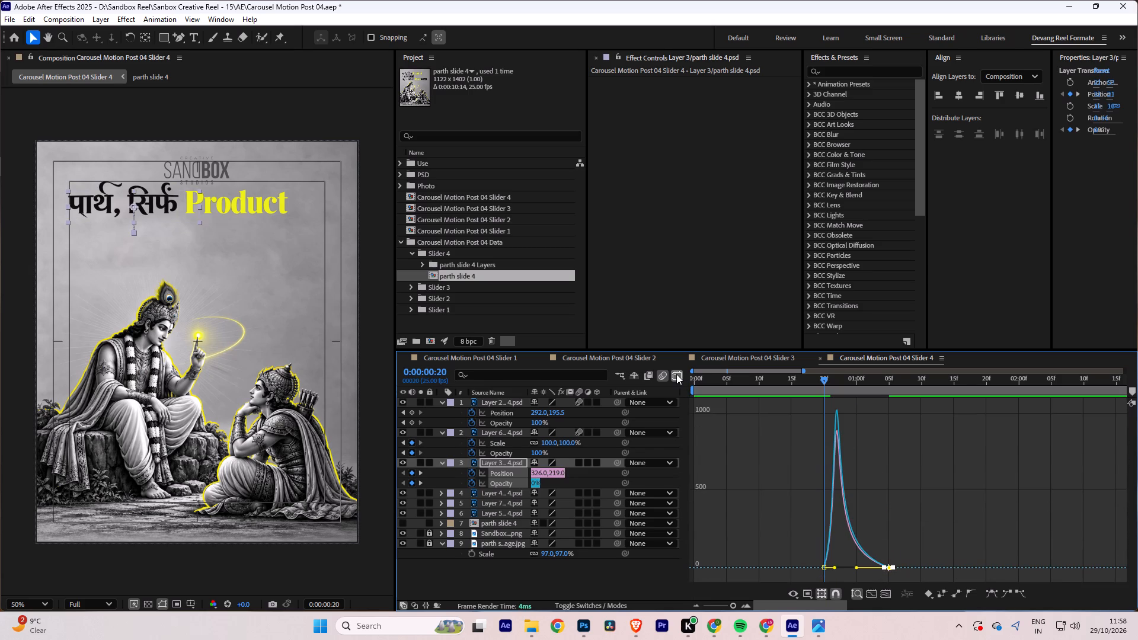
pyautogui.click(676, 374)
# Enable motion blur on Layer 3 and preview its entrance.
pyautogui.click(581, 463)
pyautogui.press('space')
pyautogui.press('space')
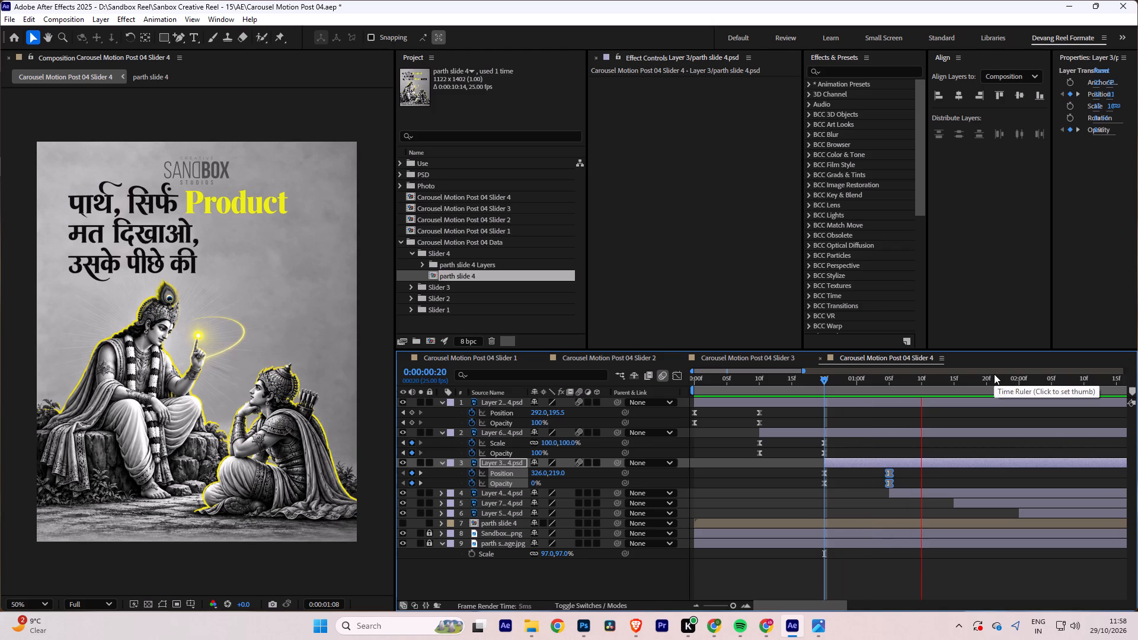
# At 0:00:01:15, add a Position keyframe on Layer 4, the "उसके पीछे की" text, keeping its current value.
pyautogui.moveTo(926, 377); pyautogui.dragTo(952, 384)
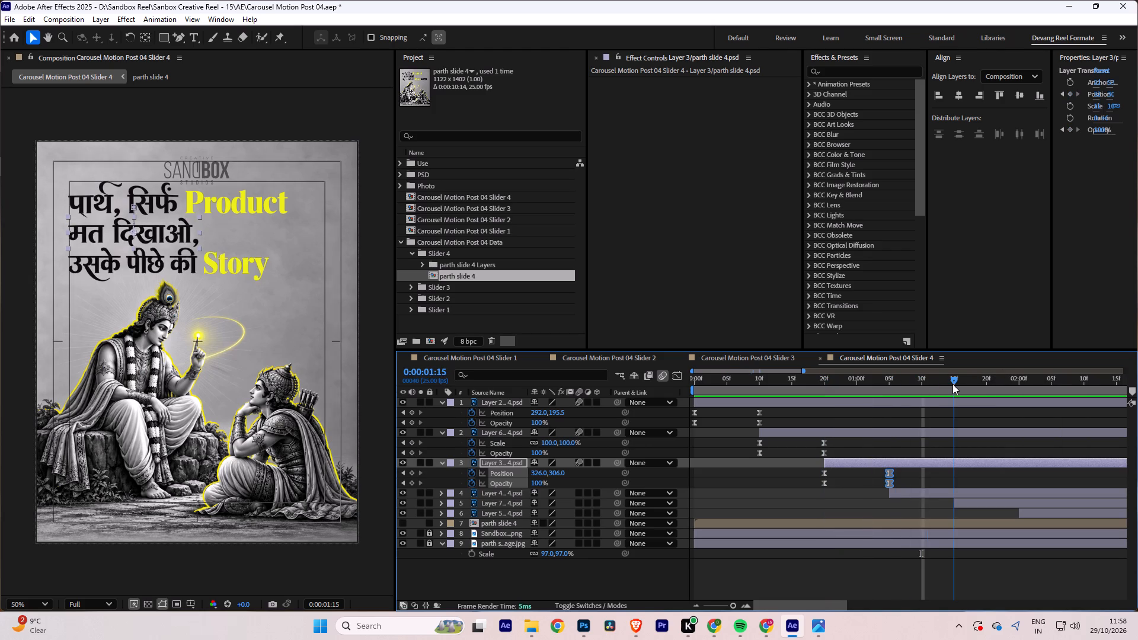
pyautogui.moveTo(952, 384); pyautogui.dragTo(948, 386)
pyautogui.click(947, 381)
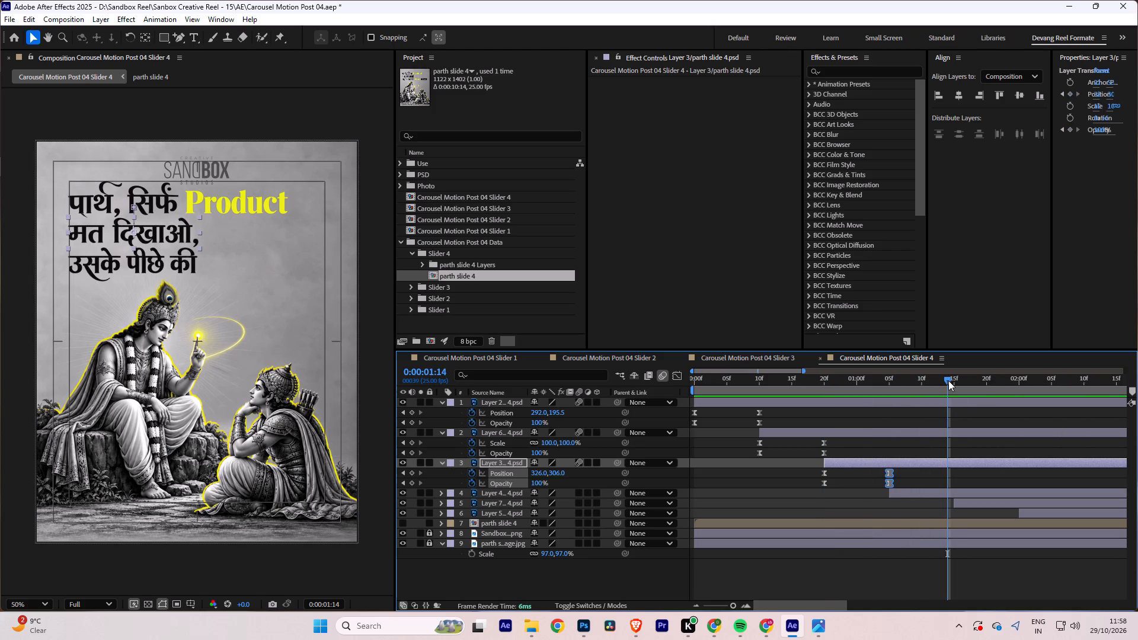
pyautogui.click(955, 490)
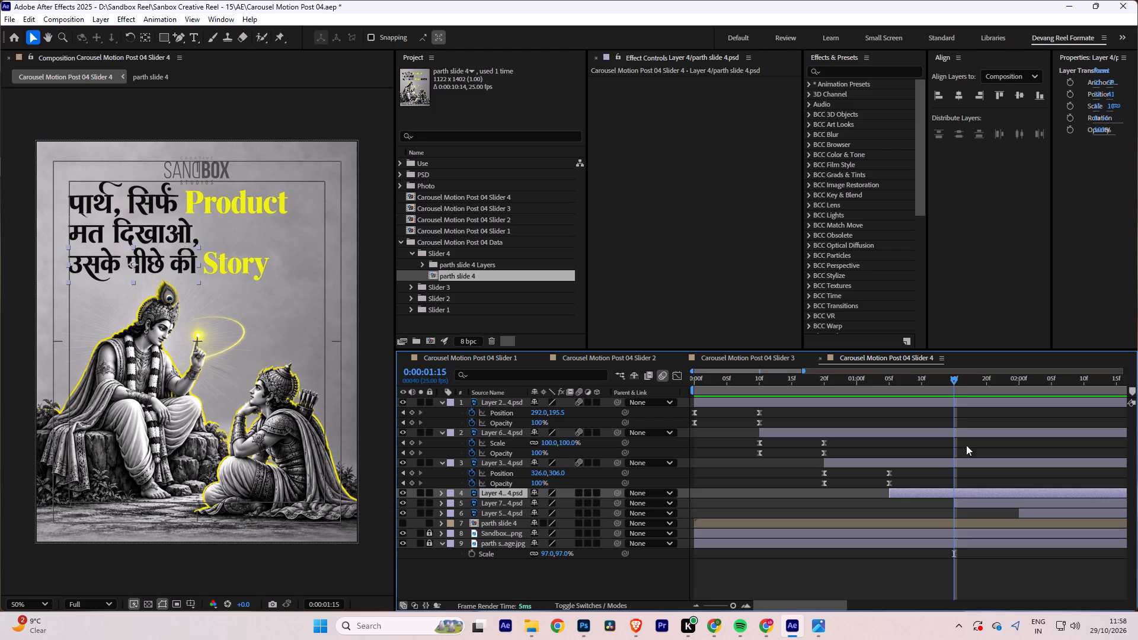
pyautogui.moveTo(955, 382); pyautogui.dragTo(949, 415)
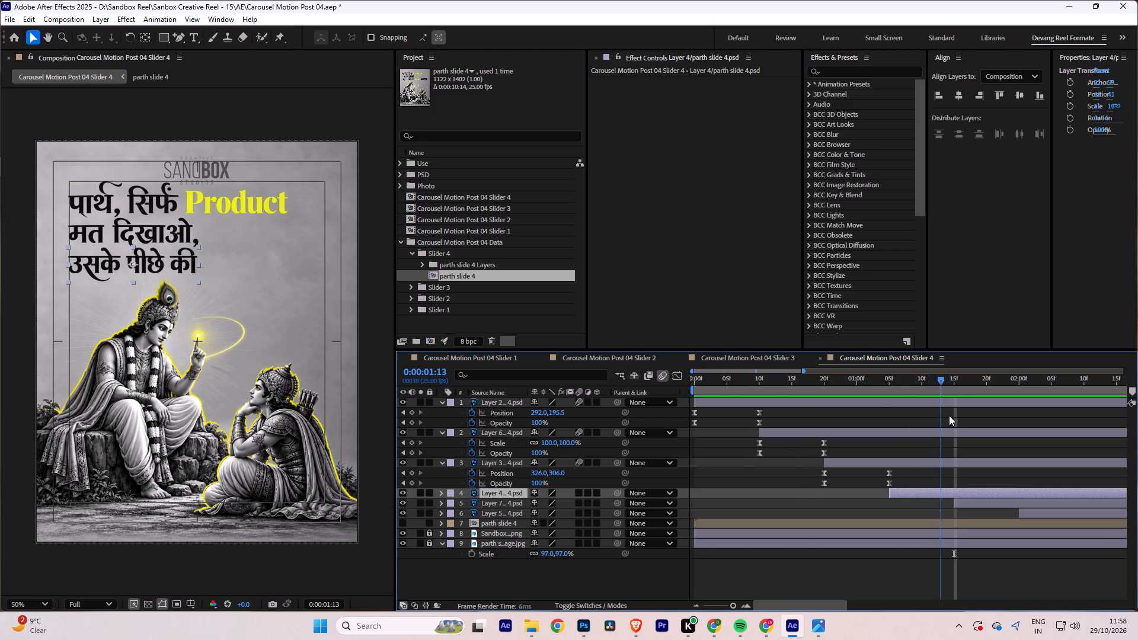
pyautogui.moveTo(949, 415); pyautogui.dragTo(957, 414)
pyautogui.click(962, 493)
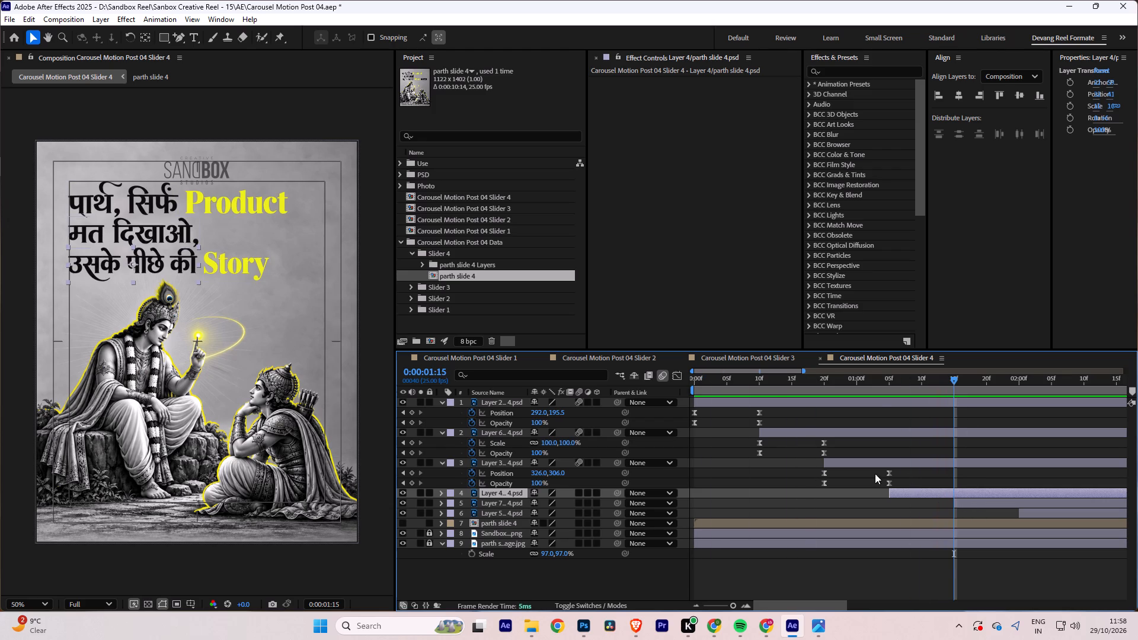
pyautogui.press('p')
pyautogui.click(475, 502)
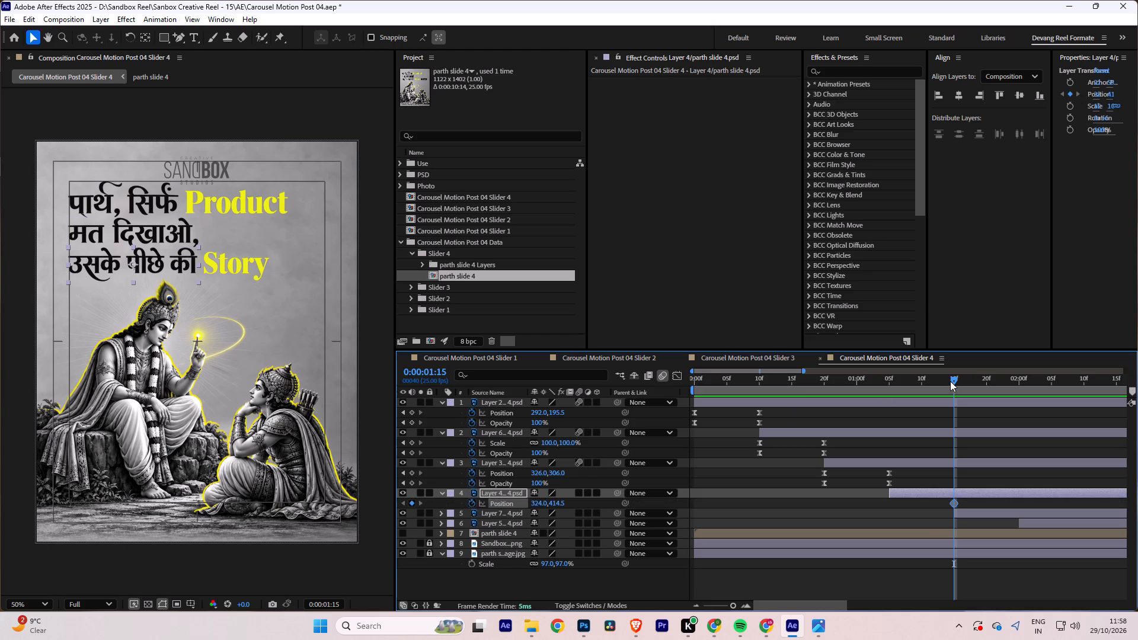
# At 0:00:01:05, move Layer 4 horizontally off the frame's left edge to an X position of -221.
pyautogui.moveTo(951, 381); pyautogui.dragTo(889, 391)
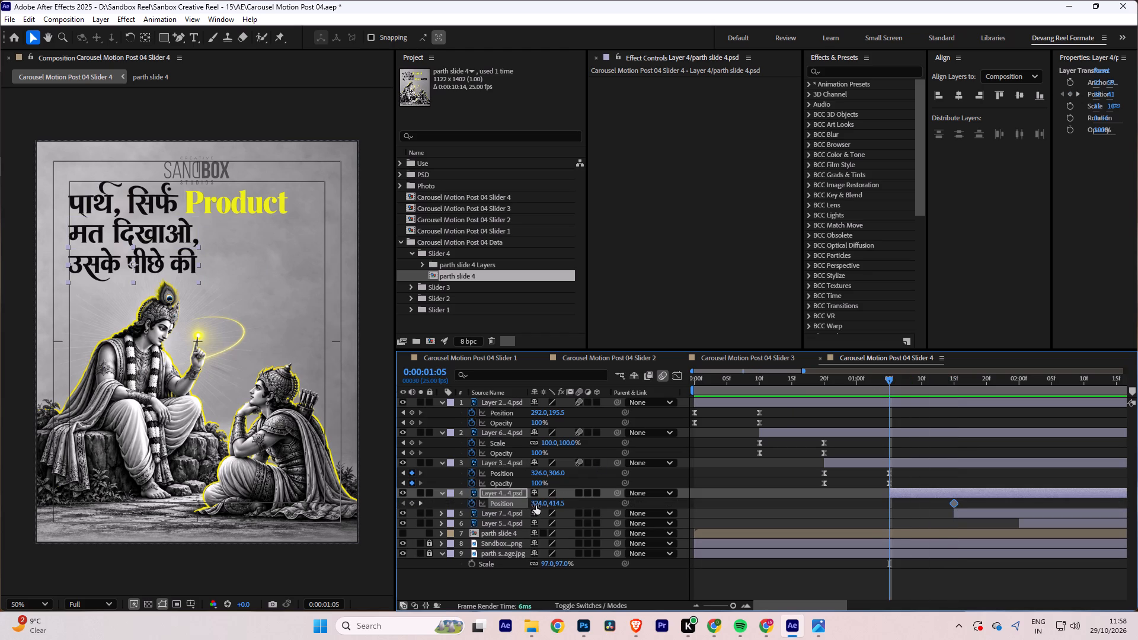
pyautogui.moveTo(536, 505); pyautogui.dragTo(206, 497)
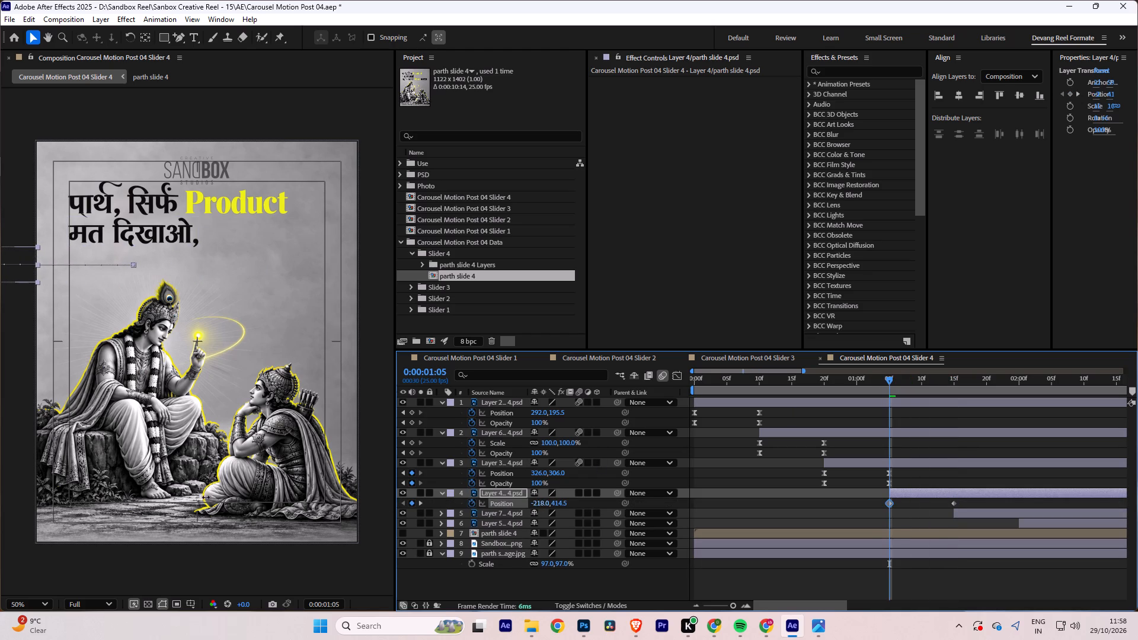
pyautogui.moveTo(206, 497); pyautogui.dragTo(204, 495)
# Apply Easy Ease to Layer 4's Position keyframes, stretch the 0:00:01:15 keyframe's incoming influence to 100% in the speed graph, and save.
pyautogui.click(853, 510)
pyautogui.moveTo(845, 516); pyautogui.dragTo(957, 501)
pyautogui.press('F9')
pyautogui.click(679, 372)
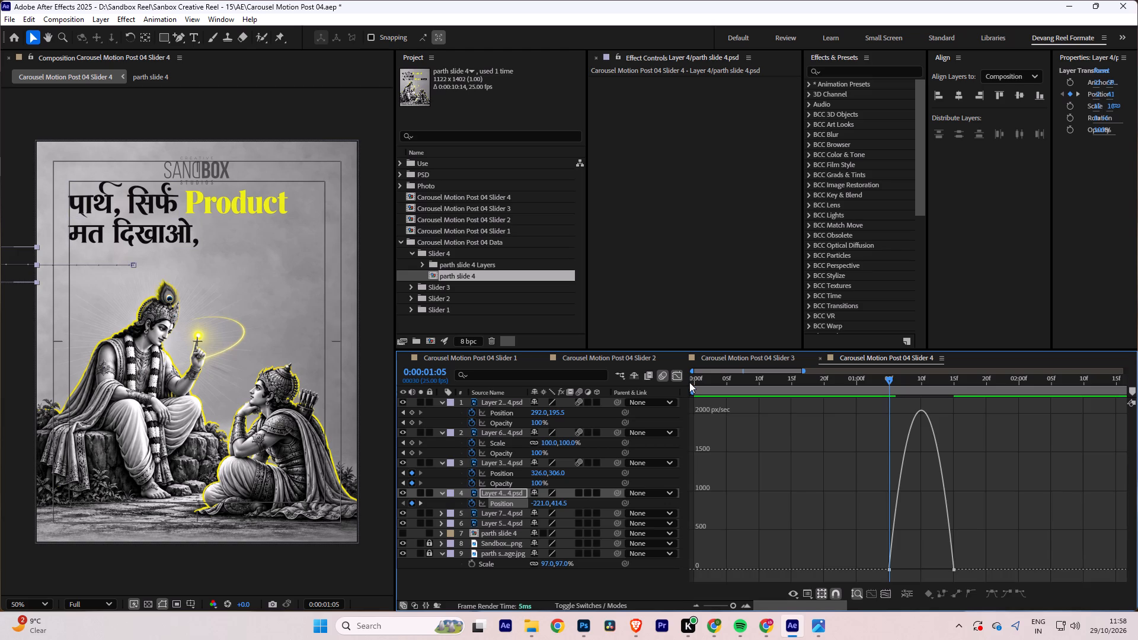
pyautogui.moveTo(975, 558); pyautogui.dragTo(934, 580)
pyautogui.moveTo(942, 568); pyautogui.dragTo(893, 573)
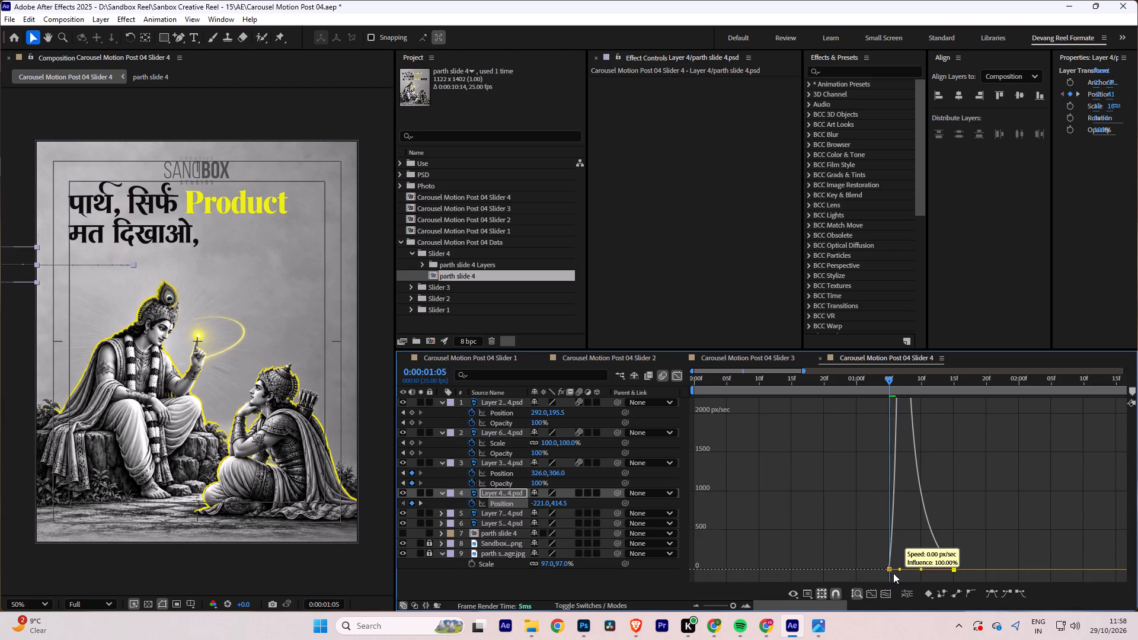
pyautogui.moveTo(893, 573); pyautogui.dragTo(890, 573)
pyautogui.hotkey('ctrl', 's')
pyautogui.click(675, 375)
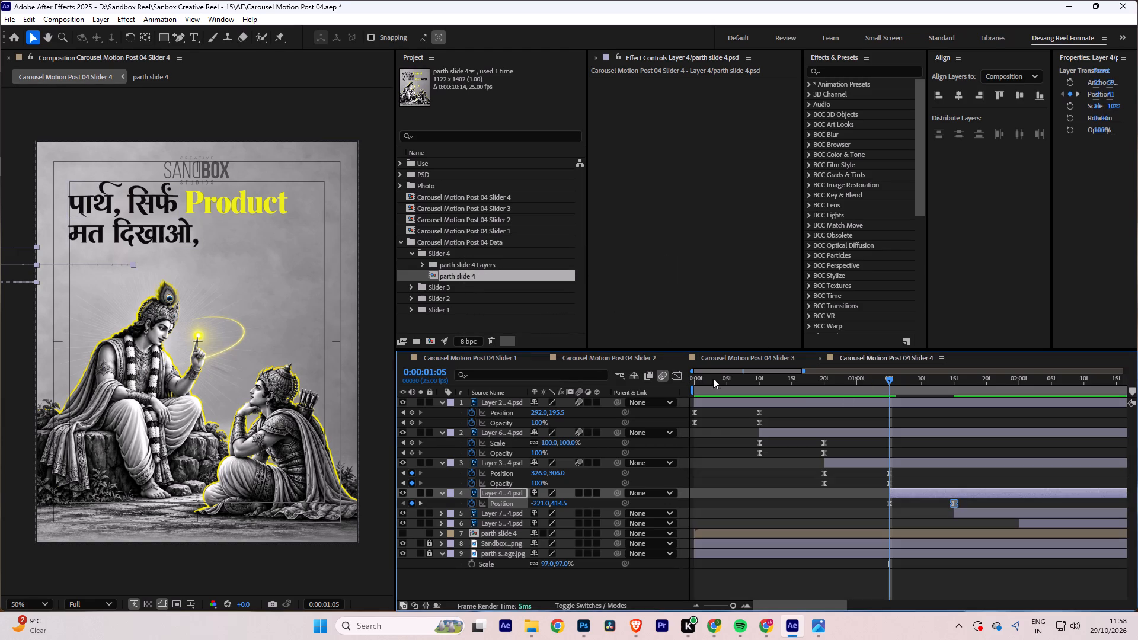
# Preview the animation from the start, and at 0:00:02:00 add Scale and Opacity keyframes on Layer 7, the "Story" text, keeping its current values.
pyautogui.moveTo(888, 382); pyautogui.dragTo(574, 381)
pyautogui.press('space')
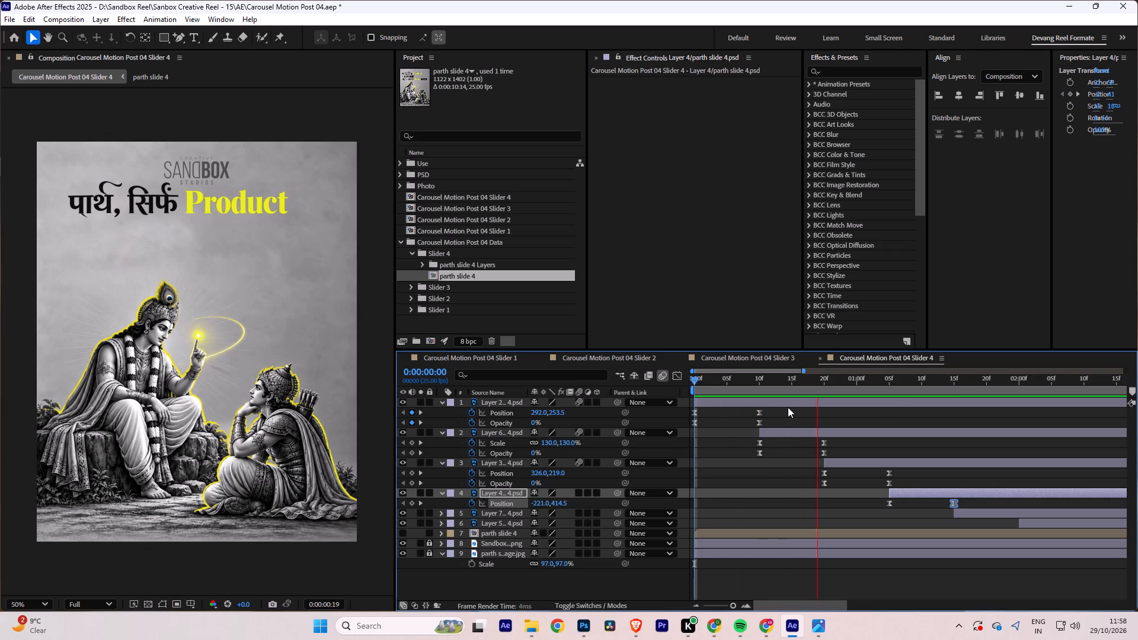
pyautogui.press('space')
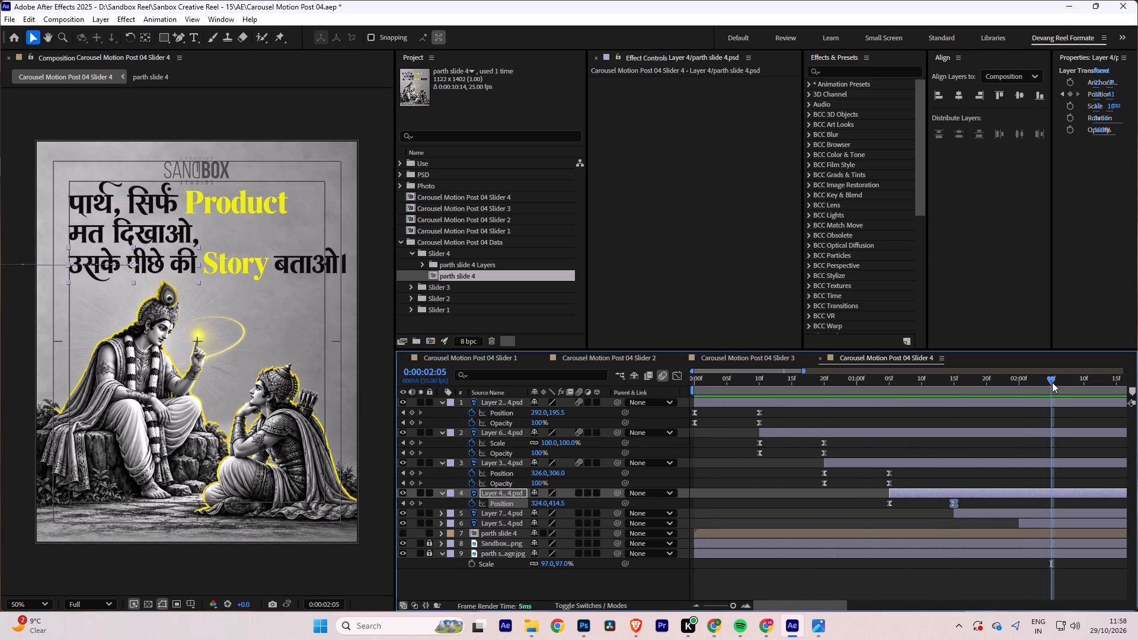
pyautogui.moveTo(1052, 377); pyautogui.dragTo(1018, 386)
pyautogui.click(1026, 512)
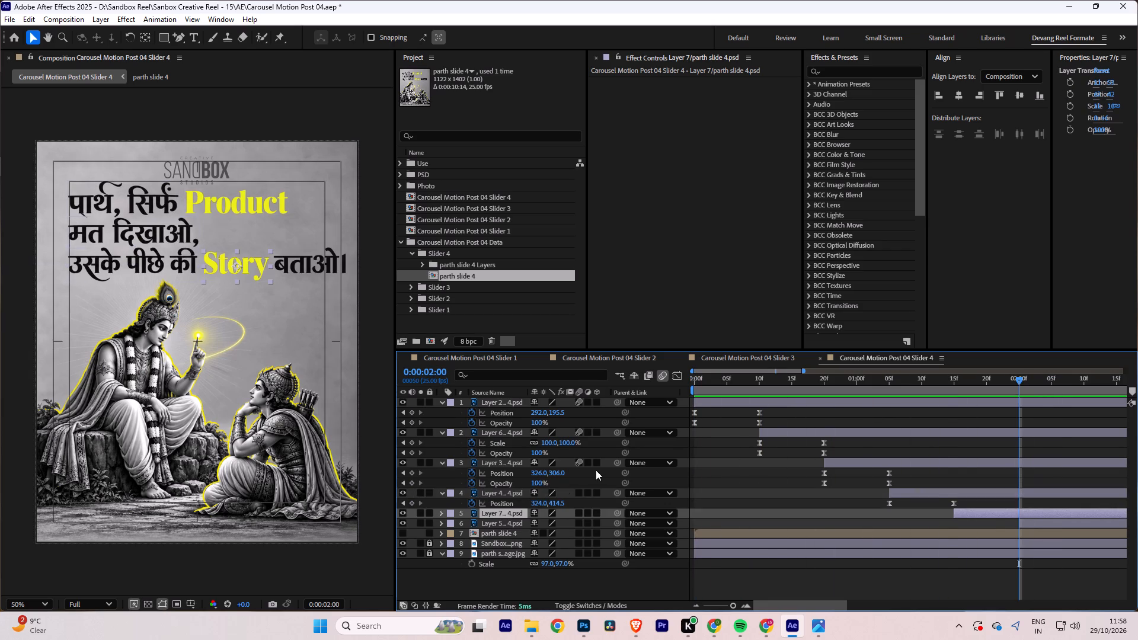
pyautogui.press('s')
pyautogui.click(474, 522)
pyautogui.press('t')
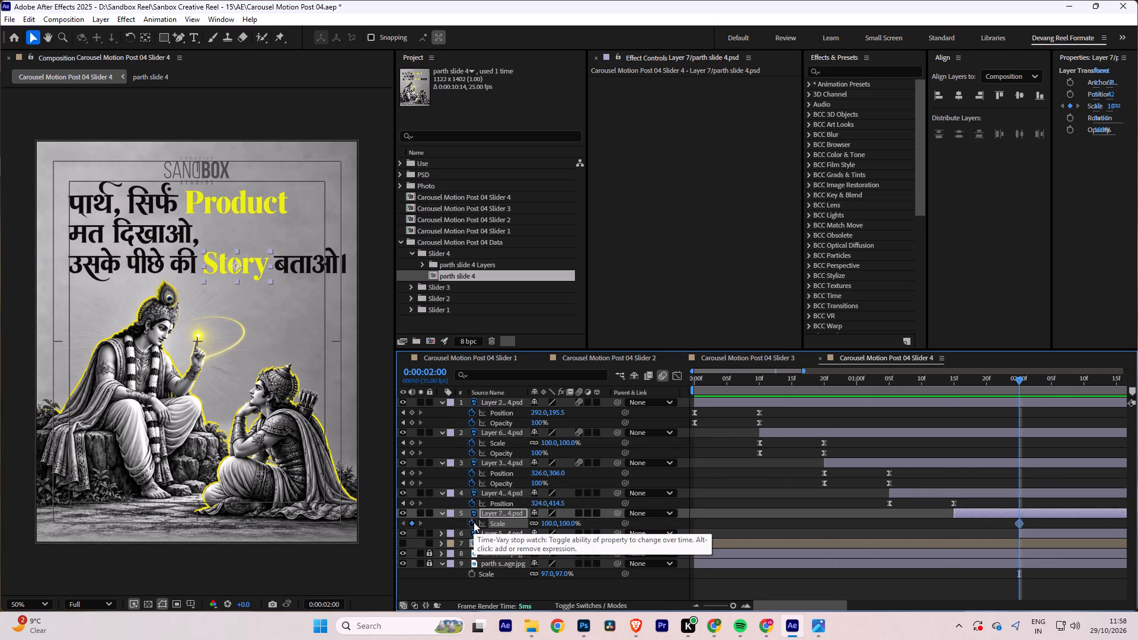
pyautogui.click(474, 522)
pyautogui.press('u')
# At 0:00:01:15, set Layer 7's Scale to 130% and its Opacity to 0%.
pyautogui.moveTo(1018, 380); pyautogui.dragTo(952, 389)
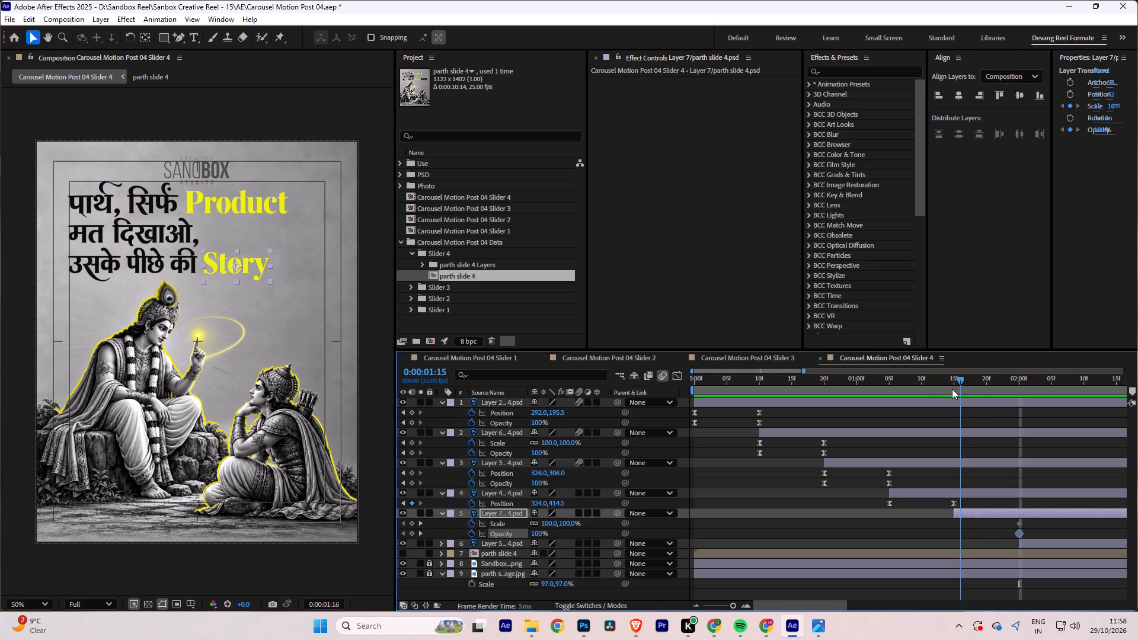
pyautogui.moveTo(952, 389); pyautogui.dragTo(951, 389)
pyautogui.click(549, 524)
pyautogui.write('130')
pyautogui.press('Return')
pyautogui.click(541, 532)
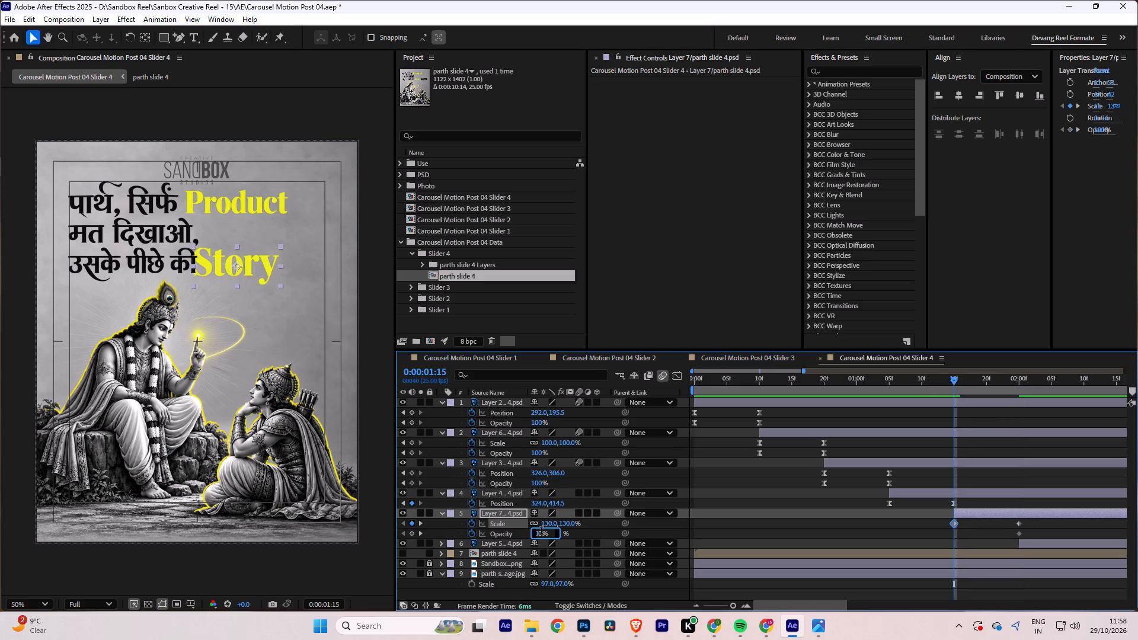
pyautogui.press('0')
pyautogui.press('Return')
# Apply Easy Ease to Layer 7's Scale and Opacity keyframes, stretch the 0:00:02:00 keyframes' incoming influence toward 0:00:01:15 in the speed graph, and save.
pyautogui.moveTo(934, 522); pyautogui.dragTo(1030, 528)
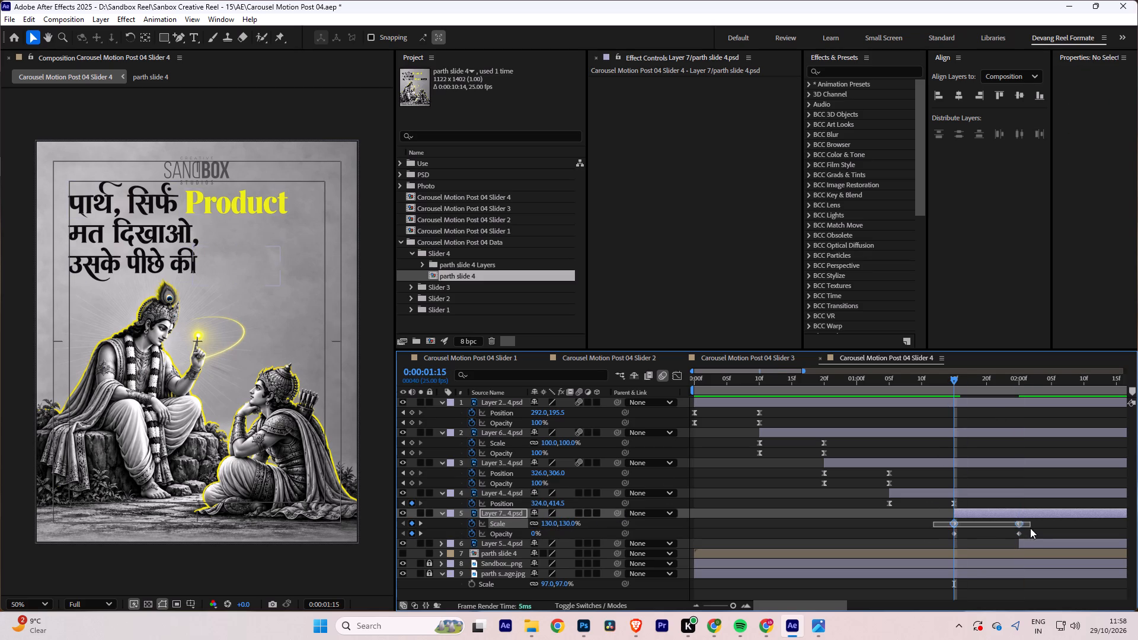
pyautogui.moveTo(1030, 528); pyautogui.dragTo(1030, 533)
pyautogui.press('F9')
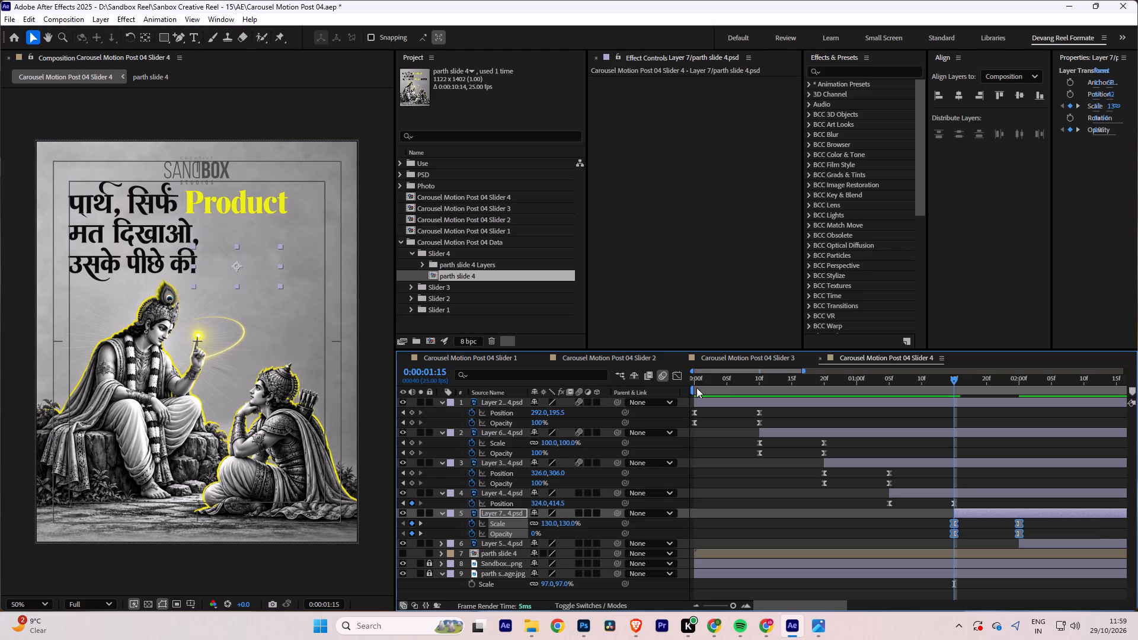
pyautogui.click(679, 375)
pyautogui.moveTo(1044, 524); pyautogui.dragTo(995, 538)
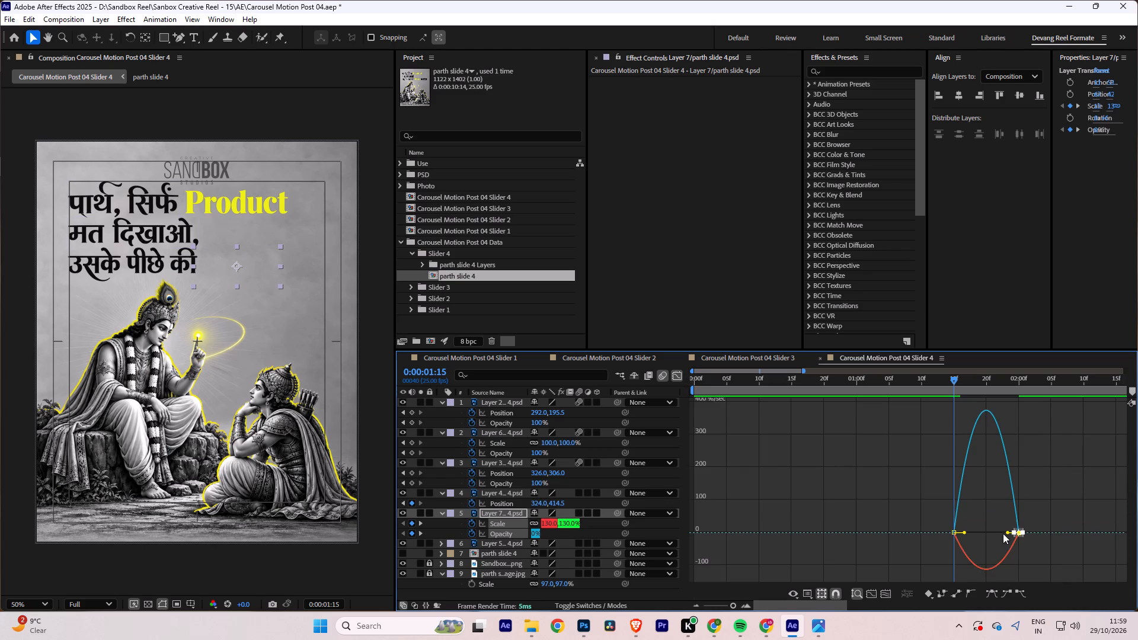
pyautogui.moveTo(1006, 533); pyautogui.dragTo(968, 535)
pyautogui.hotkey('ctrl', 's')
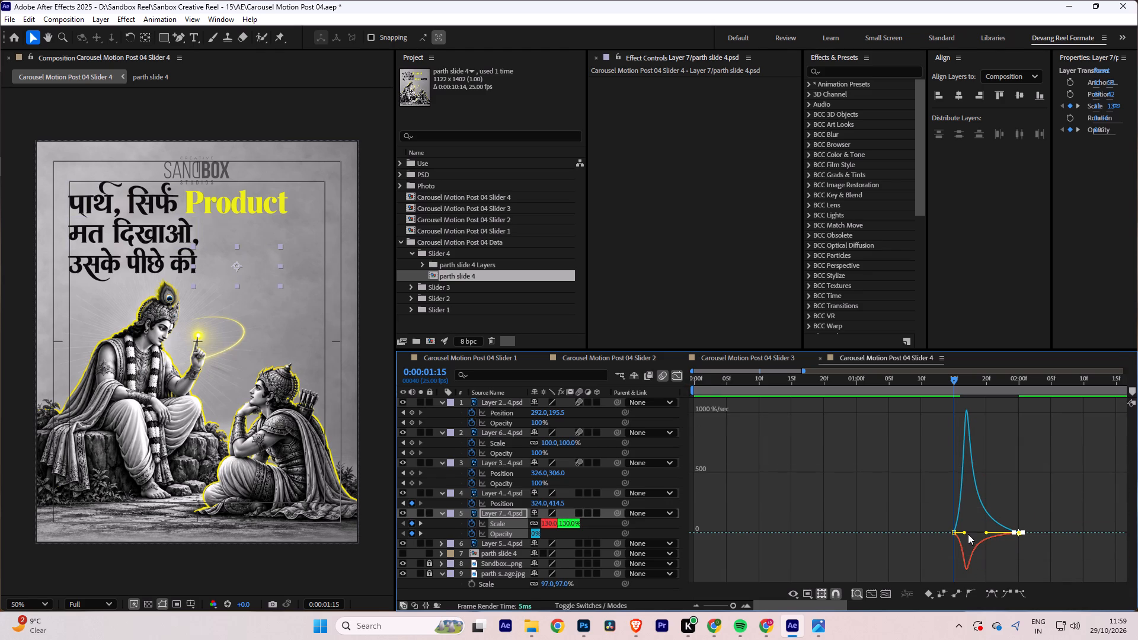
pyautogui.click(673, 374)
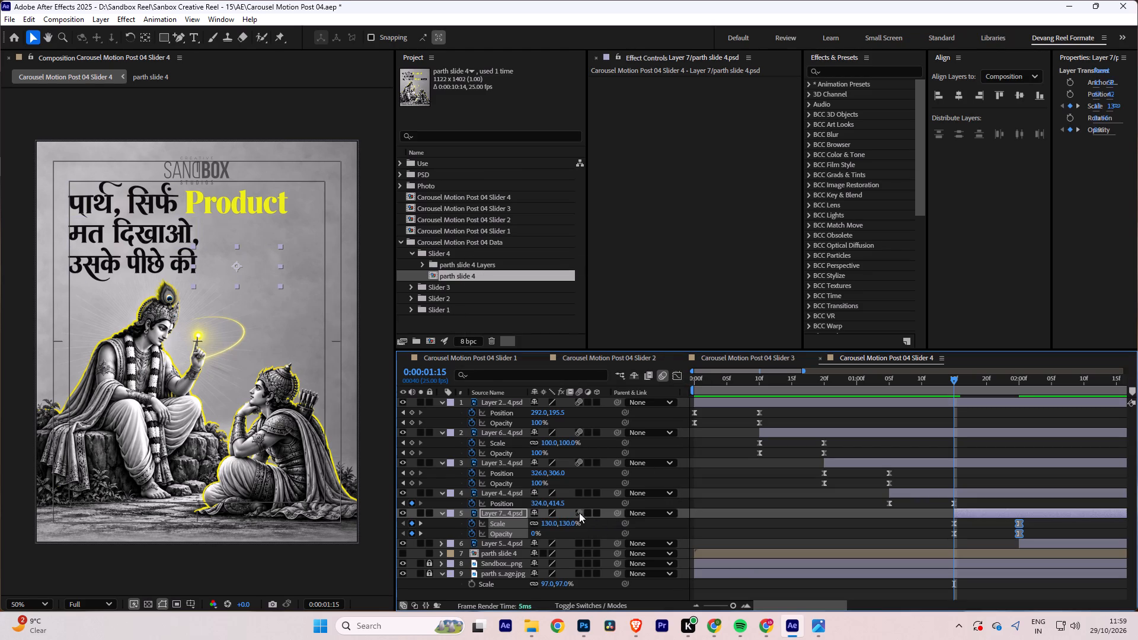
# Enable motion blur on Layer 7 and preview its entrance from 0:00:01:10.
pyautogui.click(579, 513)
pyautogui.moveTo(947, 377); pyautogui.dragTo(924, 378)
pyautogui.press('space')
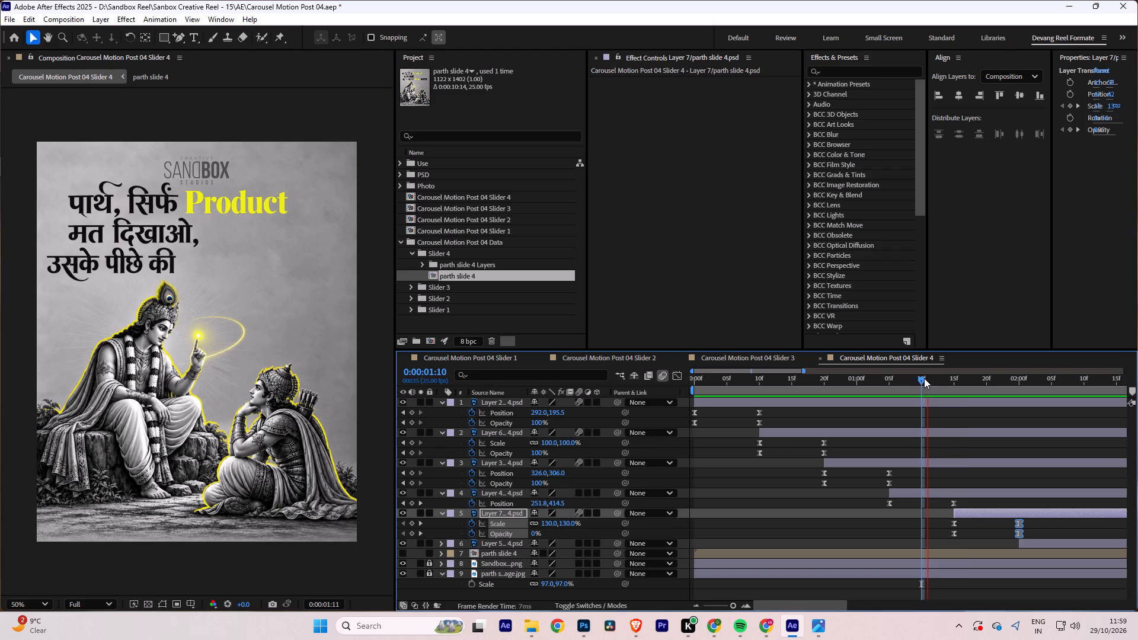
pyautogui.press('space')
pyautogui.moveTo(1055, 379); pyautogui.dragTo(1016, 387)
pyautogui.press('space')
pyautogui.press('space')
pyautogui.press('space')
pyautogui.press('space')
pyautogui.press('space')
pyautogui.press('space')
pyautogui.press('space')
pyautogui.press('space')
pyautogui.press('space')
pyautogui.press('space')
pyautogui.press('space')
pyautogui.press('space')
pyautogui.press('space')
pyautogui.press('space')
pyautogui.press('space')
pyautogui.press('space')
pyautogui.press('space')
# At 0:00:02:10, add a Position keyframe on Layer 5, the "बताओ।" text, keeping its current value.
pyautogui.moveTo(987, 455); pyautogui.dragTo(864, 455)
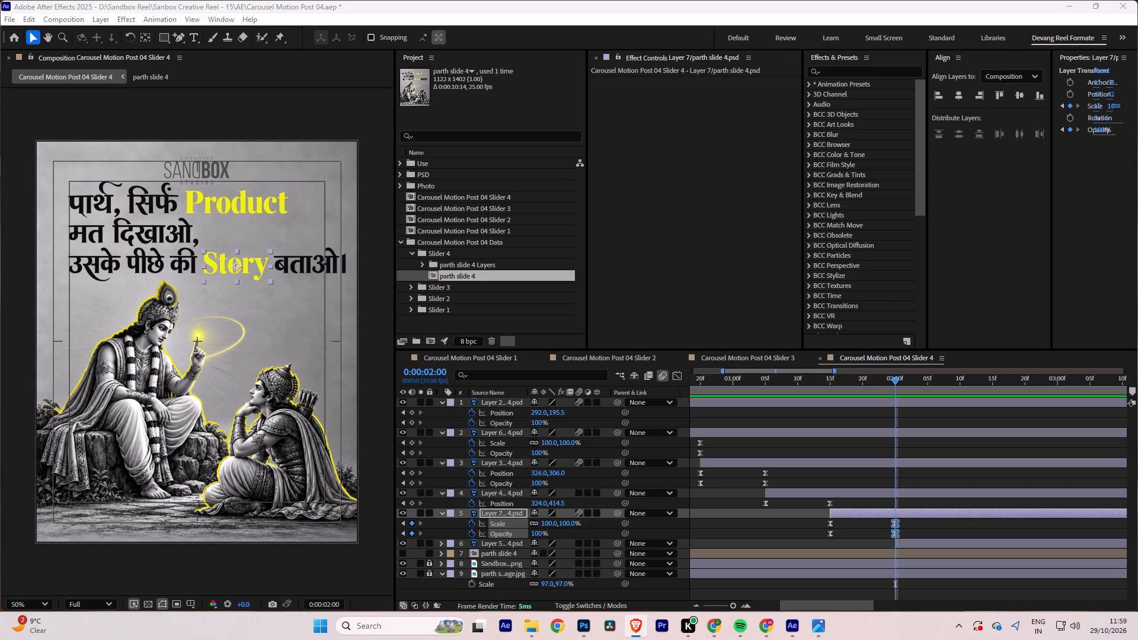
pyautogui.moveTo(891, 379); pyautogui.dragTo(870, 389)
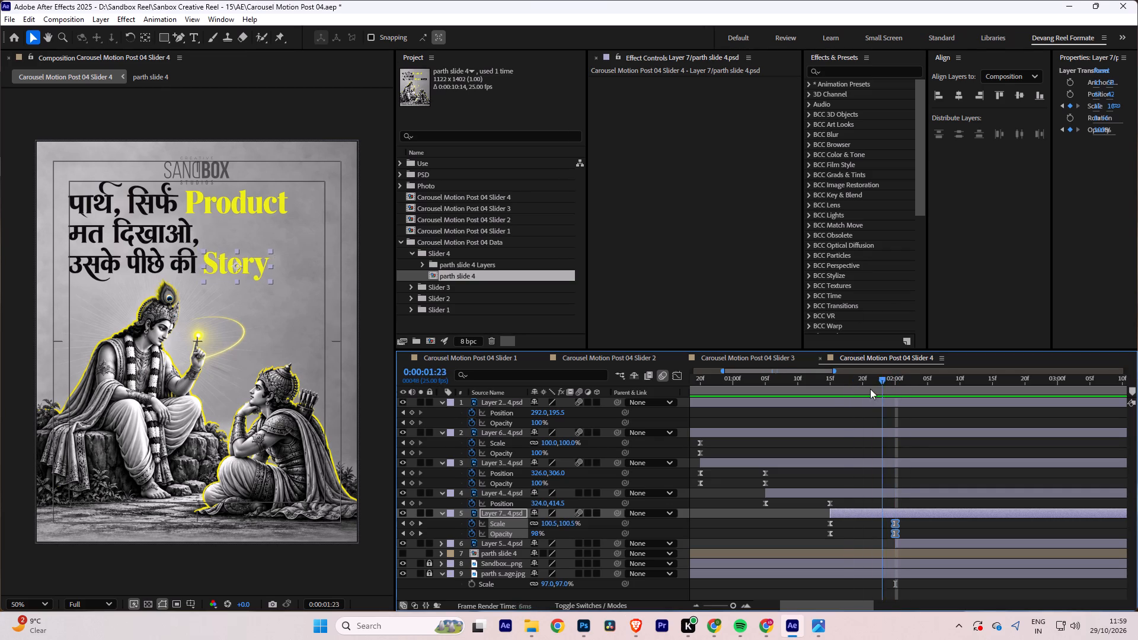
pyautogui.moveTo(870, 389); pyautogui.dragTo(927, 401)
pyautogui.keyDown('alt'); pyautogui.scroll(1, 928, 420); pyautogui.keyUp('alt')
pyautogui.moveTo(925, 380); pyautogui.dragTo(866, 385)
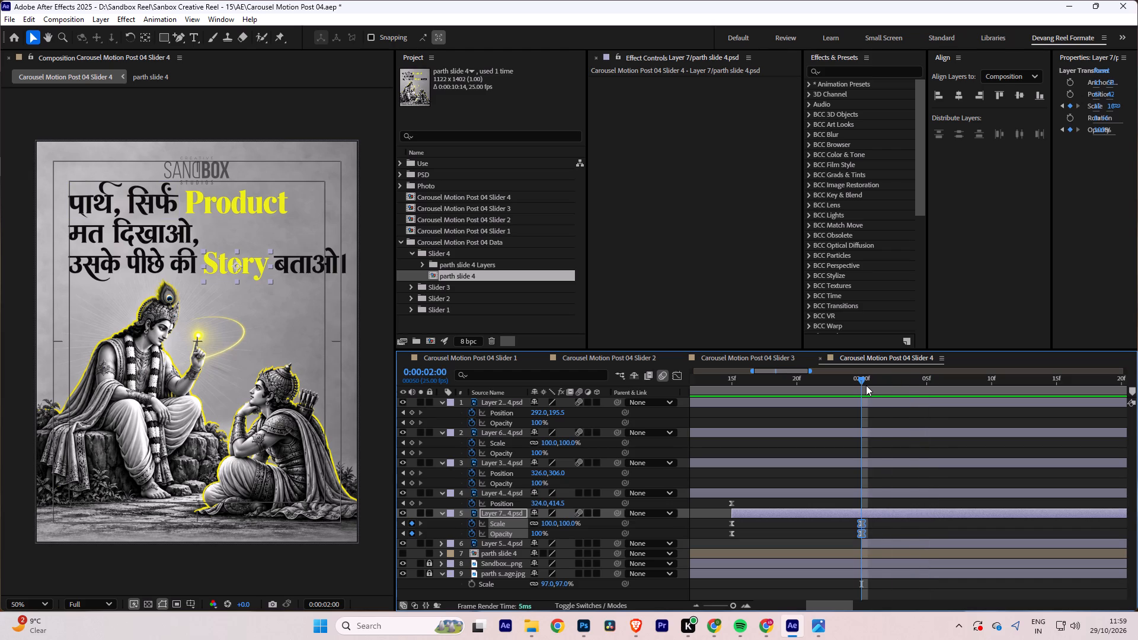
pyautogui.hotkey('shift', 'pagedown')
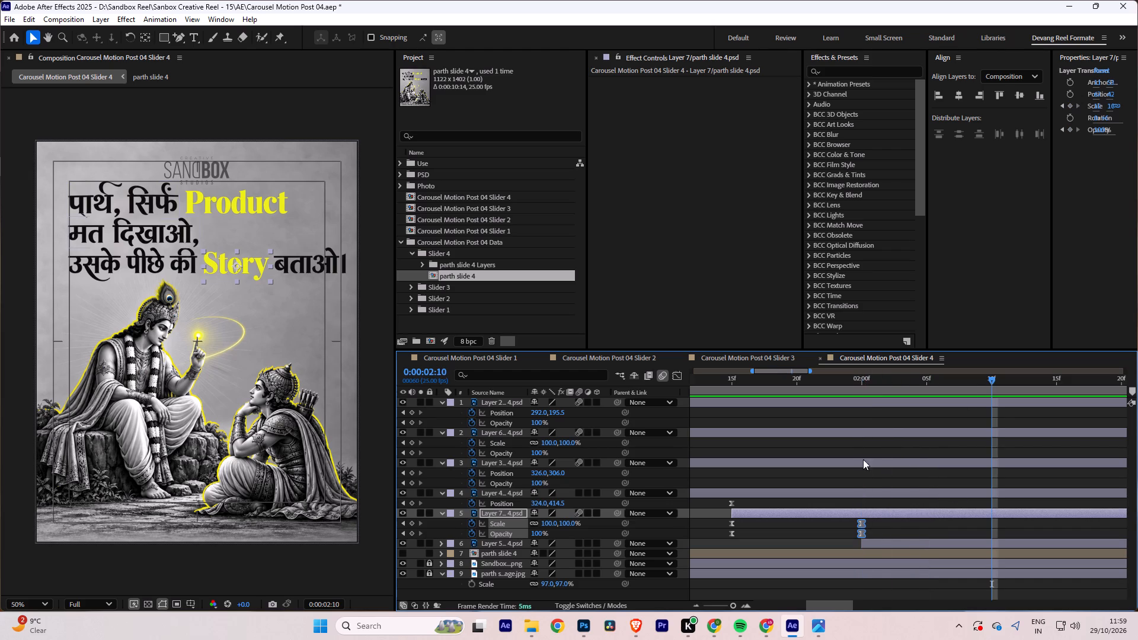
pyautogui.click(944, 543)
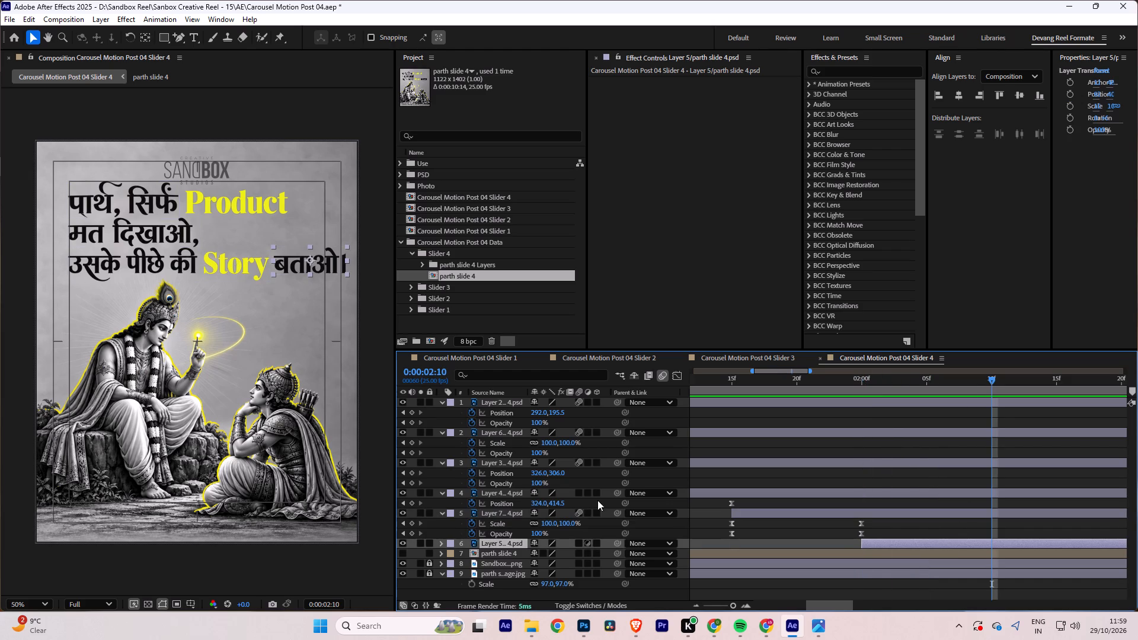
pyautogui.press('p')
pyautogui.click(475, 555)
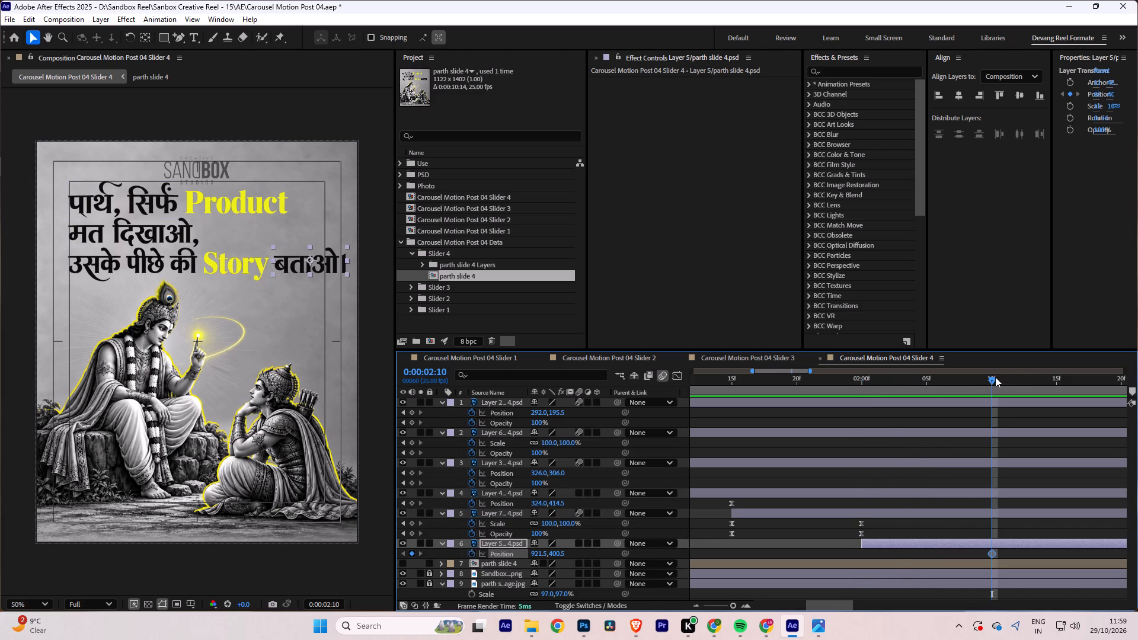
# At 0:00:02:00, move Layer 5 off the frame's right edge to an X position of 1224.5 and enable its motion blur.
pyautogui.moveTo(993, 377); pyautogui.dragTo(861, 408)
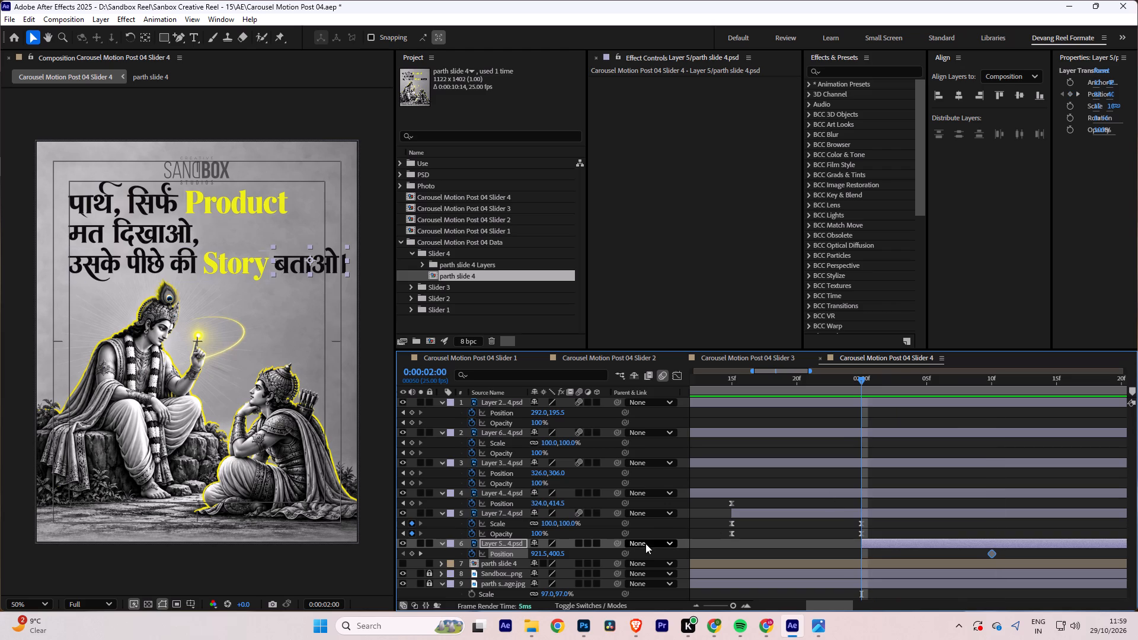
pyautogui.moveTo(536, 553); pyautogui.dragTo(706, 550)
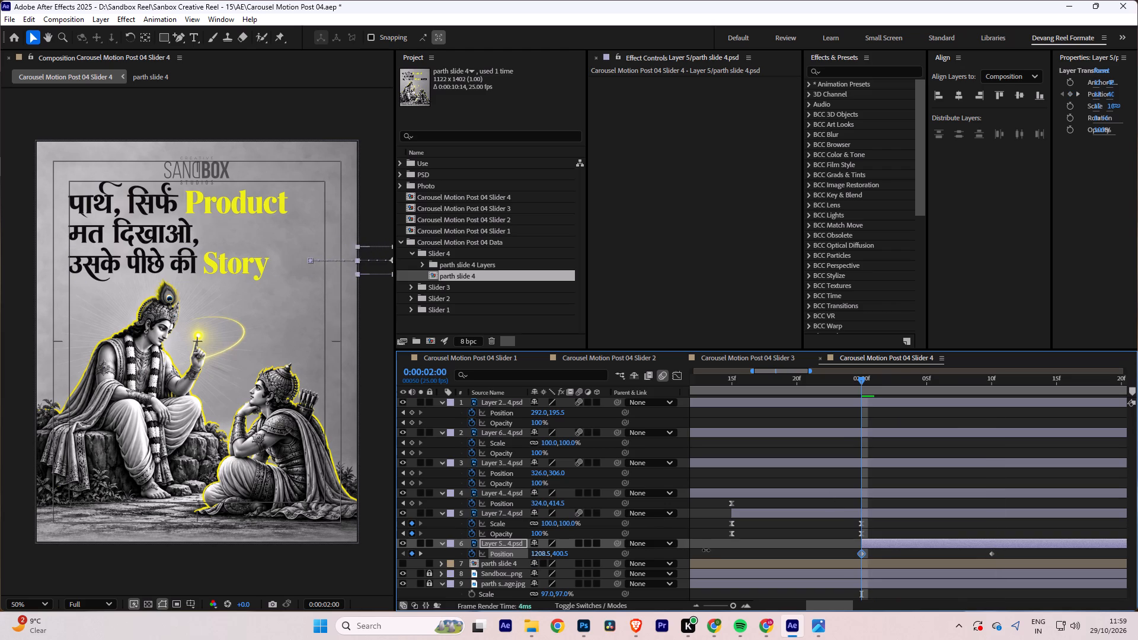
pyautogui.moveTo(706, 550); pyautogui.dragTo(711, 549)
pyautogui.click(580, 546)
# Apply Easy Ease to Layer 5's Position keyframes, stretch the 0:00:02:10 keyframe's incoming influence toward 0:00:02:00 in the speed graph, and save.
pyautogui.click(834, 553)
pyautogui.moveTo(812, 551); pyautogui.dragTo(959, 551)
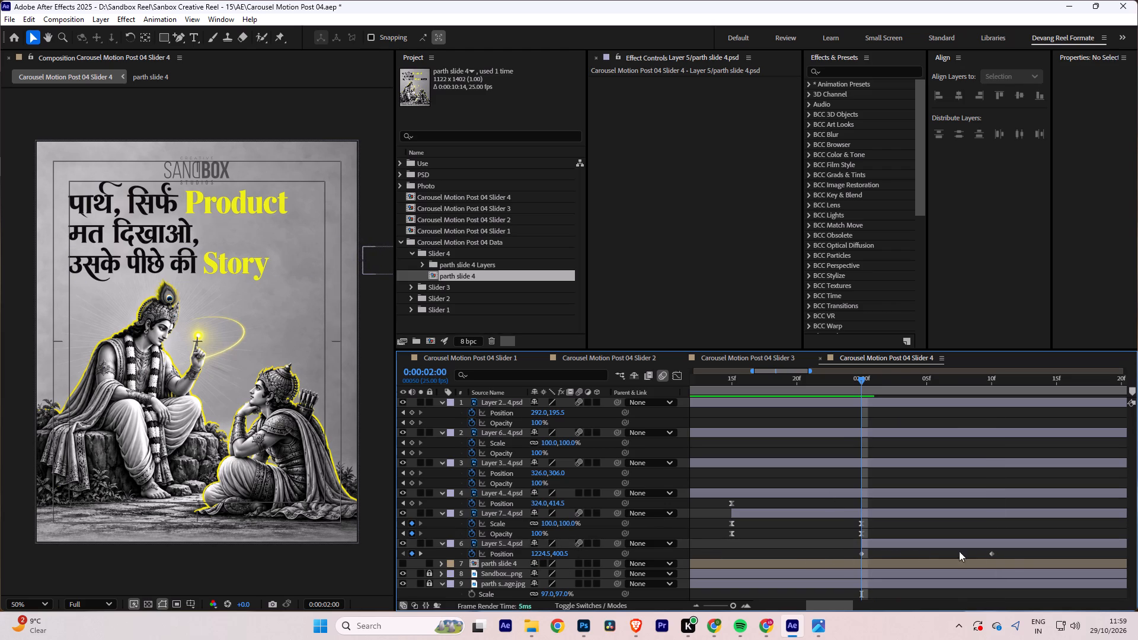
pyautogui.moveTo(959, 551); pyautogui.dragTo(1016, 555)
pyautogui.press('F9')
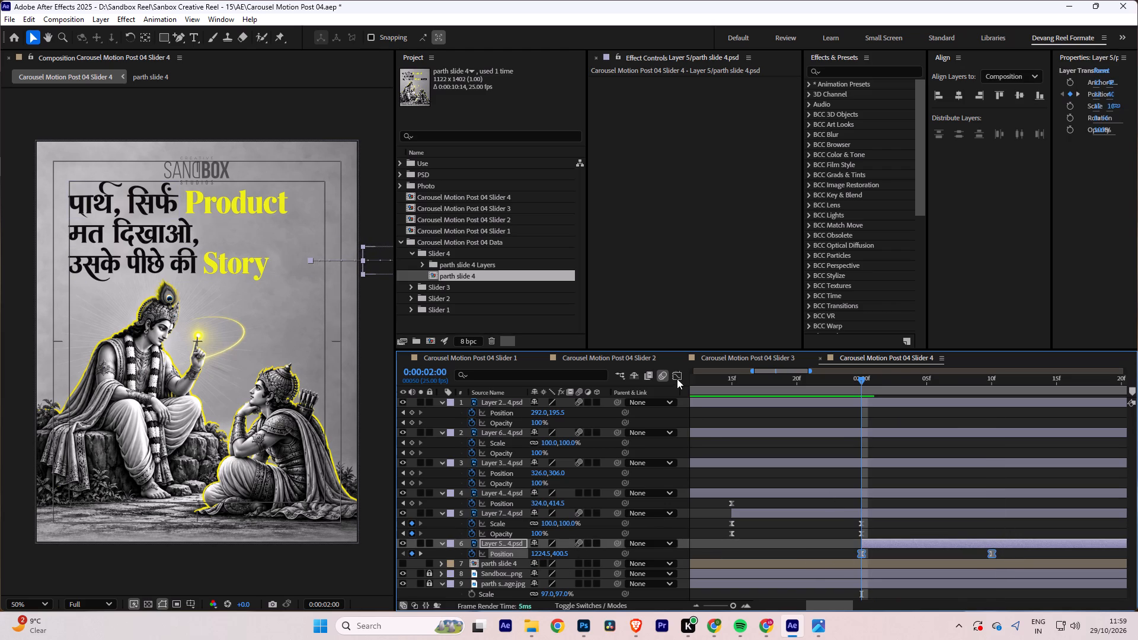
pyautogui.click(677, 377)
pyautogui.moveTo(1026, 559); pyautogui.dragTo(958, 580)
pyautogui.moveTo(970, 568); pyautogui.dragTo(902, 574)
pyautogui.hotkey('ctrl', 's')
pyautogui.click(673, 377)
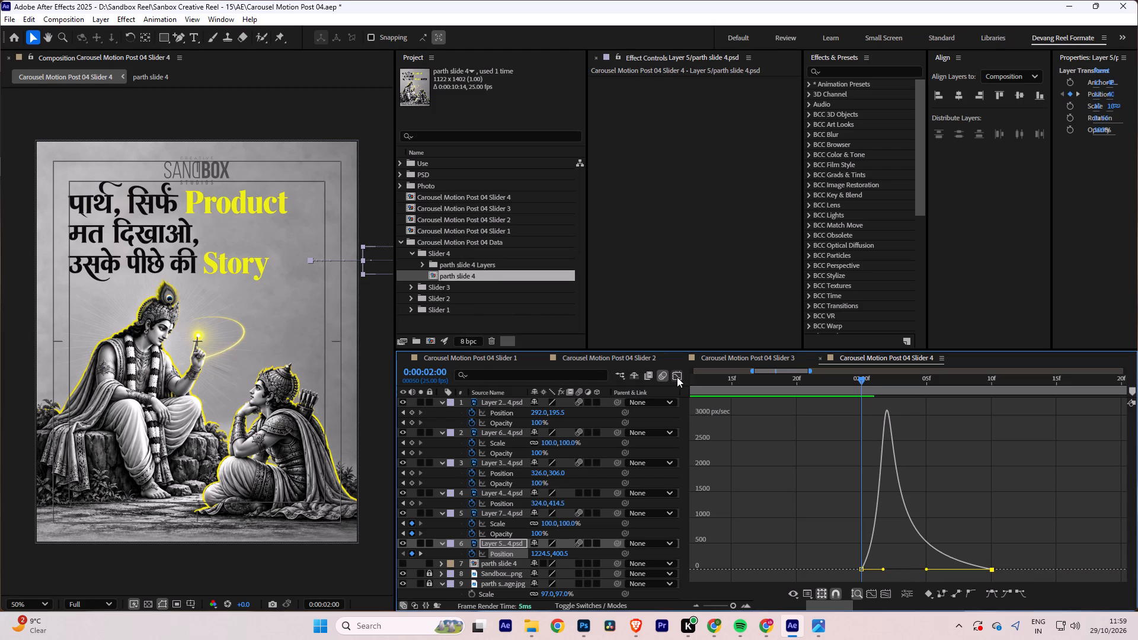
# Preview Slider 4's full text entrance sequence from 0:00:00:00.
pyautogui.keyDown('alt'); pyautogui.scroll(-3, 816, 469); pyautogui.keyUp('alt')
pyautogui.moveTo(789, 382); pyautogui.dragTo(563, 380)
pyautogui.press('space')
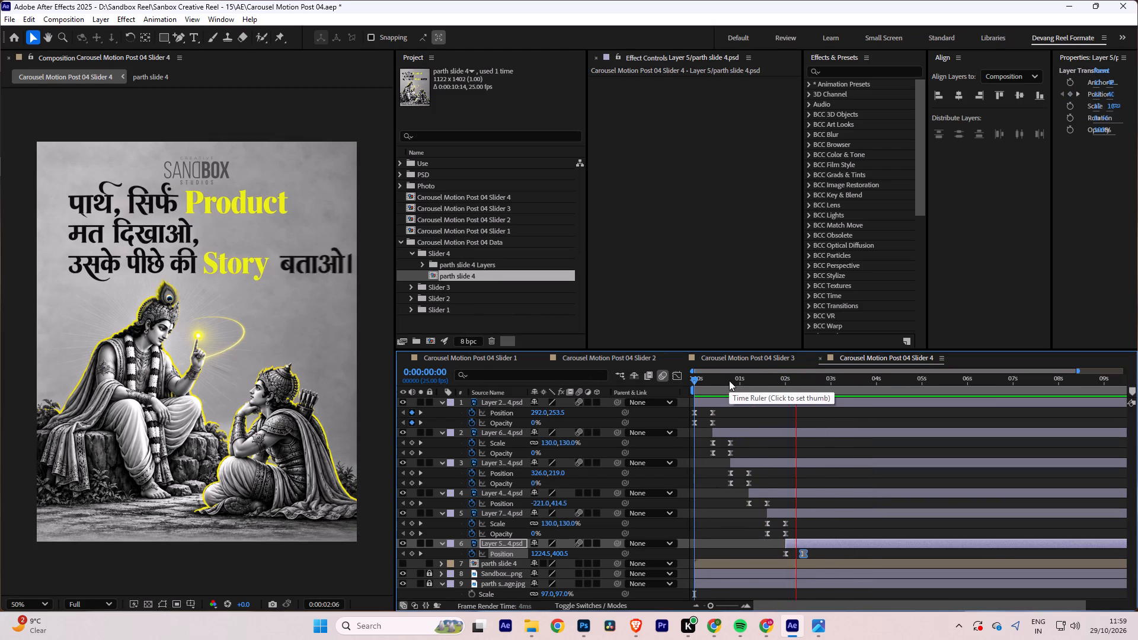
pyautogui.press('space')
# Enable motion blur on Layer 4, preview the text animation from 0:00:00:06, and save the project.
pyautogui.moveTo(807, 382); pyautogui.dragTo(701, 386)
pyautogui.click(580, 490)
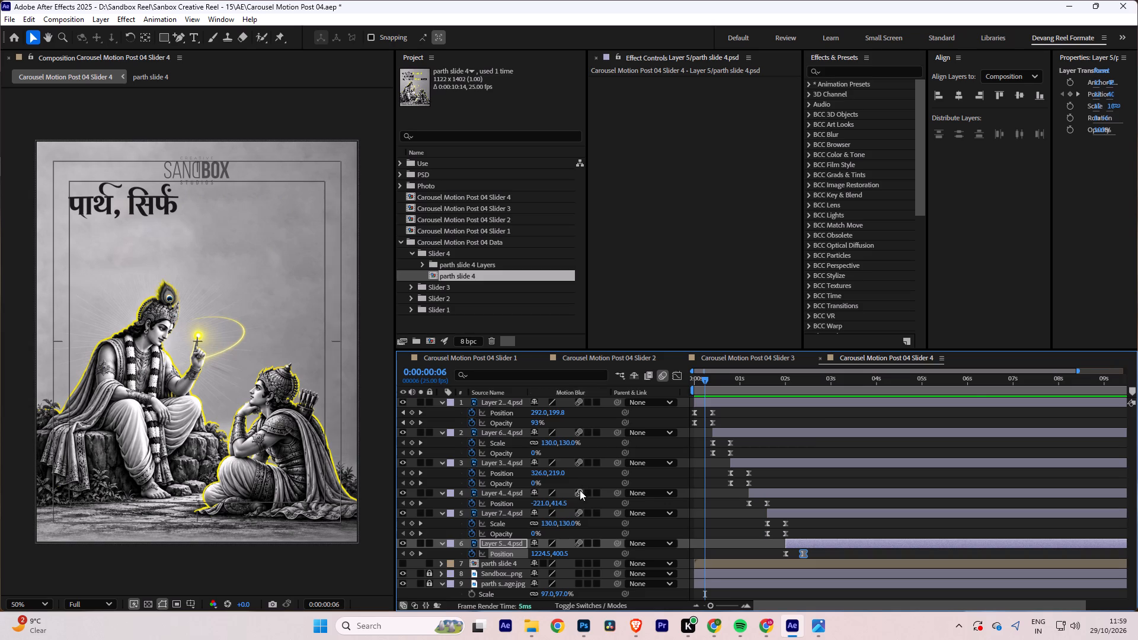
pyautogui.press('space')
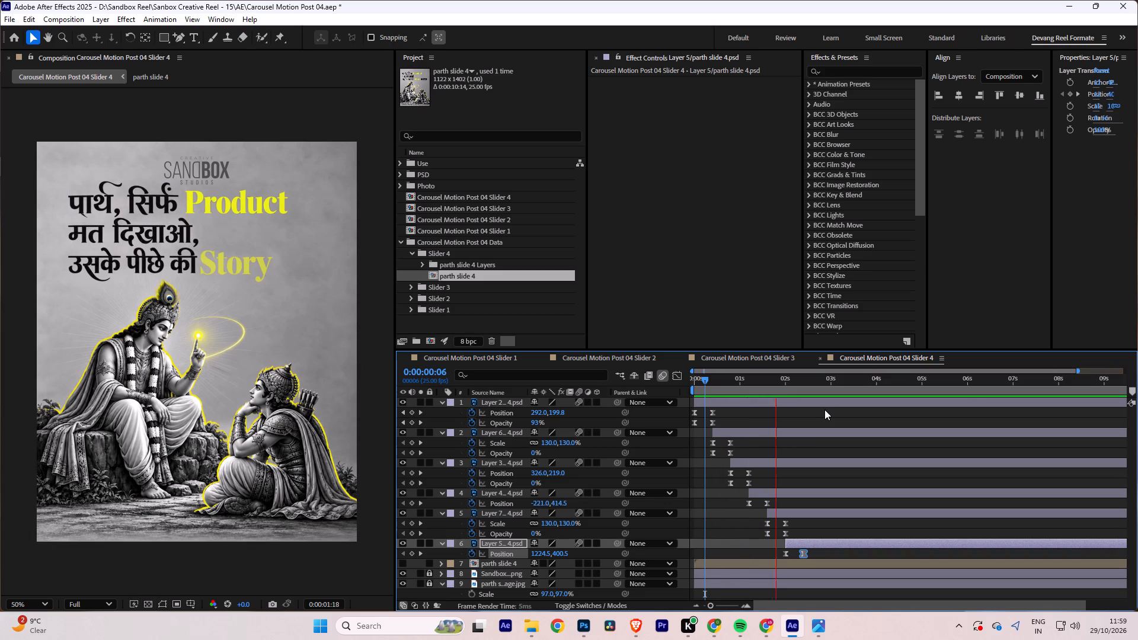
pyautogui.press('space')
pyautogui.hotkey('ctrl', 's')
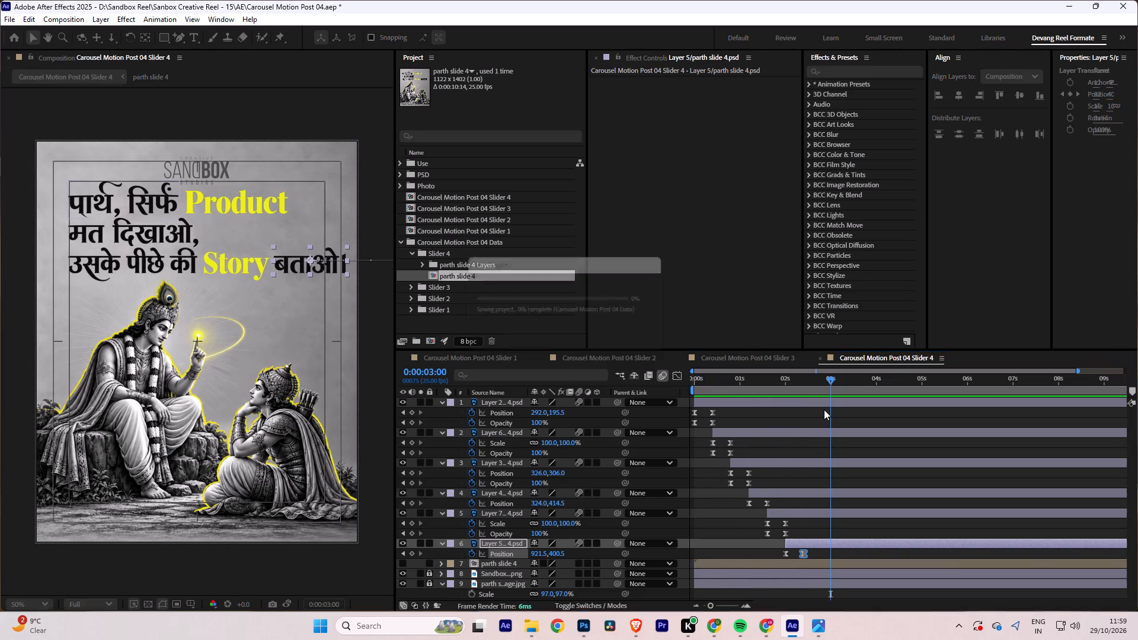
# End Slider 4's work area at 0:00:05:00 and save the project.
pyautogui.keyDown('alt'); pyautogui.scroll(-2, 868, 423); pyautogui.keyUp('alt')
pyautogui.moveTo(814, 377); pyautogui.dragTo(897, 374)
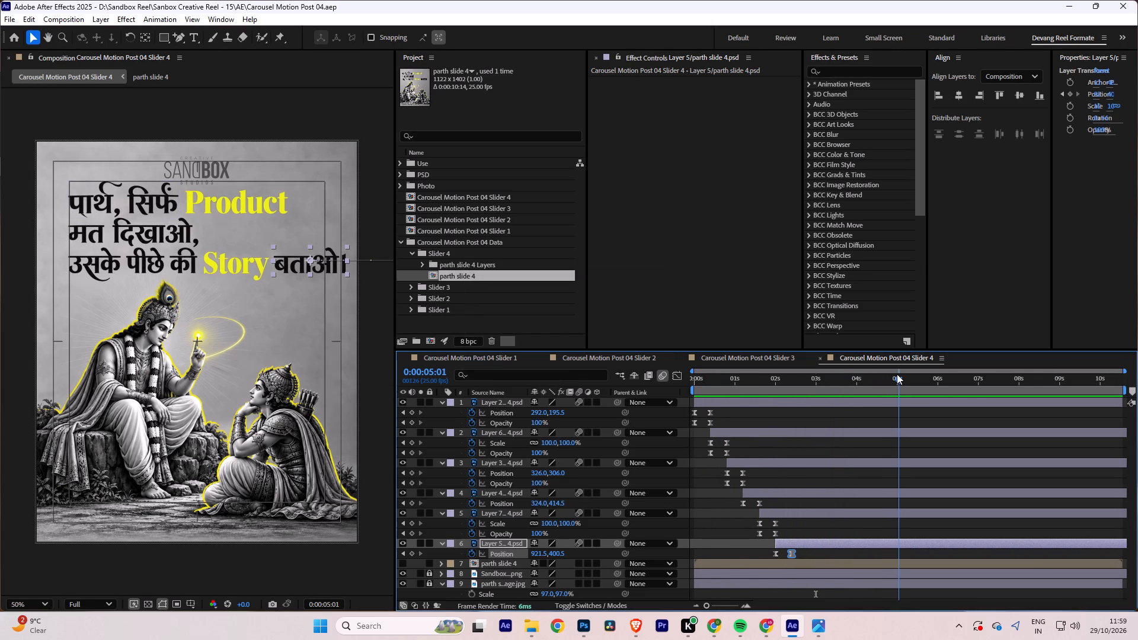
pyautogui.moveTo(897, 374); pyautogui.dragTo(895, 374)
pyautogui.press('n')
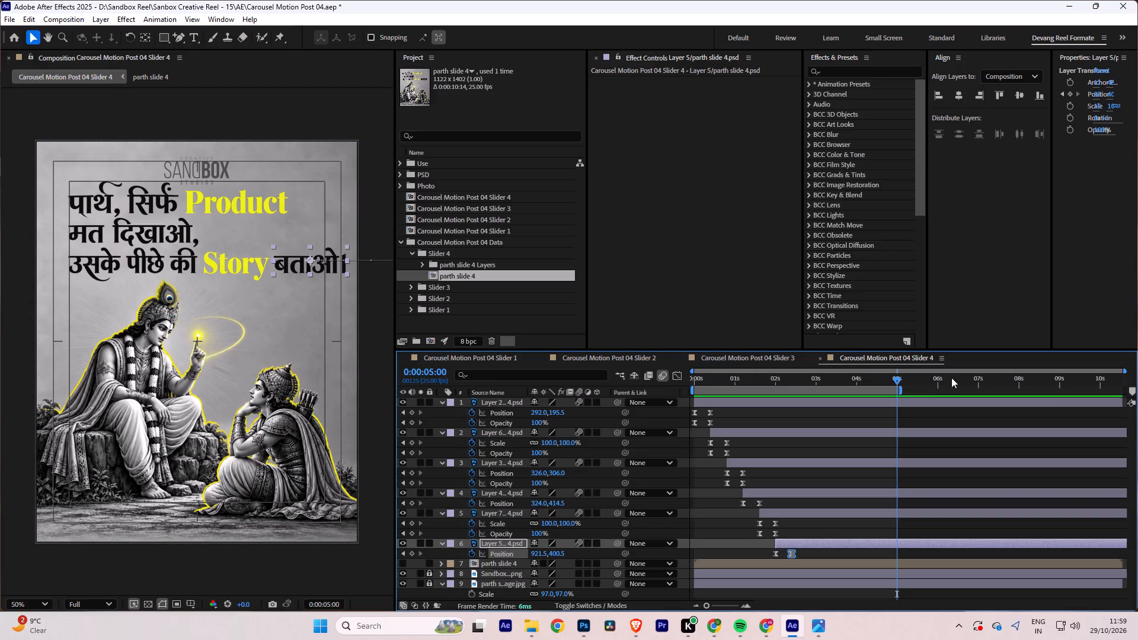
pyautogui.hotkey('ctrl', 's')
pyautogui.hotkey('ctrl', 's')
pyautogui.hotkey('ctrl', 's')
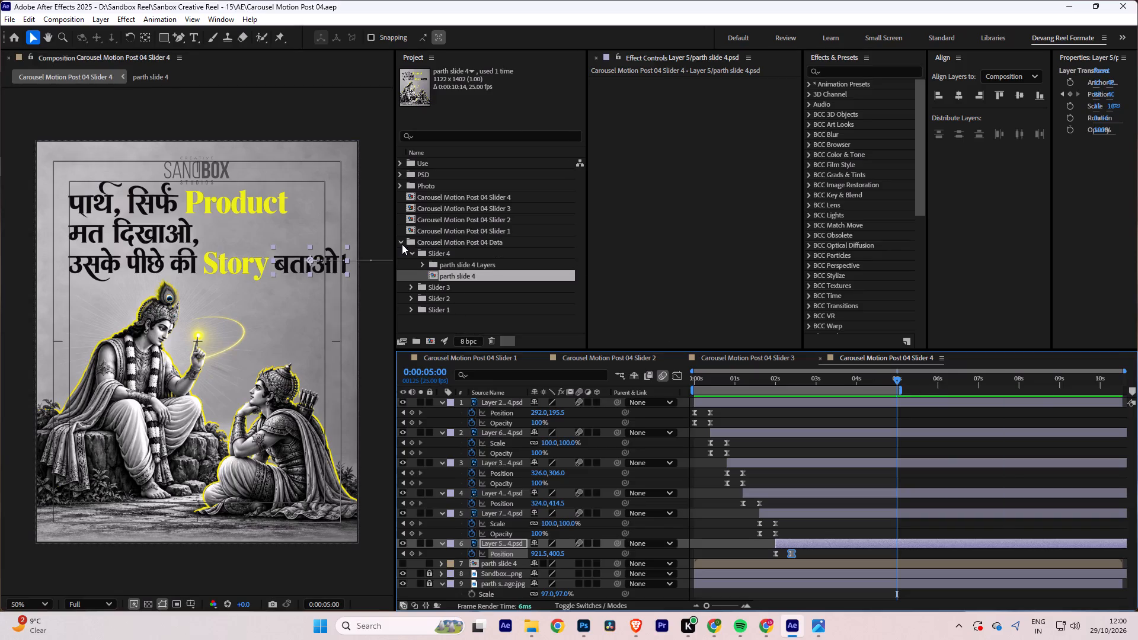
# Collapse the Carousel Motion Post 04 Data folder, clear the project item selection, and save the project.
pyautogui.click(402, 244)
pyautogui.click(442, 293)
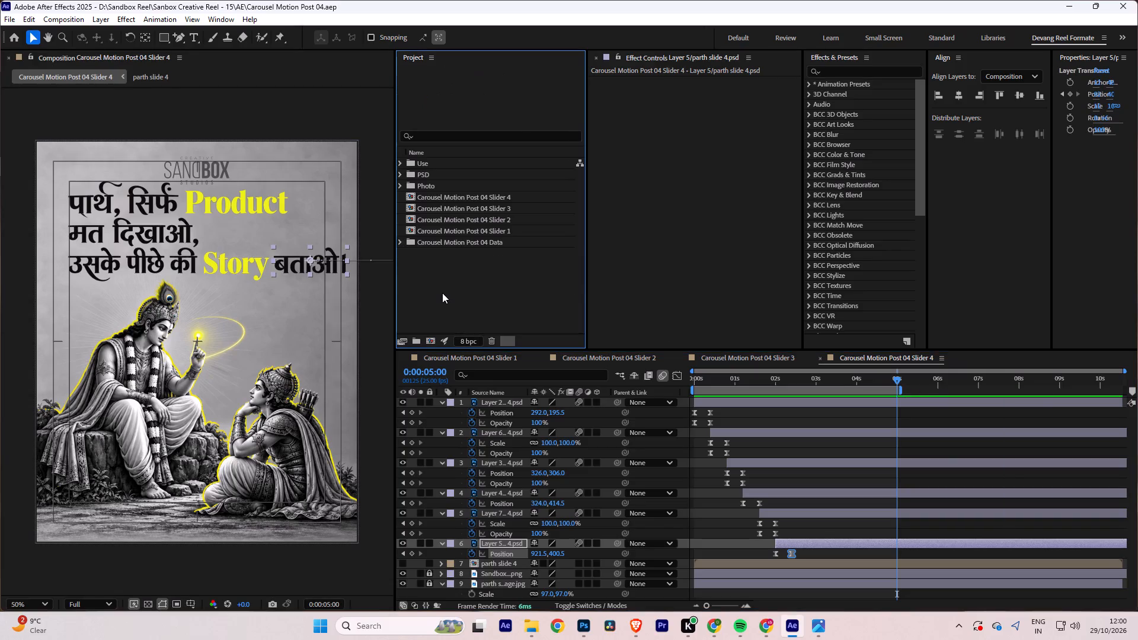
pyautogui.hotkey('ctrl', 's')
pyautogui.hotkey('ctrl', 's')
pyautogui.hotkey('ctrl', 's')
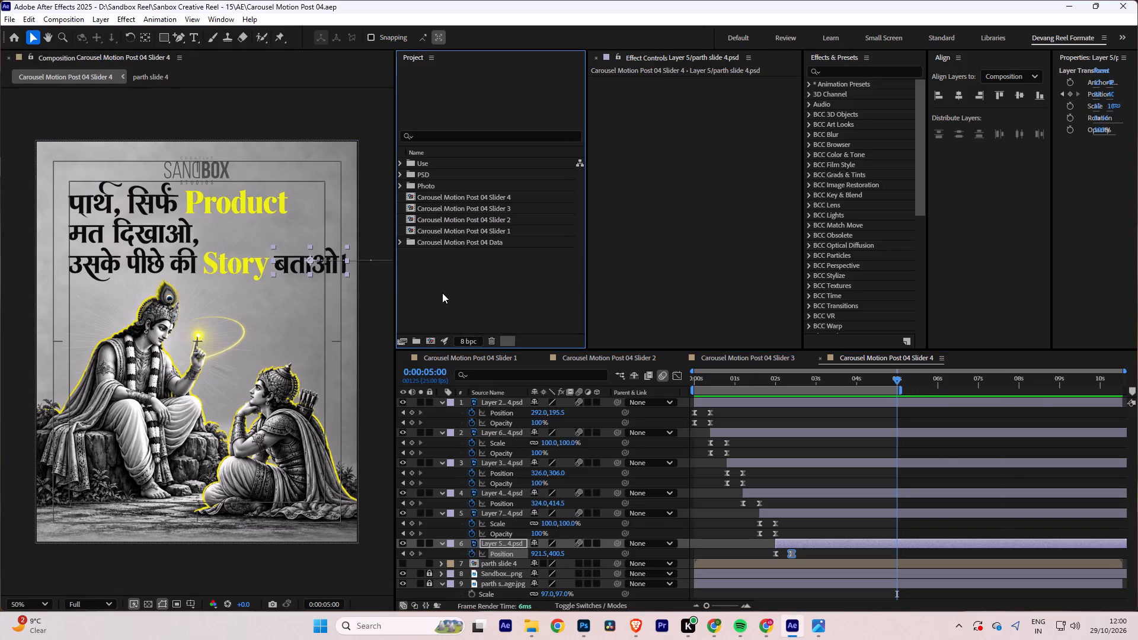
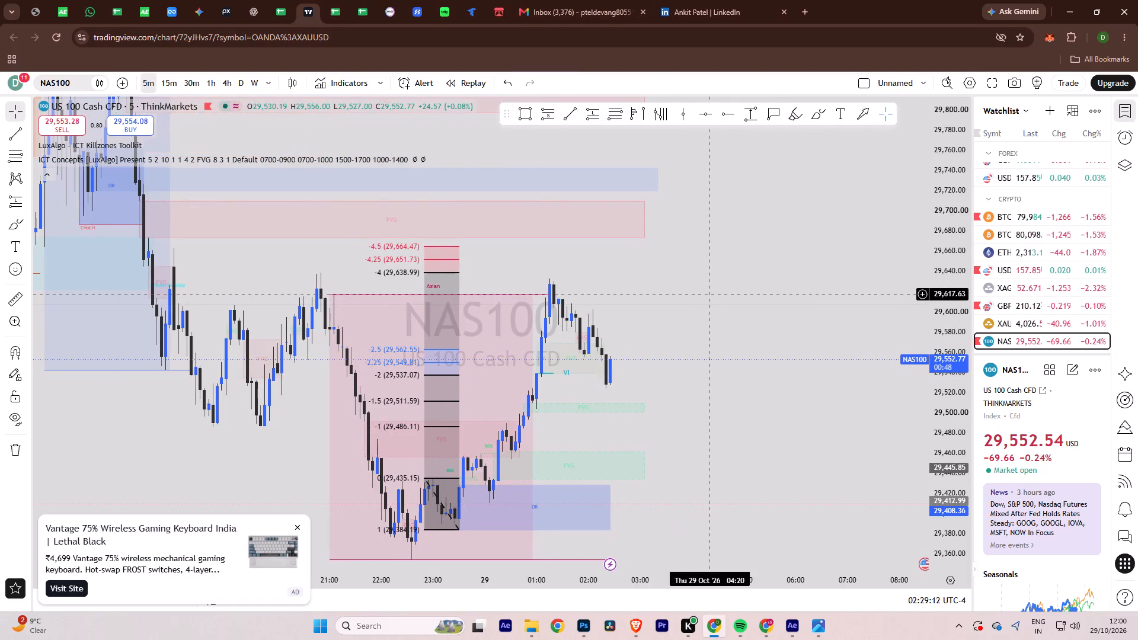
# Switch the TradingView chart to XAUUSD and examine its recent five-minute price action.
pyautogui.click(987, 327)
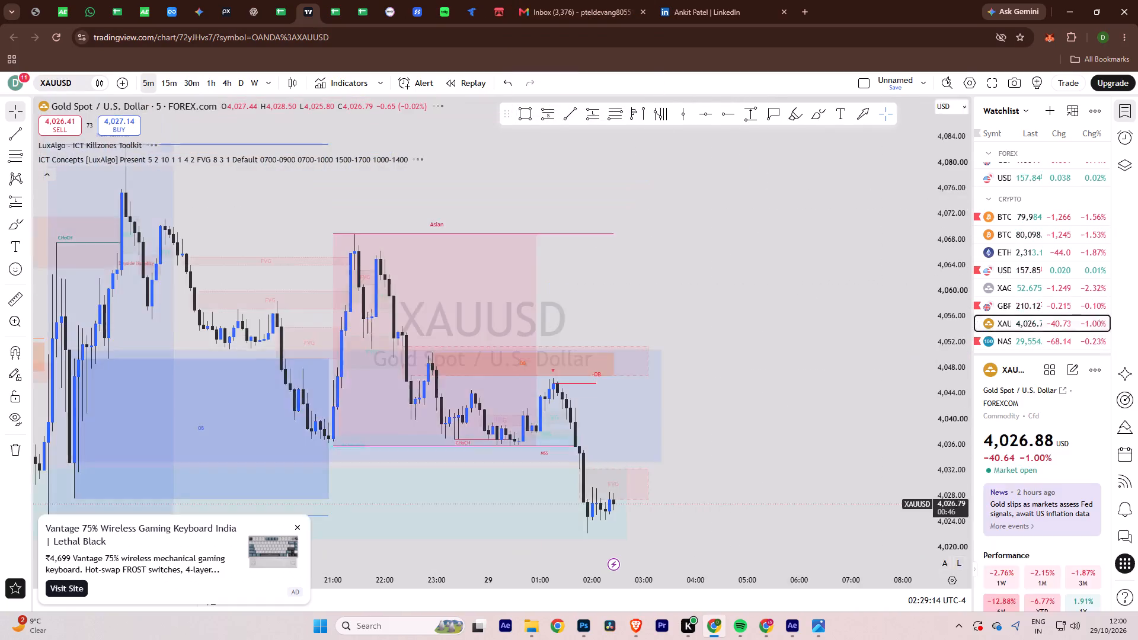
pyautogui.scroll(-4, 836, 334)
pyautogui.moveTo(769, 280); pyautogui.dragTo(685, 229)
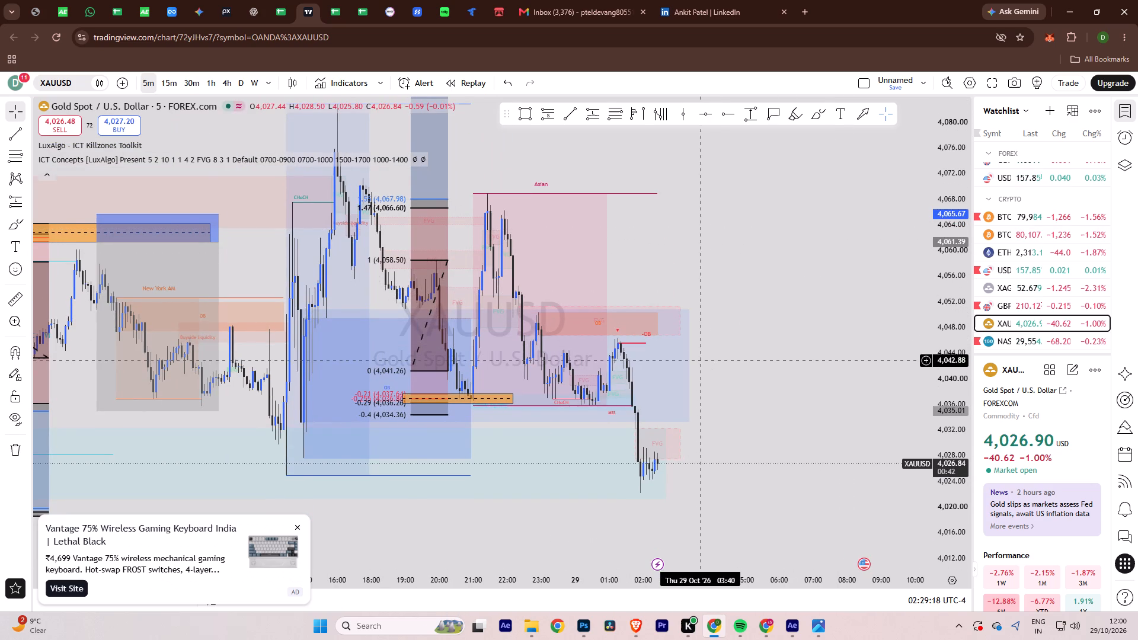
pyautogui.scroll(2, 696, 361)
pyautogui.moveTo(686, 362); pyautogui.dragTo(701, 312)
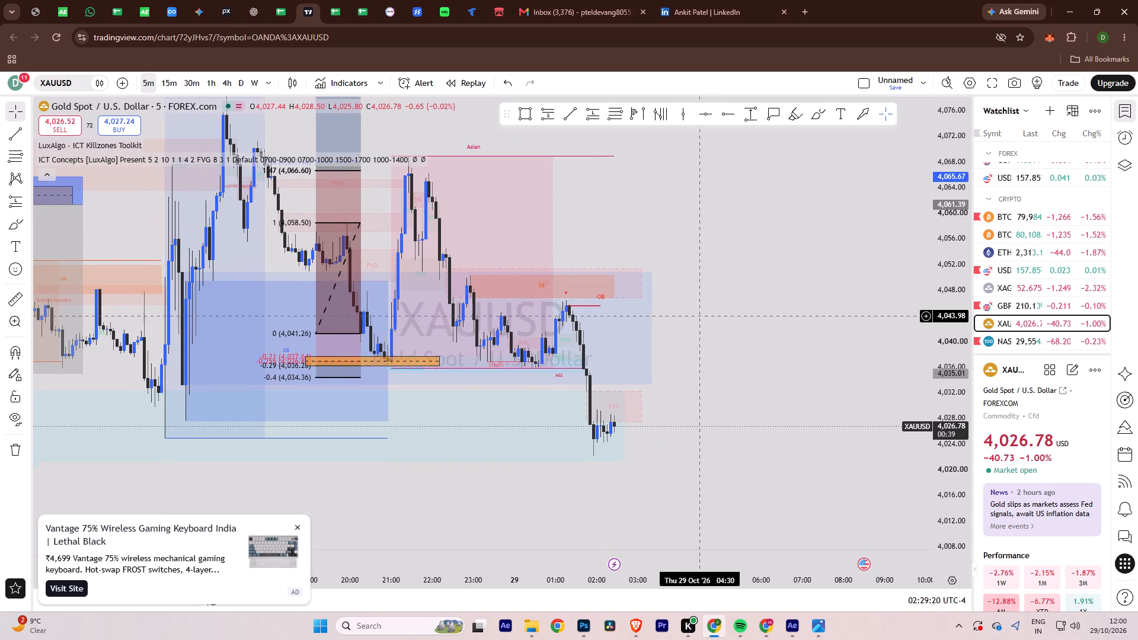
pyautogui.moveTo(701, 312); pyautogui.dragTo(702, 311)
pyautogui.scroll(-4, 695, 337)
pyautogui.moveTo(951, 333); pyautogui.dragTo(951, 419)
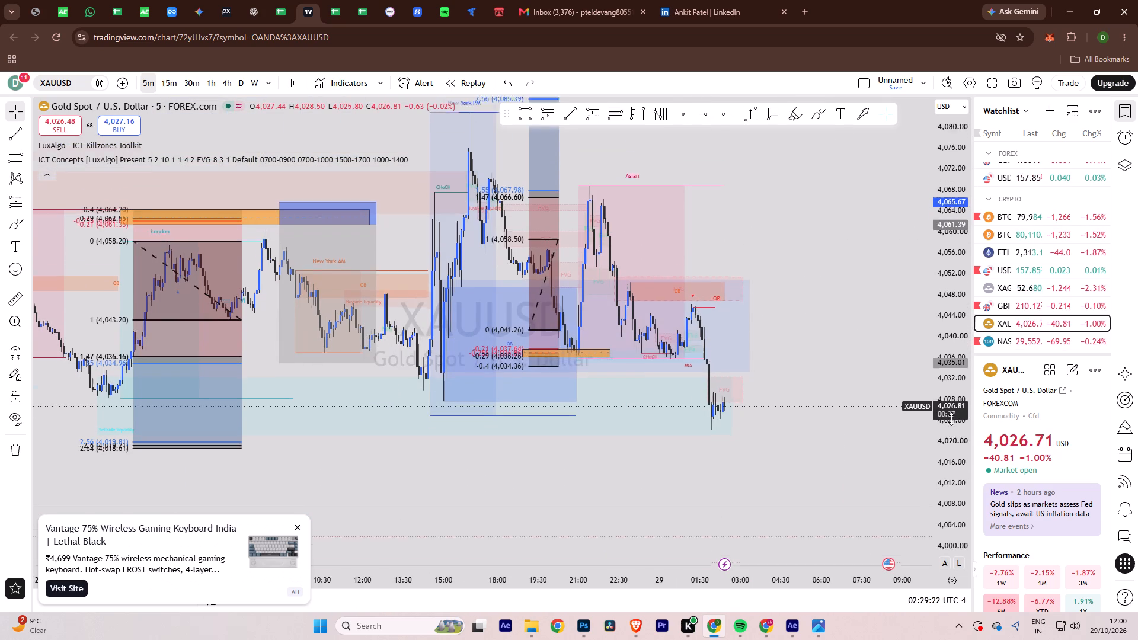
pyautogui.moveTo(951, 419); pyautogui.dragTo(951, 430)
# Check the open MNQZ6 position on Tradovate and return to the XAUUSD chart.
pyautogui.click(469, 11)
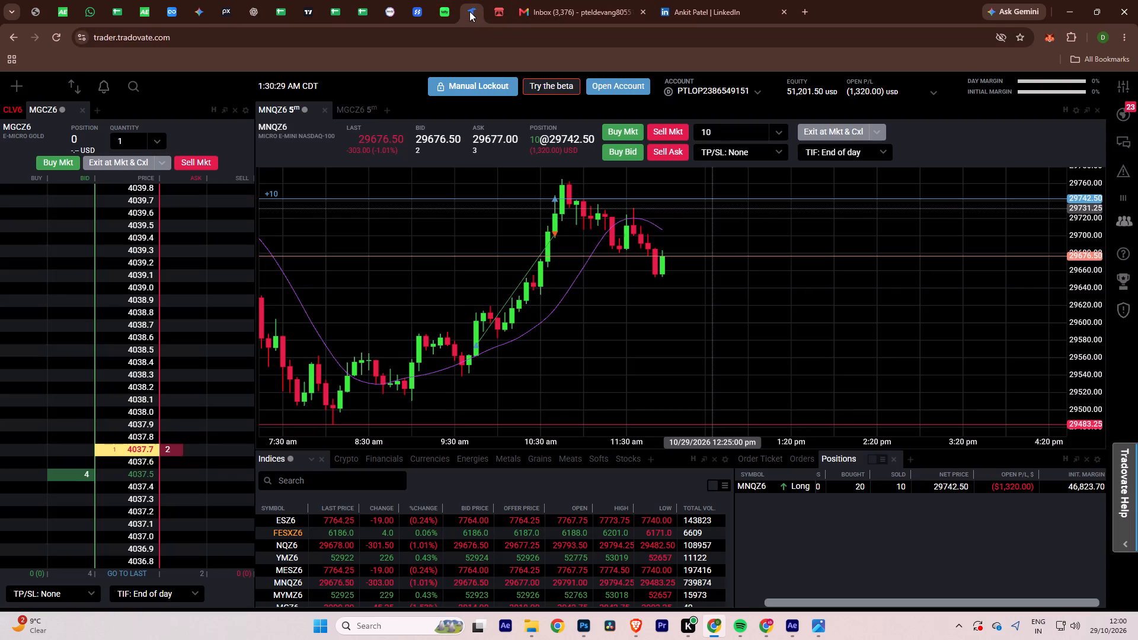
pyautogui.click(307, 12)
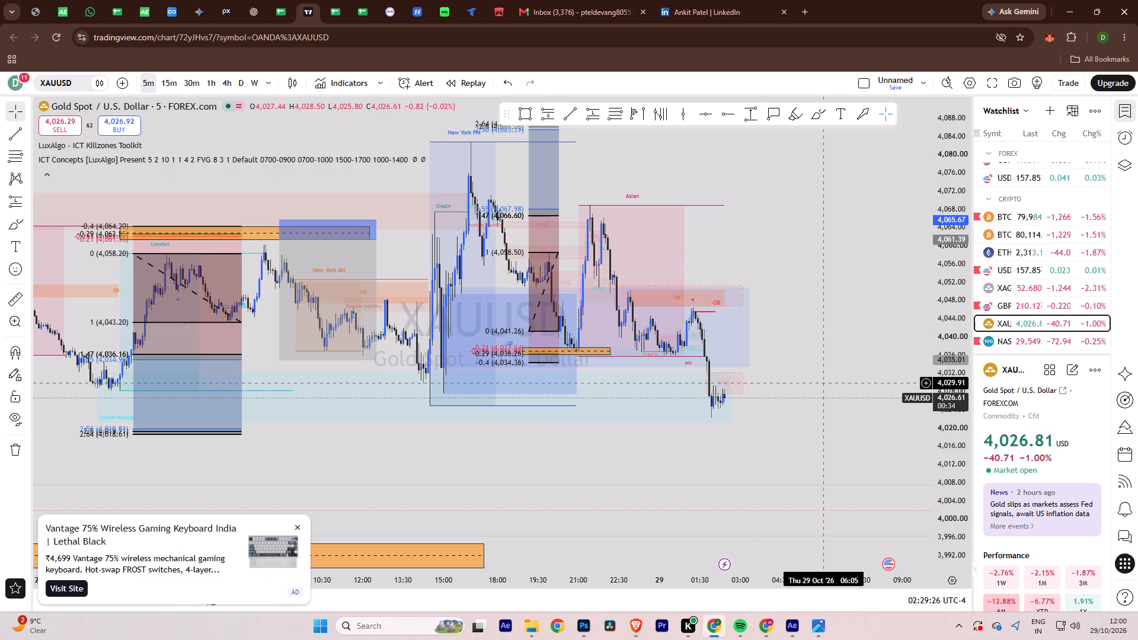
# Draw a Fibonacci retracement from about 4,036.02 to about 4,044.50 on XAUUSD and apply the aox v2 template.
pyautogui.moveTo(941, 491); pyautogui.dragTo(927, 375)
pyautogui.scroll(5, 838, 378)
pyautogui.moveTo(722, 392); pyautogui.dragTo(786, 325)
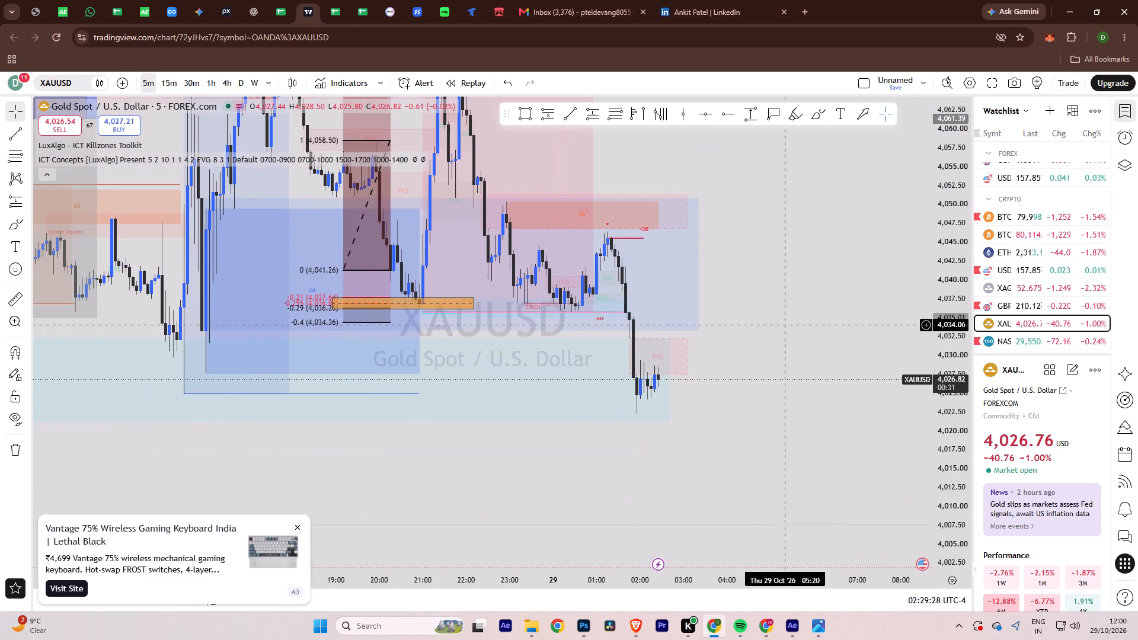
pyautogui.moveTo(786, 325); pyautogui.dragTo(789, 322)
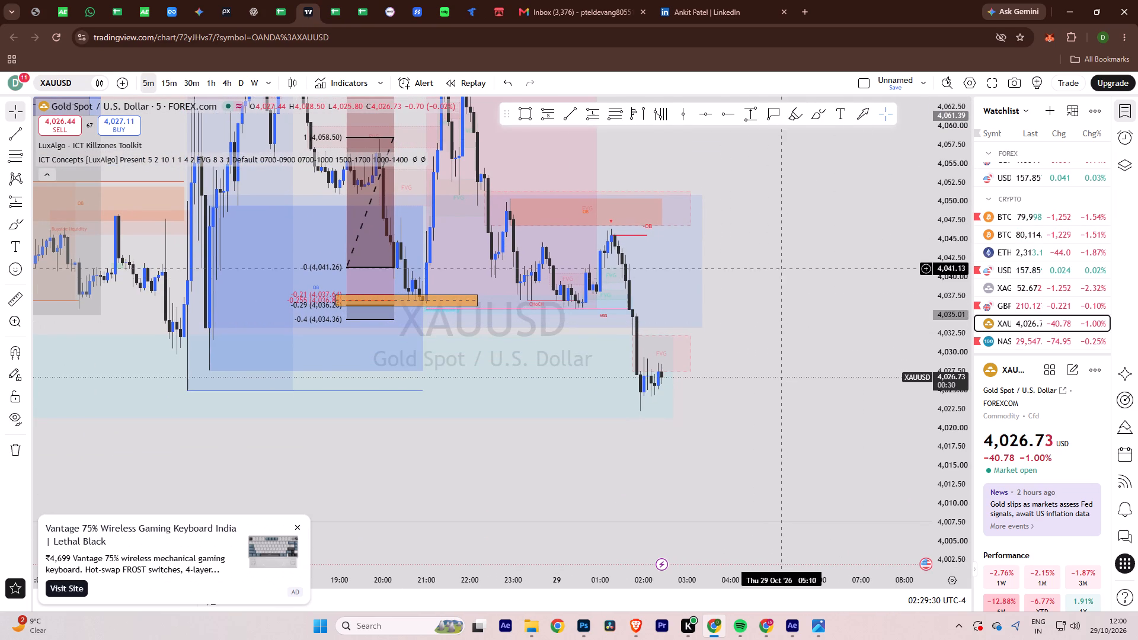
pyautogui.click(616, 118)
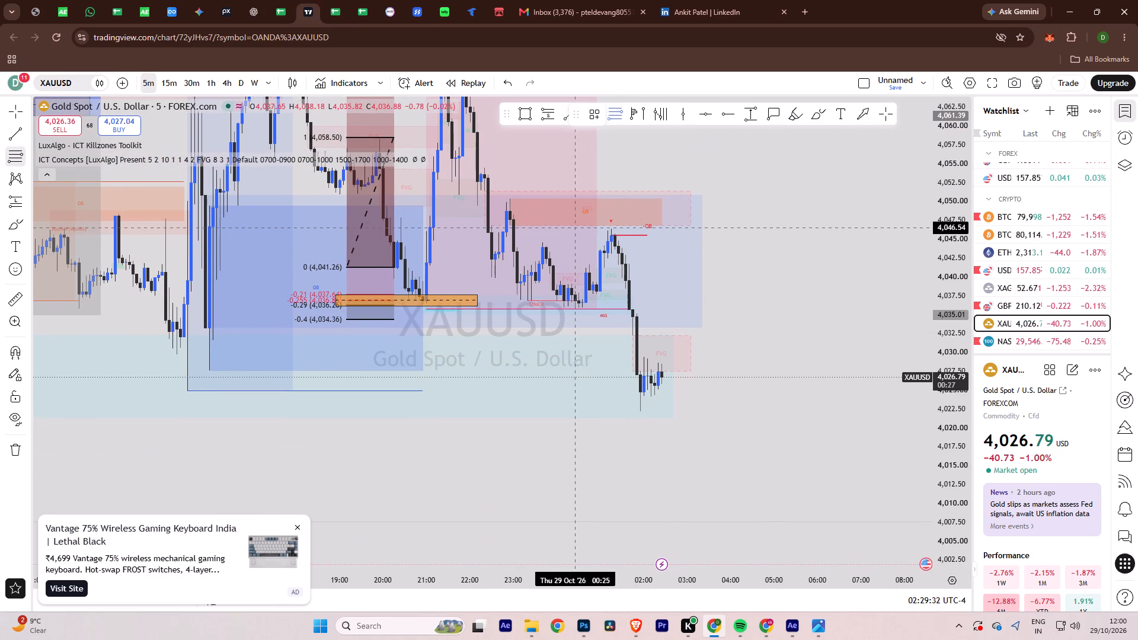
pyautogui.click(535, 307)
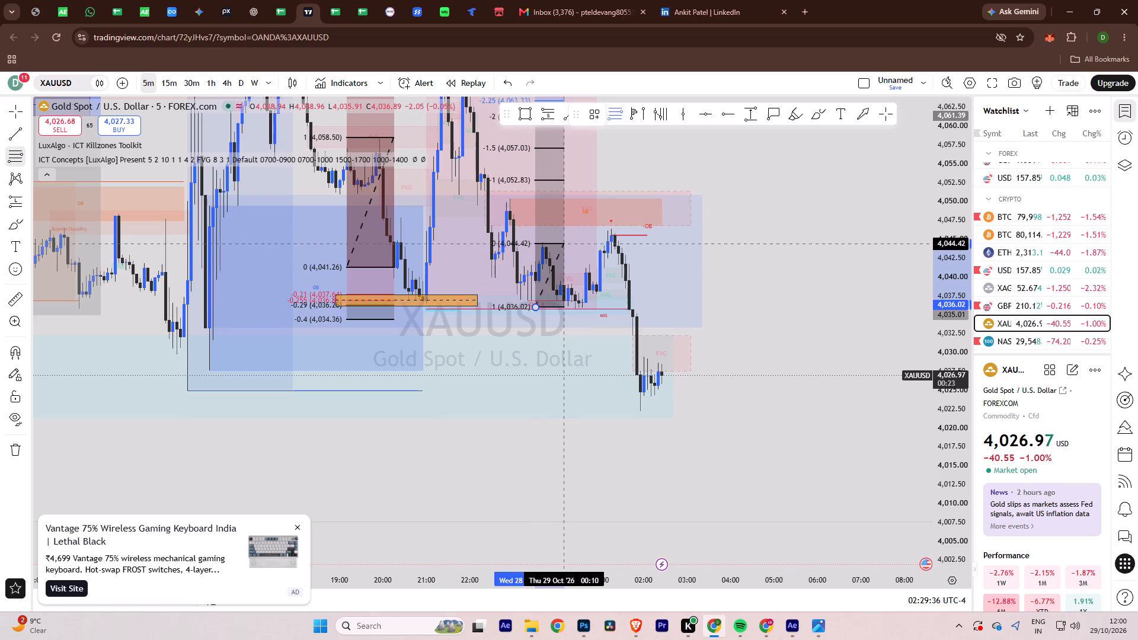
pyautogui.click(568, 243)
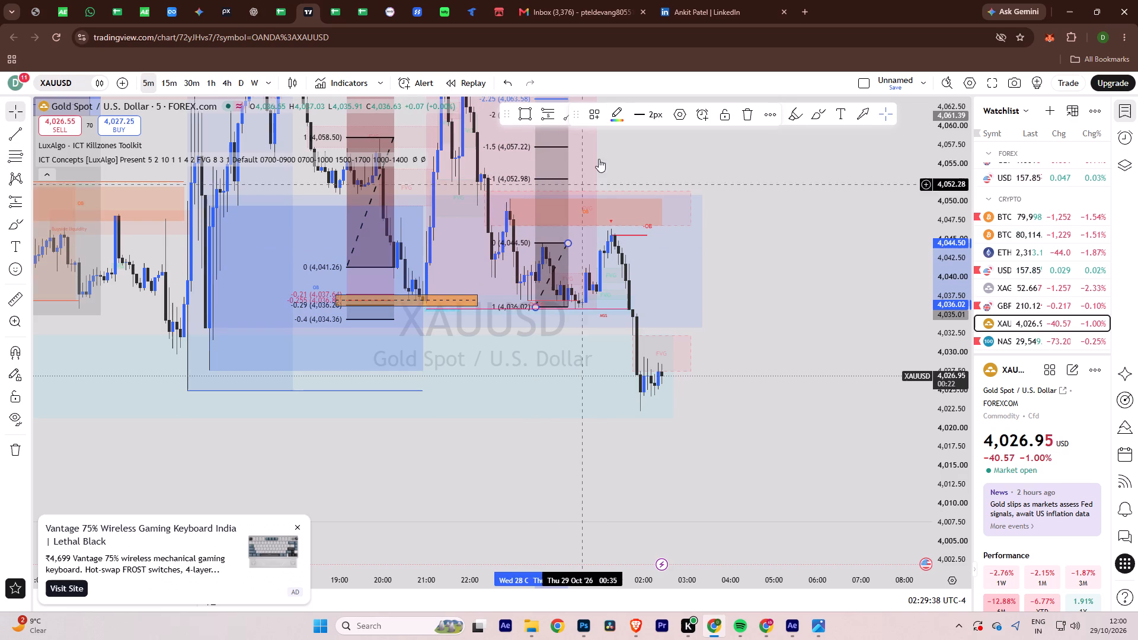
pyautogui.click(592, 115)
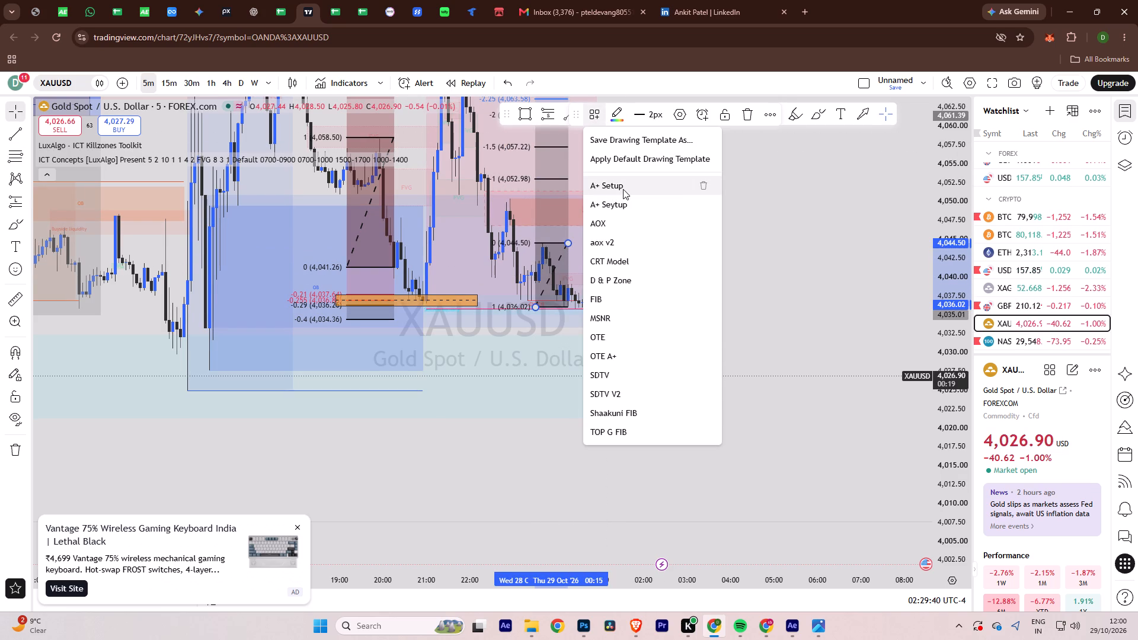
pyautogui.click(614, 242)
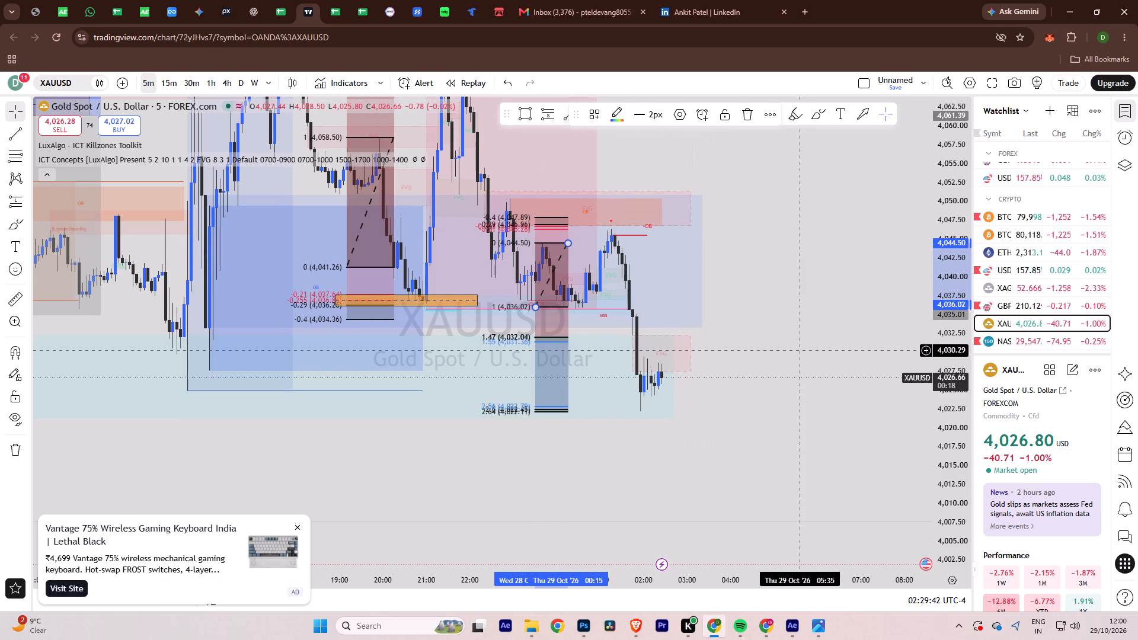
pyautogui.click(795, 353)
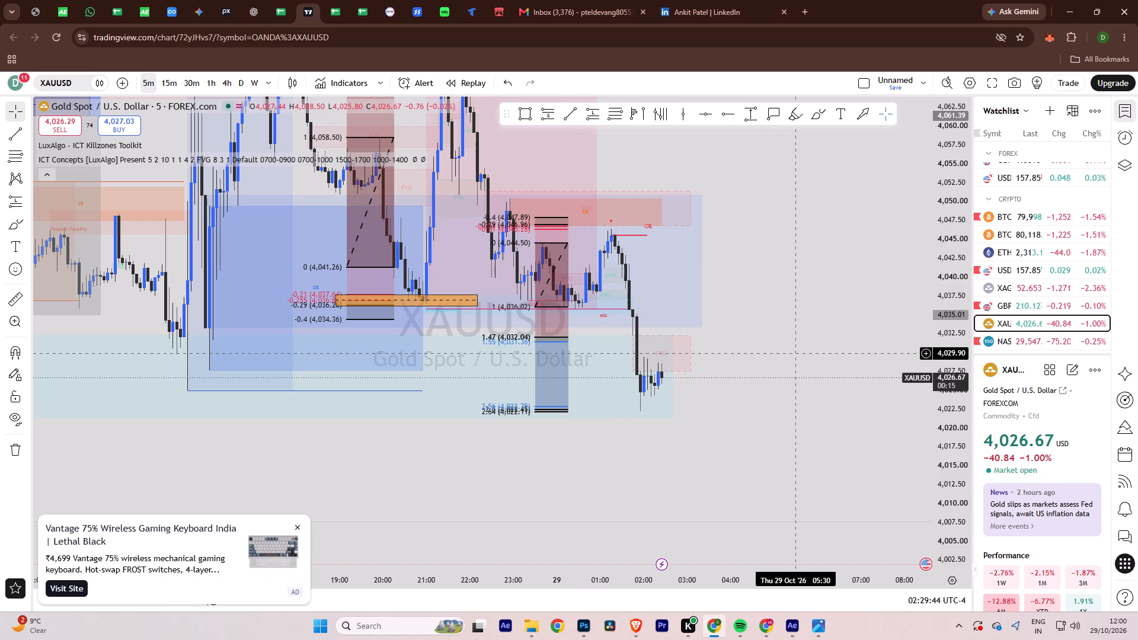
# Move the new Fibonacci retracement's lower anchor to about 4,035.85.
pyautogui.scroll(3, 763, 319)
pyautogui.moveTo(750, 322); pyautogui.dragTo(775, 333)
pyautogui.moveTo(958, 495); pyautogui.dragTo(962, 374)
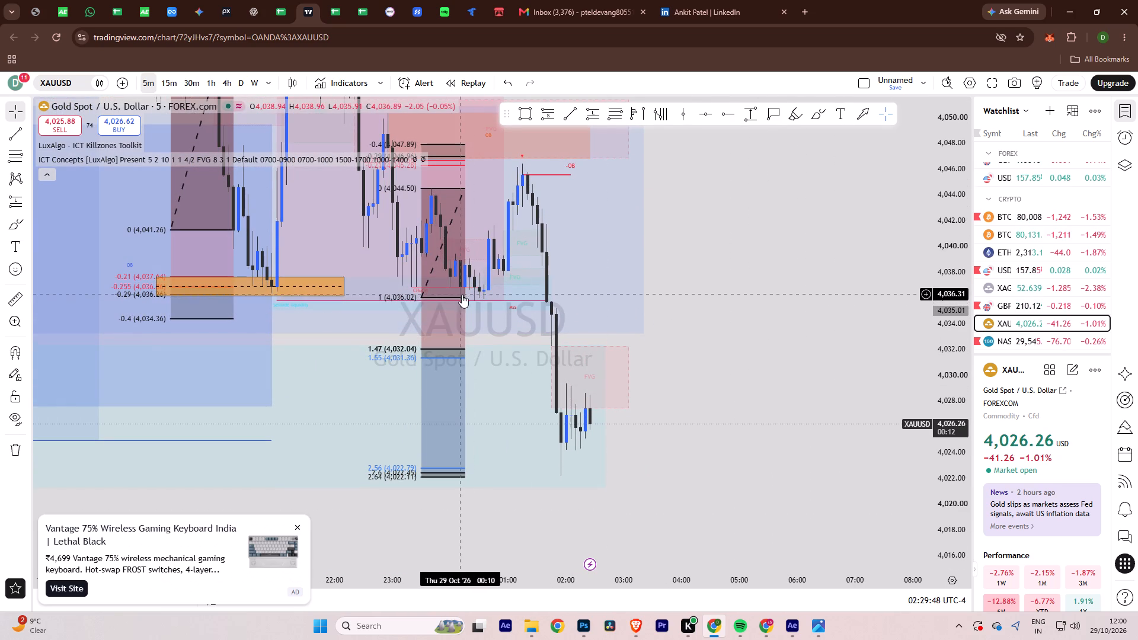
pyautogui.click(423, 298)
pyautogui.click(694, 243)
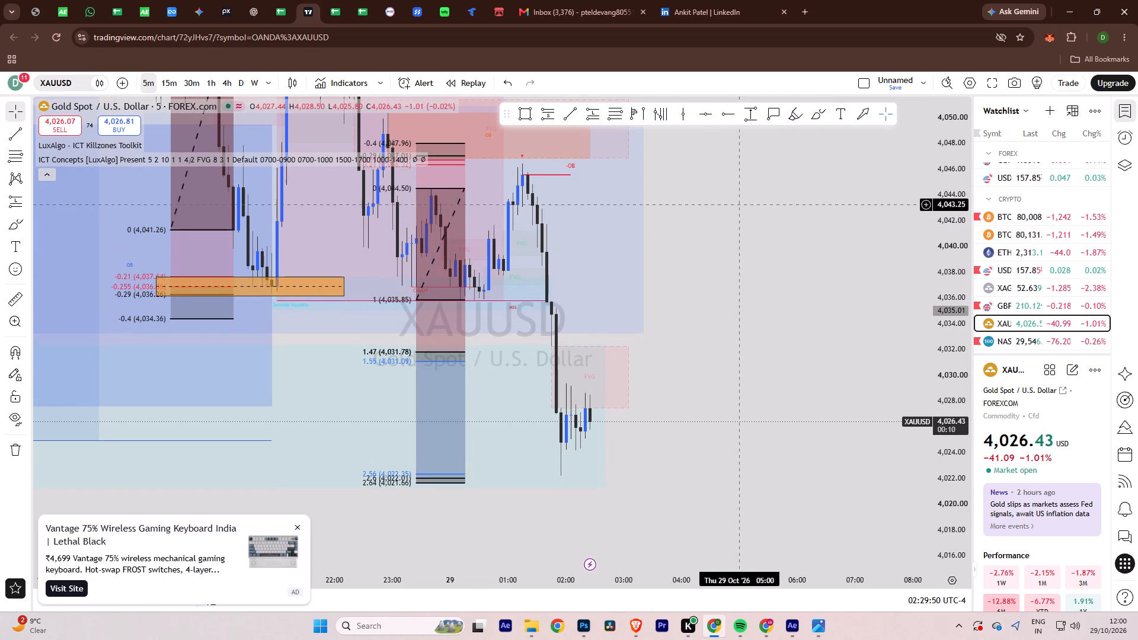
# Measure the price move from about 4,046.37 down to about 4,021.65 and clear the measurement.
pyautogui.keyDown('shift'); pyautogui.click(740, 164); pyautogui.keyUp('shift')
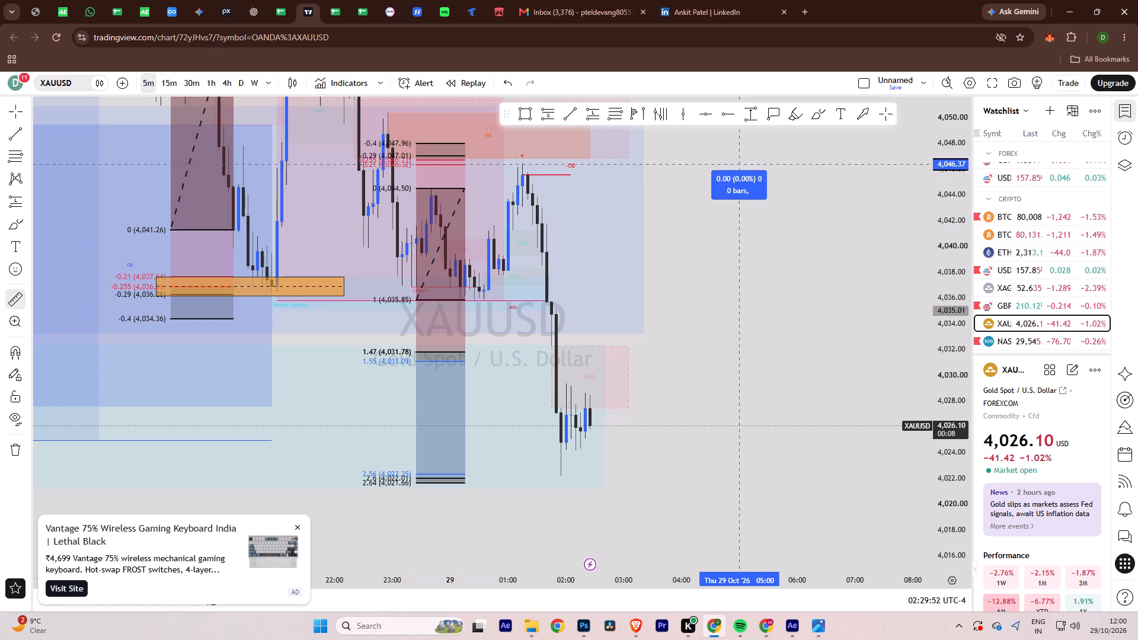
pyautogui.click(624, 483)
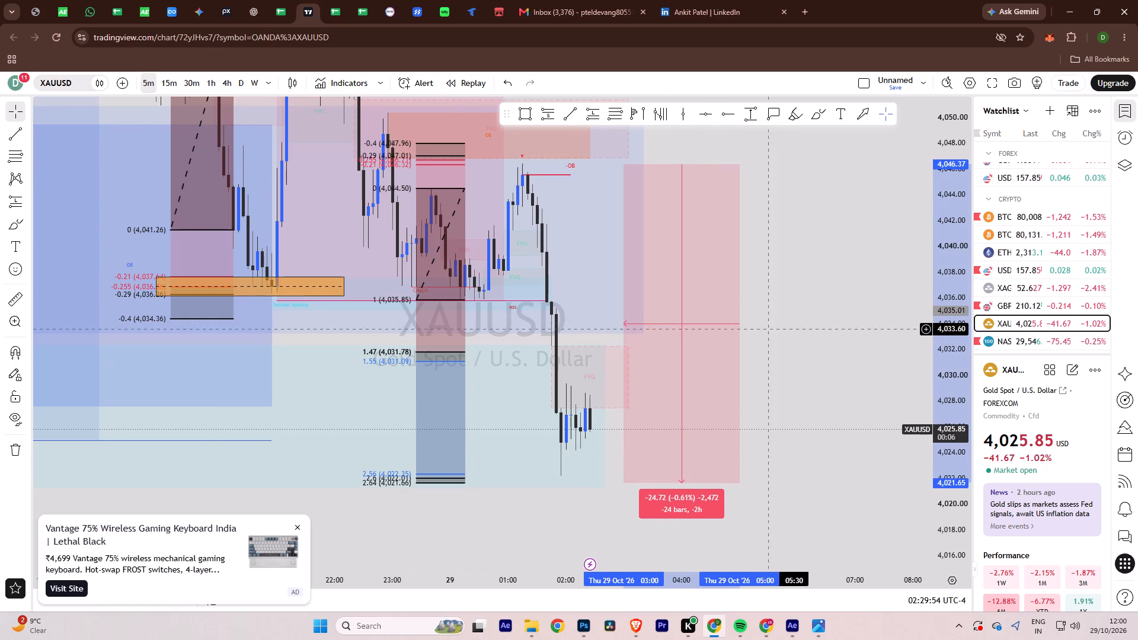
pyautogui.click(772, 323)
# Switch to After Effects, go to 0:00:03:04 in Slider 4, and collapse the text layers' keyframed properties.
pyautogui.hotkey('alt', 'Tab')
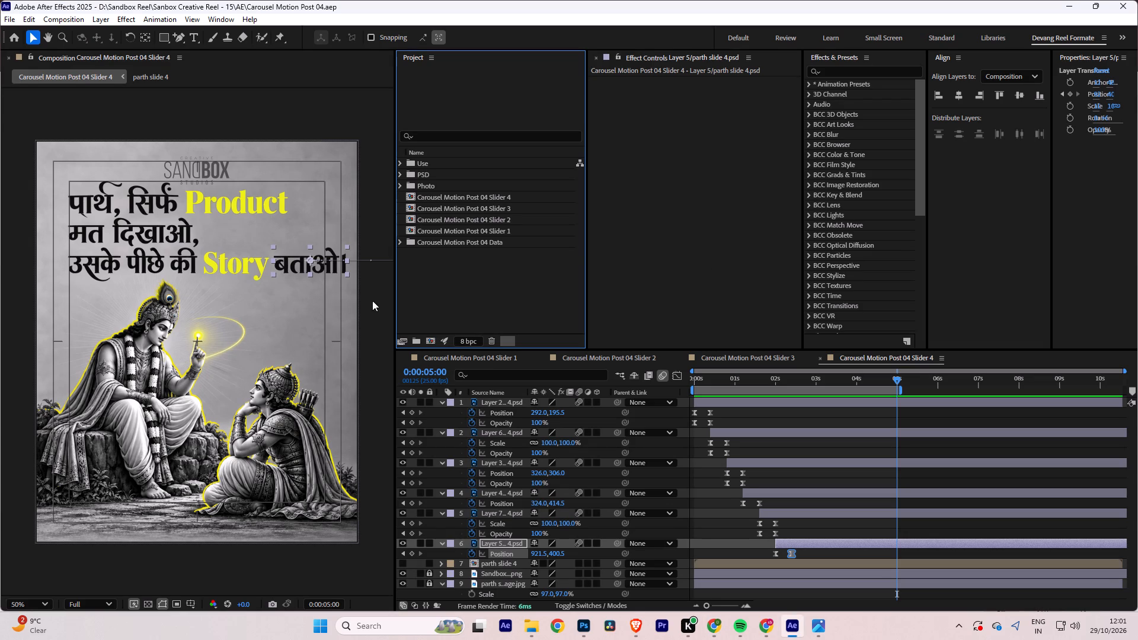
pyautogui.moveTo(894, 379); pyautogui.dragTo(820, 396)
pyautogui.scroll(-11, 483, 498)
pyautogui.hotkey('ctrl', 'a')
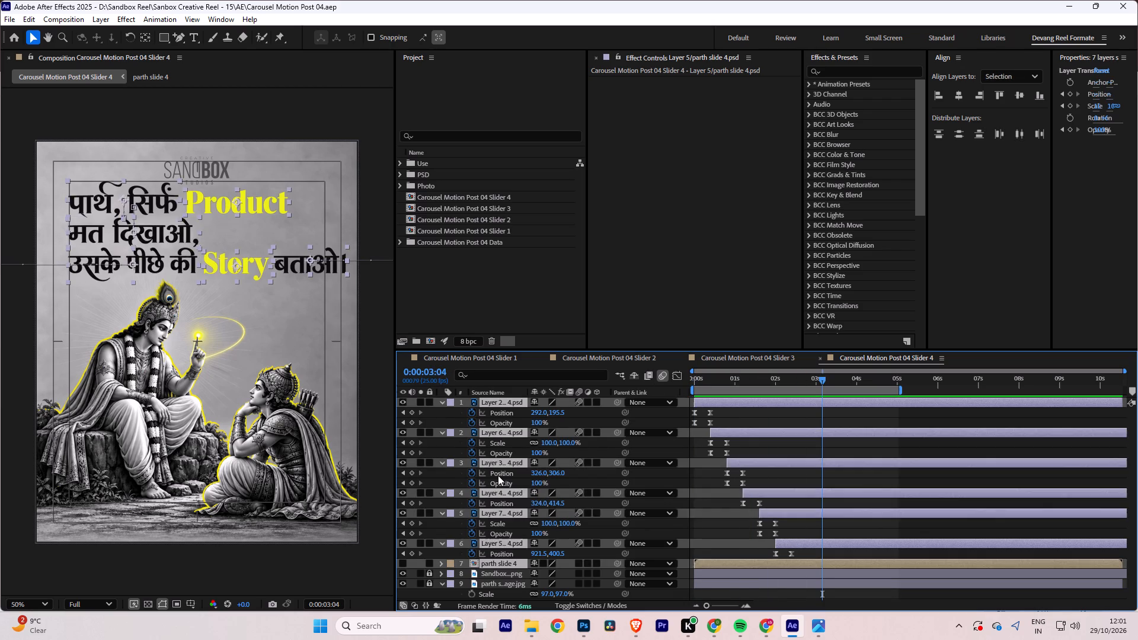
pyautogui.press('u')
# Add a null object to the Carousel Motion Post 04 Slider 4 composition.
pyautogui.click(512, 546)
pyautogui.rightClick(512, 546)
pyautogui.moveTo(576, 403); pyautogui.dragTo(608, 391)
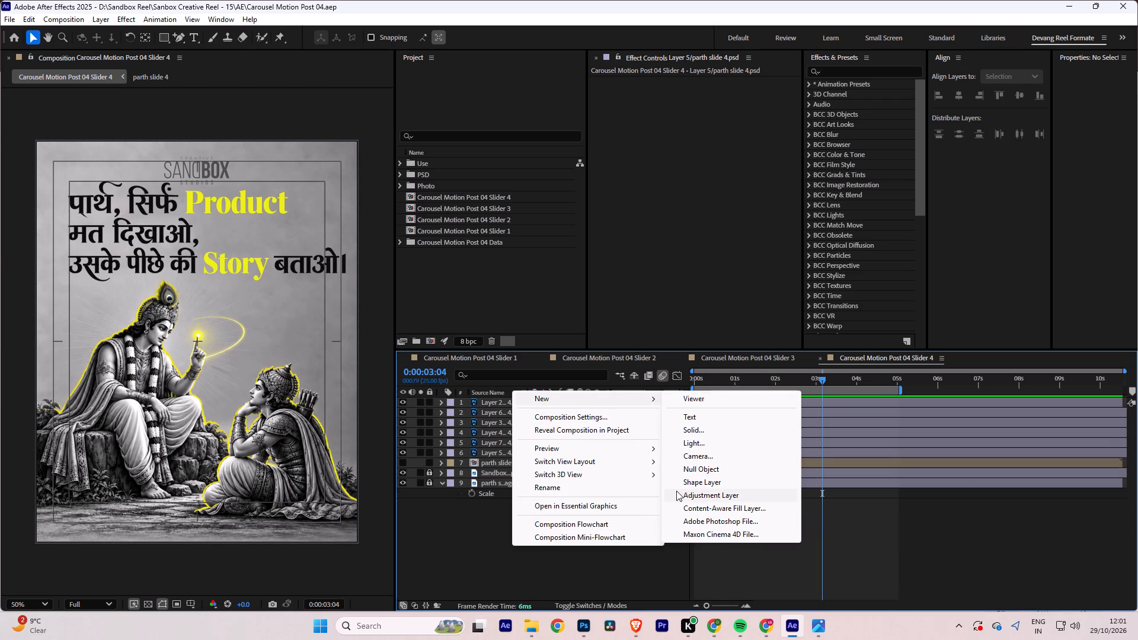
pyautogui.click(712, 468)
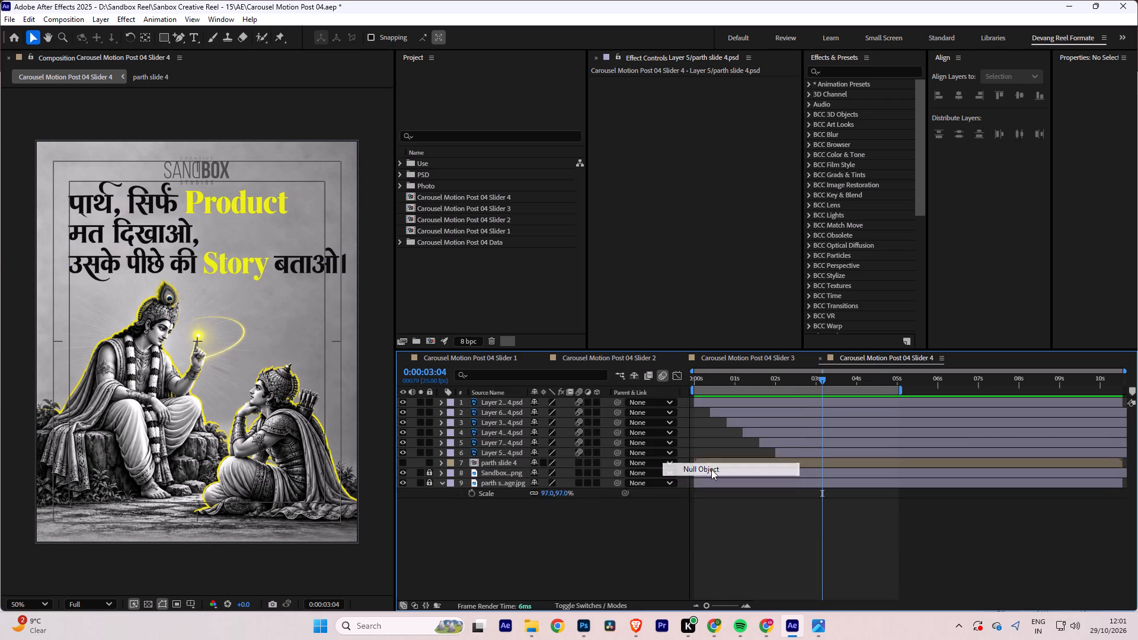
# Parent the six Slider 4 text layers to the new null and clear the layer selection.
pyautogui.click(498, 414)
pyautogui.keyDown('shift'); pyautogui.click(498, 462); pyautogui.keyUp('shift')
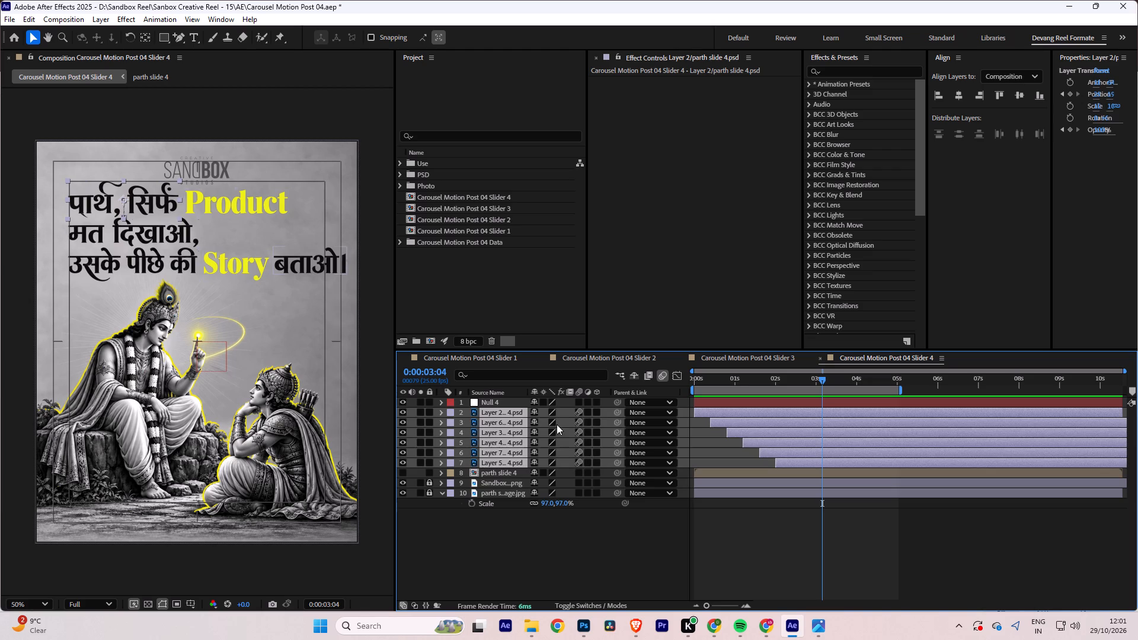
pyautogui.moveTo(615, 412); pyautogui.dragTo(509, 402)
pyautogui.click(499, 597)
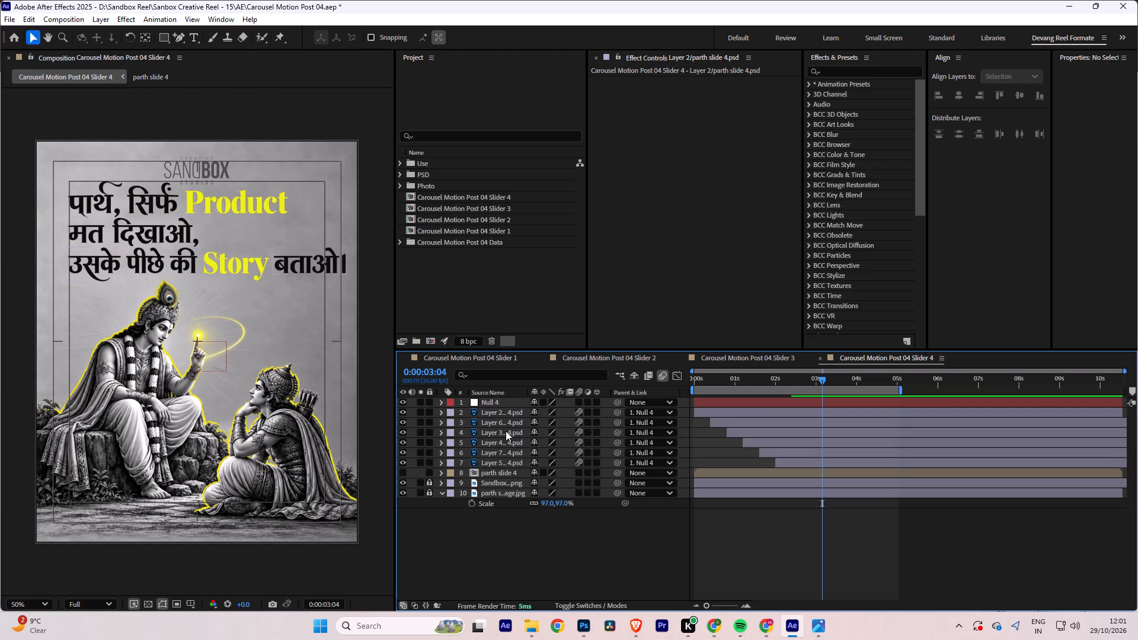
# Set the null's scale to 90% to shrink the whole text block.
pyautogui.click(504, 403)
pyautogui.write('as')
pyautogui.click(544, 415)
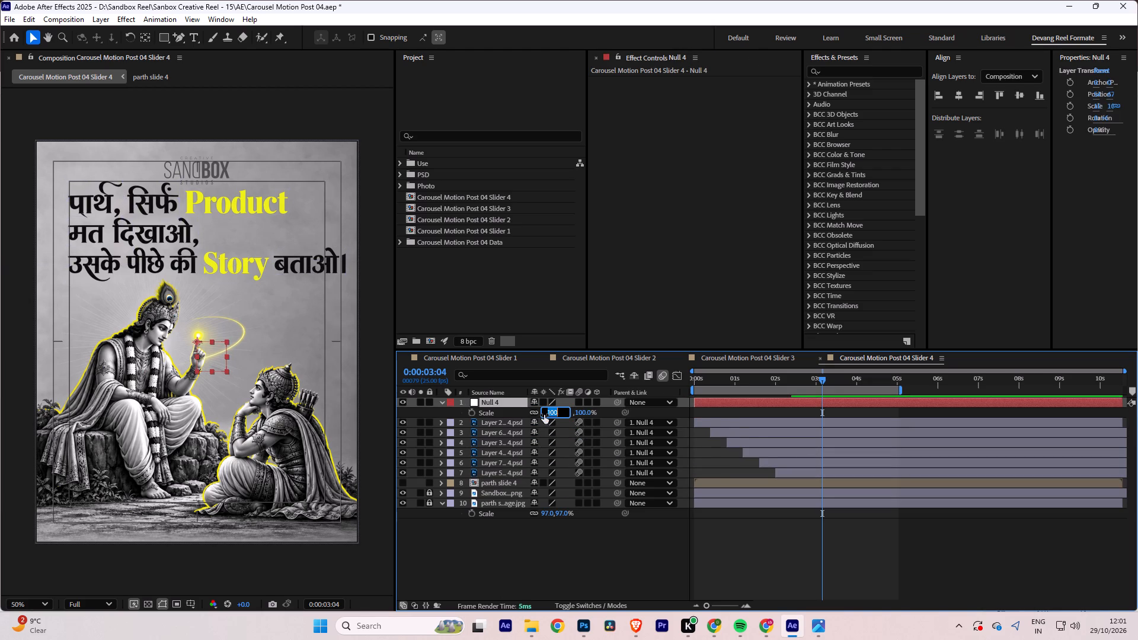
pyautogui.write('90')
pyautogui.press('Return')
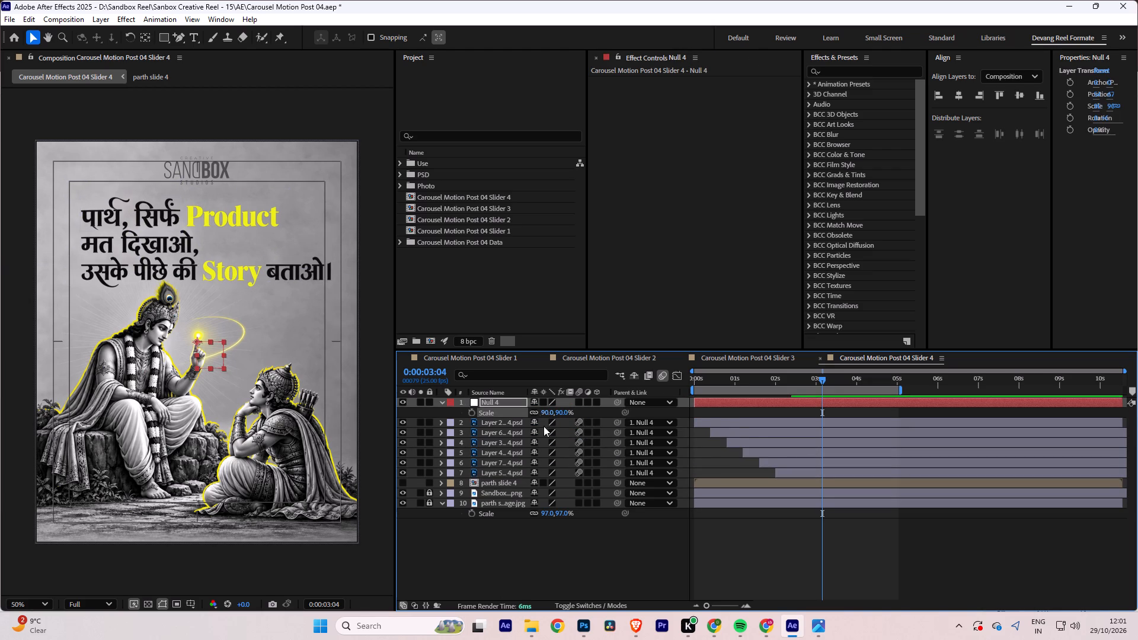
# Reposition the null at 510, 641 to shift the text block, and save the project.
pyautogui.press('p')
pyautogui.moveTo(560, 414); pyautogui.dragTo(530, 421)
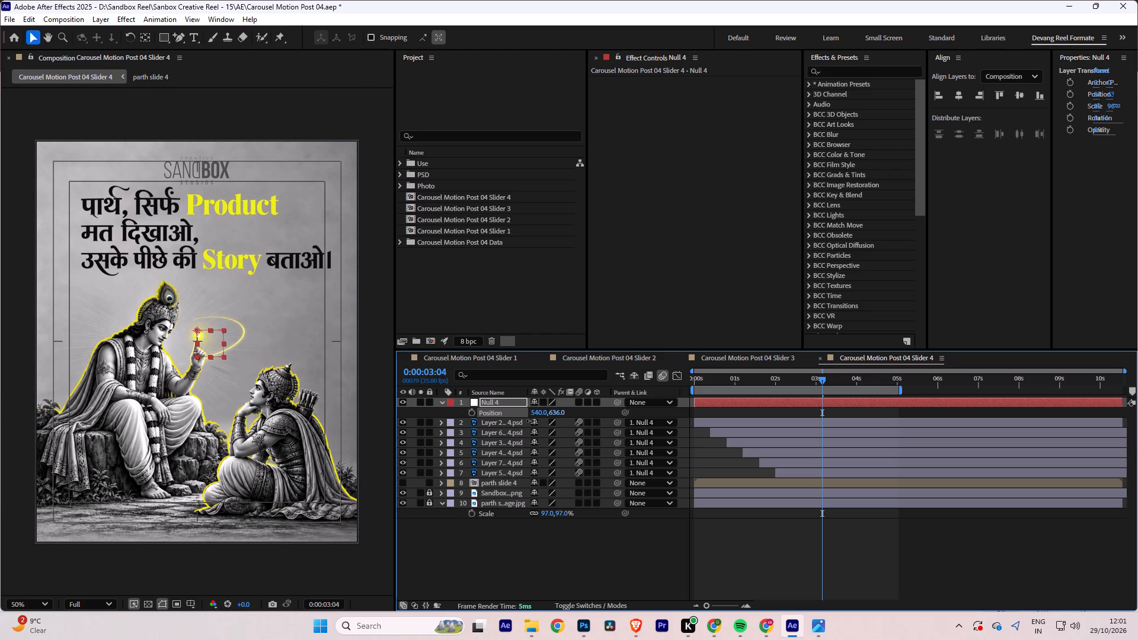
pyautogui.moveTo(530, 421); pyautogui.dragTo(533, 420)
pyautogui.moveTo(537, 411); pyautogui.dragTo(523, 412)
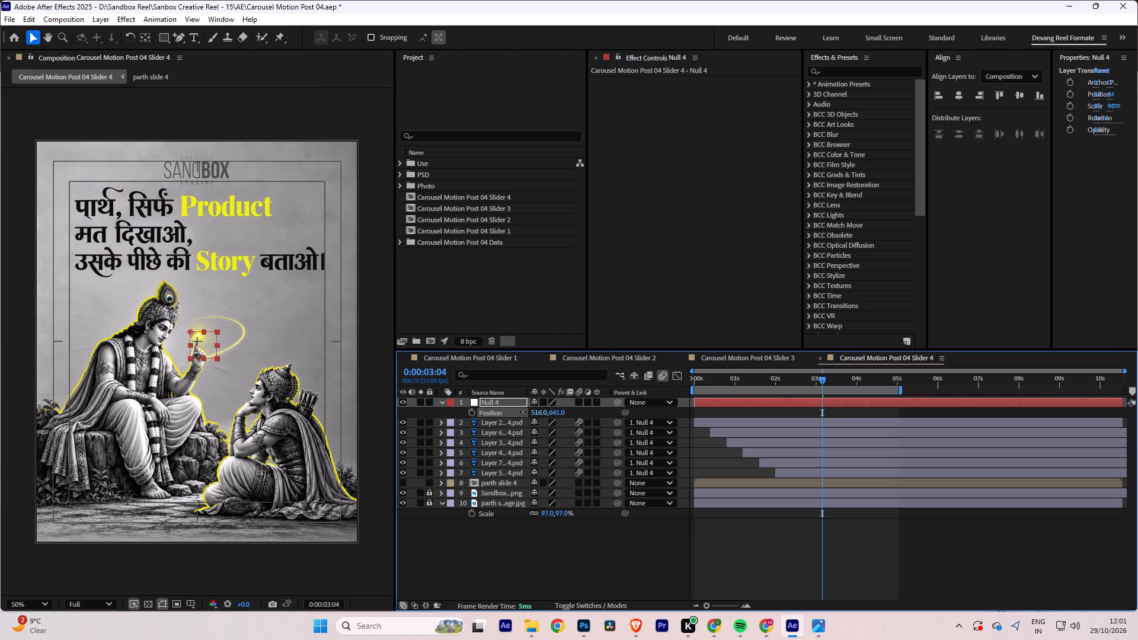
pyautogui.moveTo(523, 412); pyautogui.dragTo(521, 413)
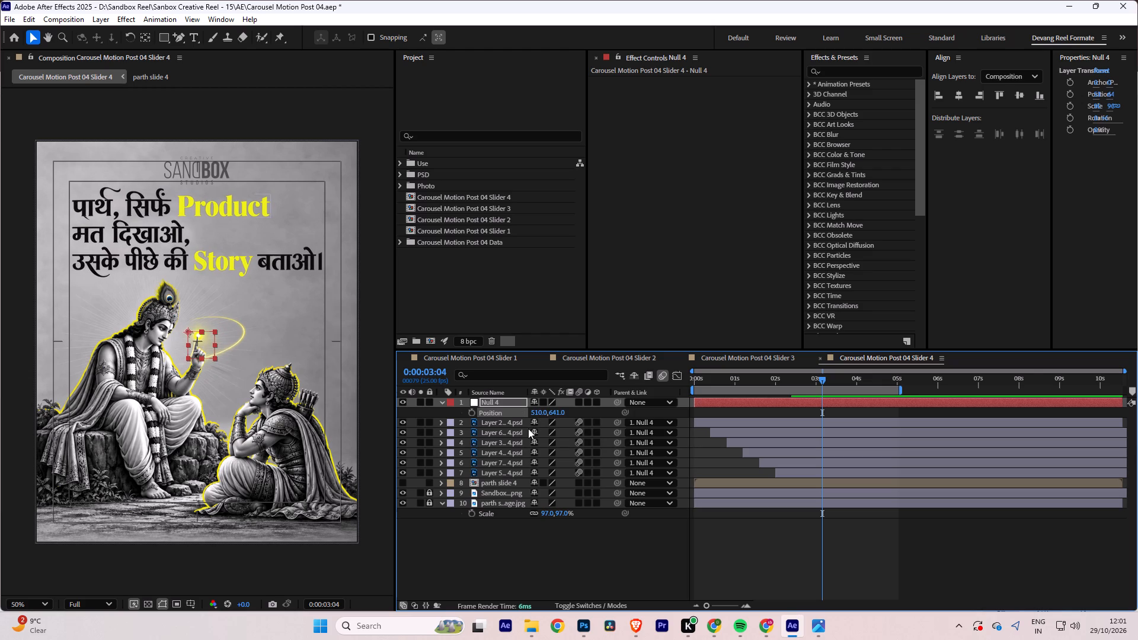
pyautogui.hotkey('ctrl', 's')
pyautogui.hotkey('ctrl', 's')
pyautogui.hotkey('ctrl', 's')
pyautogui.hotkey('ctrl', 's')
# Preview Slider 4's resized text animation from 0:00:00:00 and save the project.
pyautogui.moveTo(822, 375); pyautogui.dragTo(586, 375)
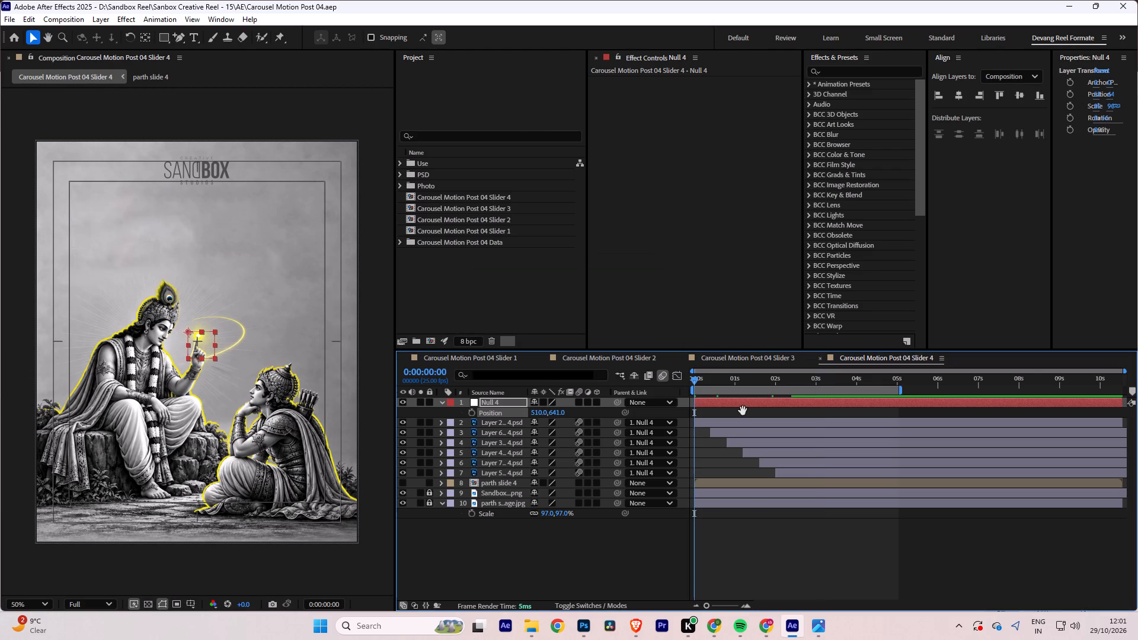
pyautogui.press('space')
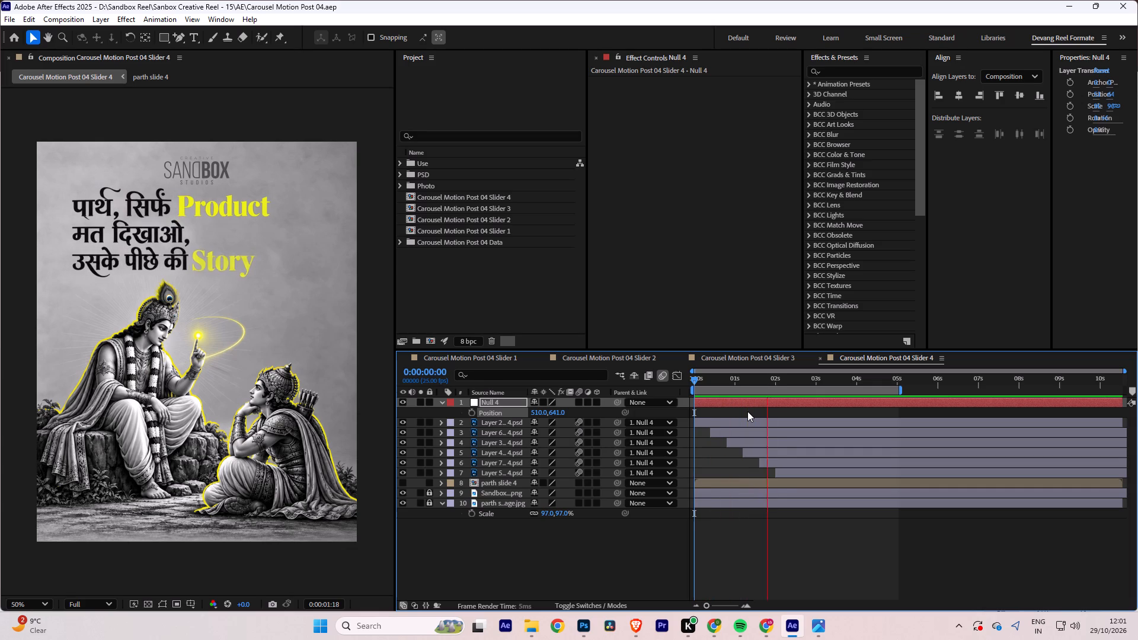
pyautogui.press('space')
pyautogui.hotkey('ctrl', 's')
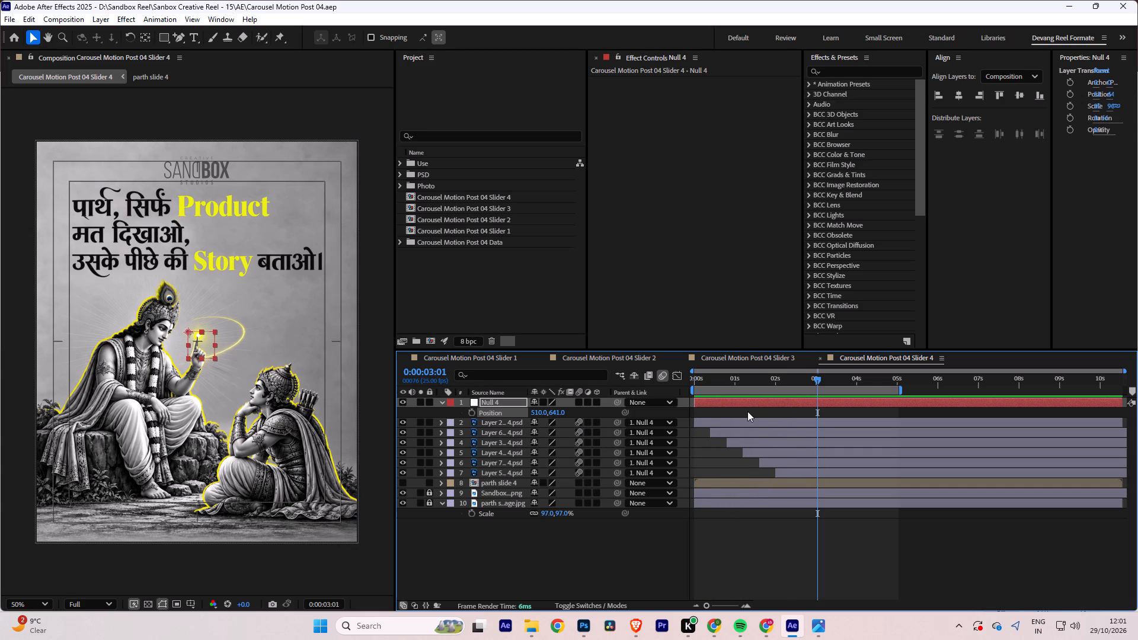
# Switch to the browser and examine the XAUUSD 5-minute chart in TradingView, with a brief check of the Tradovate positions.
pyautogui.hotkey('alt', 'Tab')
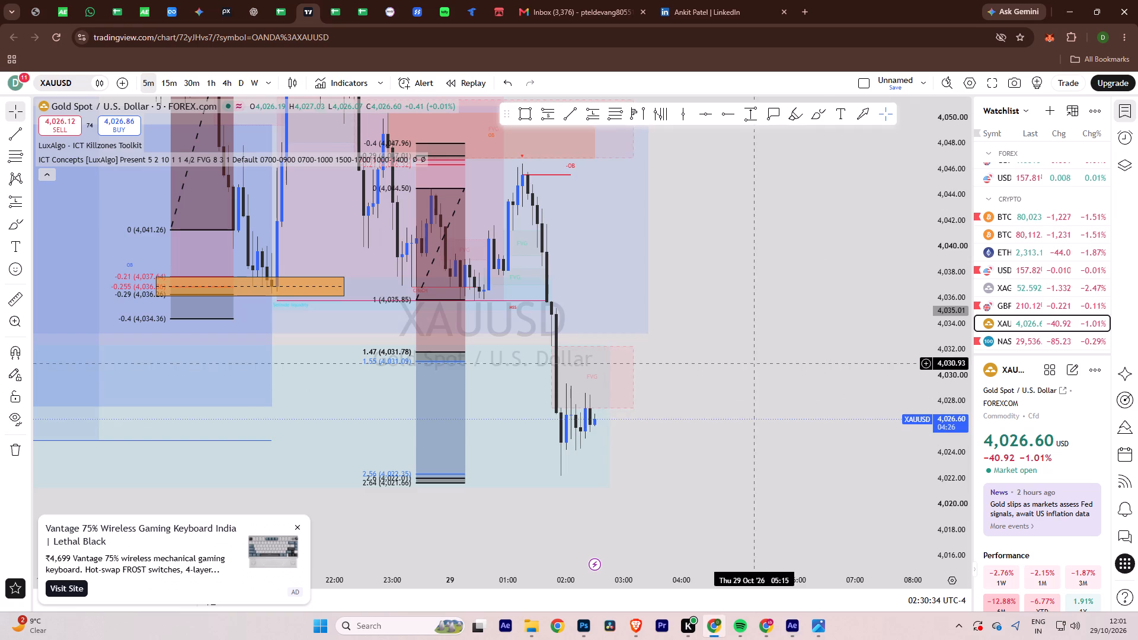
pyautogui.moveTo(942, 303); pyautogui.dragTo(930, 368)
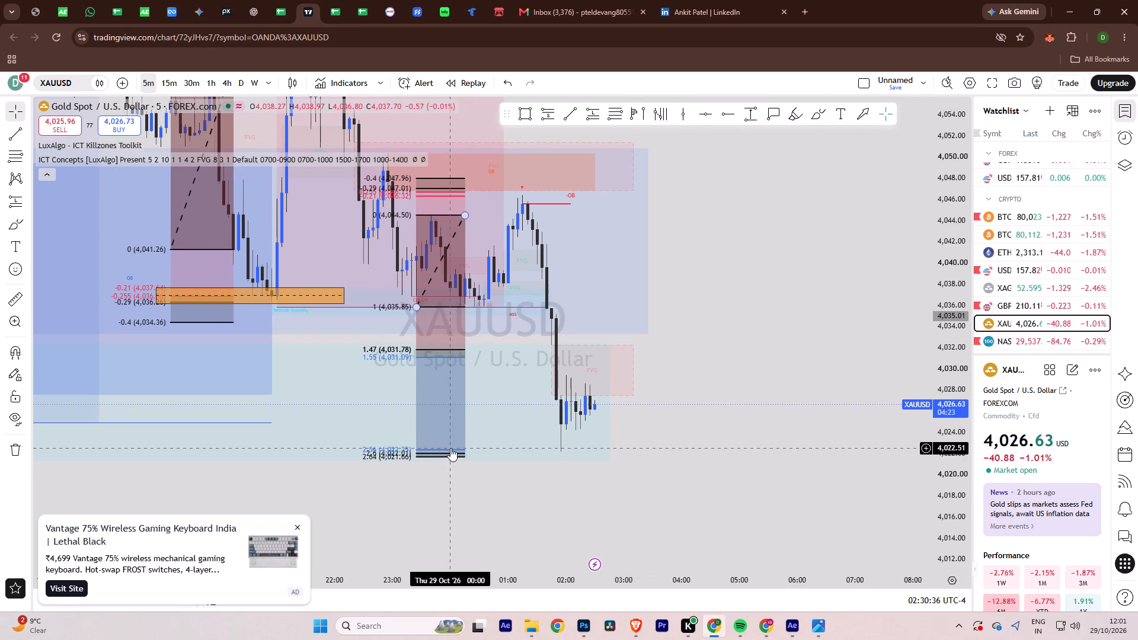
pyautogui.moveTo(952, 306); pyautogui.dragTo(952, 396)
pyautogui.scroll(-3, 794, 354)
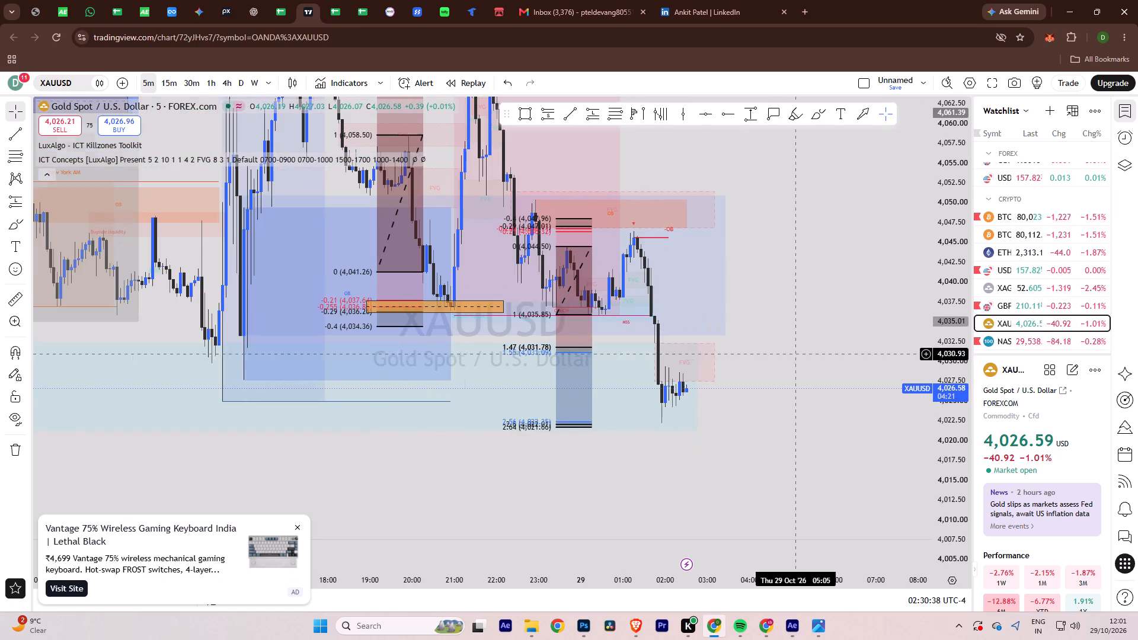
pyautogui.click(475, 17)
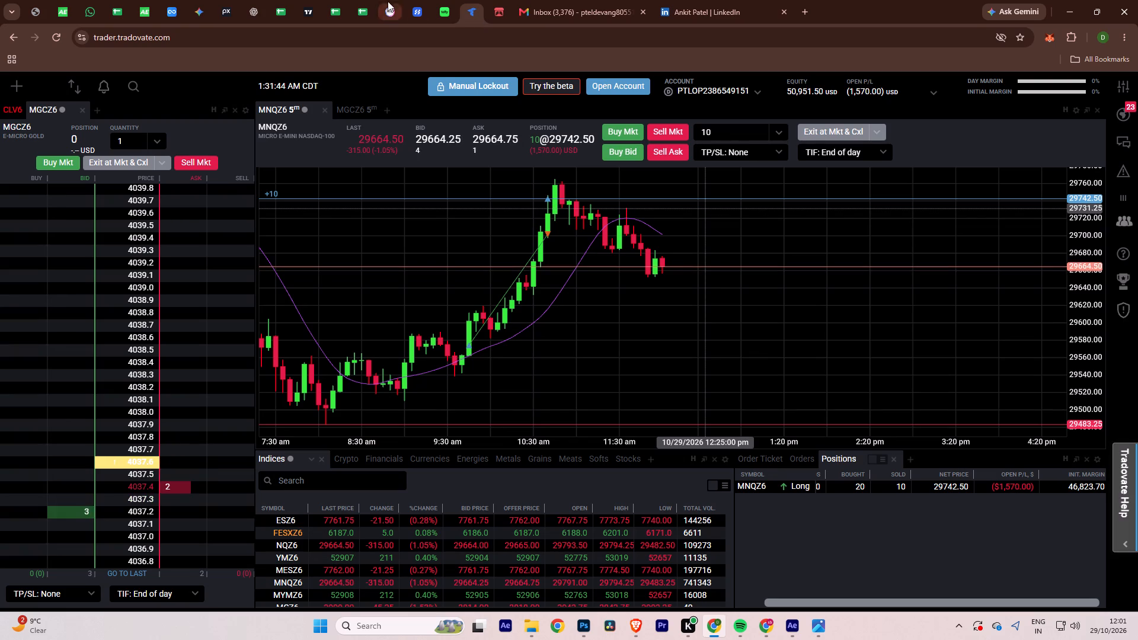
pyautogui.click(306, 8)
pyautogui.scroll(5, 764, 284)
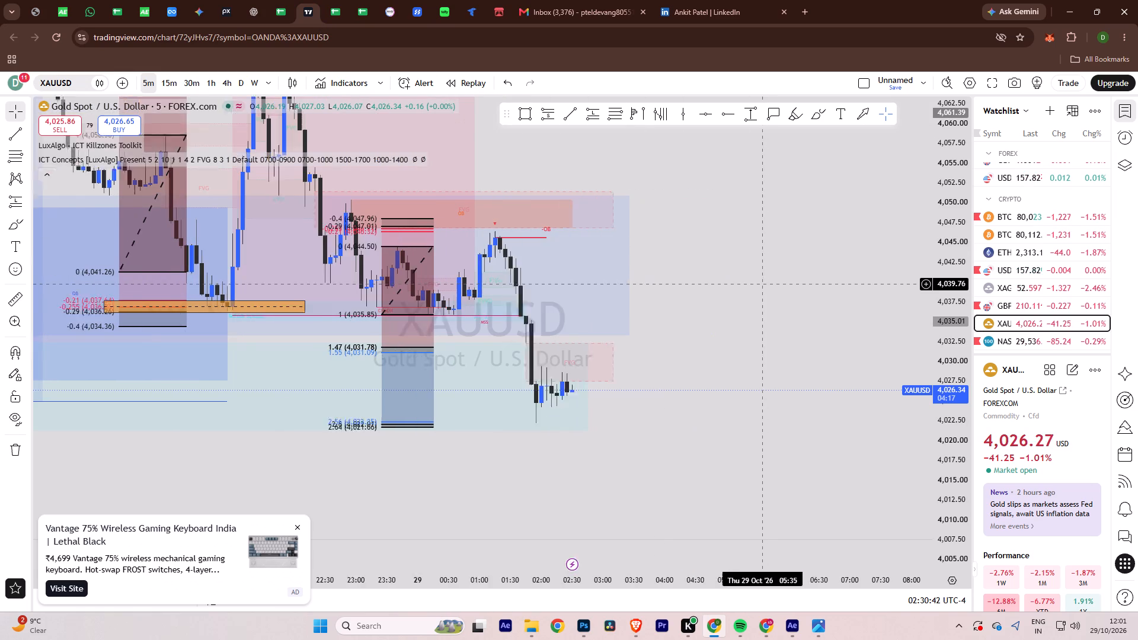
pyautogui.moveTo(951, 454); pyautogui.dragTo(950, 347)
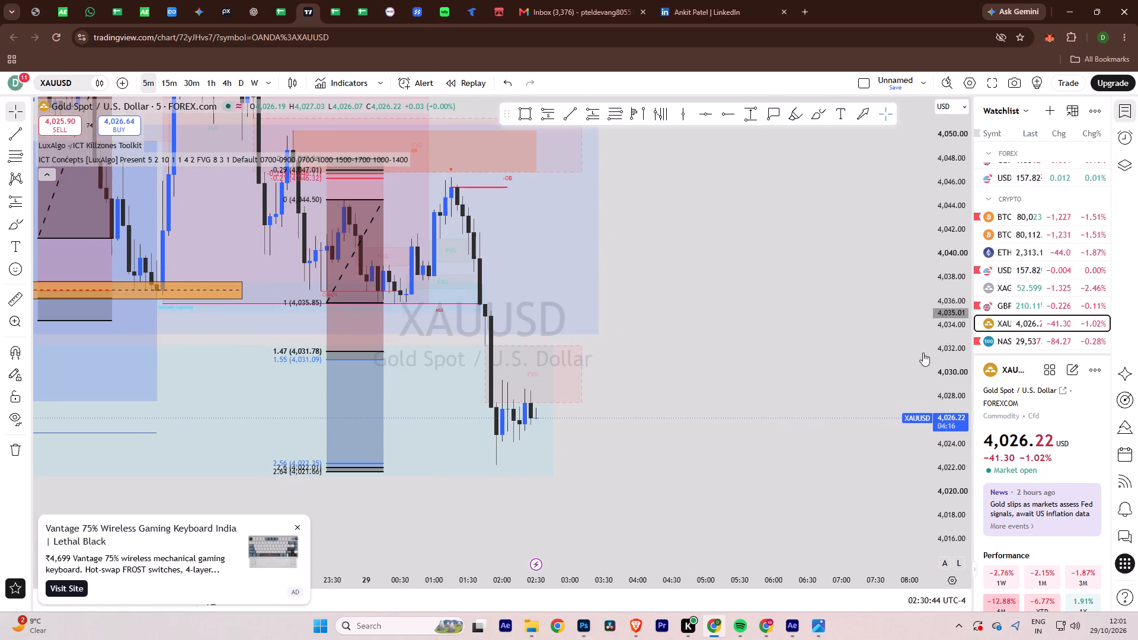
pyautogui.moveTo(790, 340); pyautogui.dragTo(838, 386)
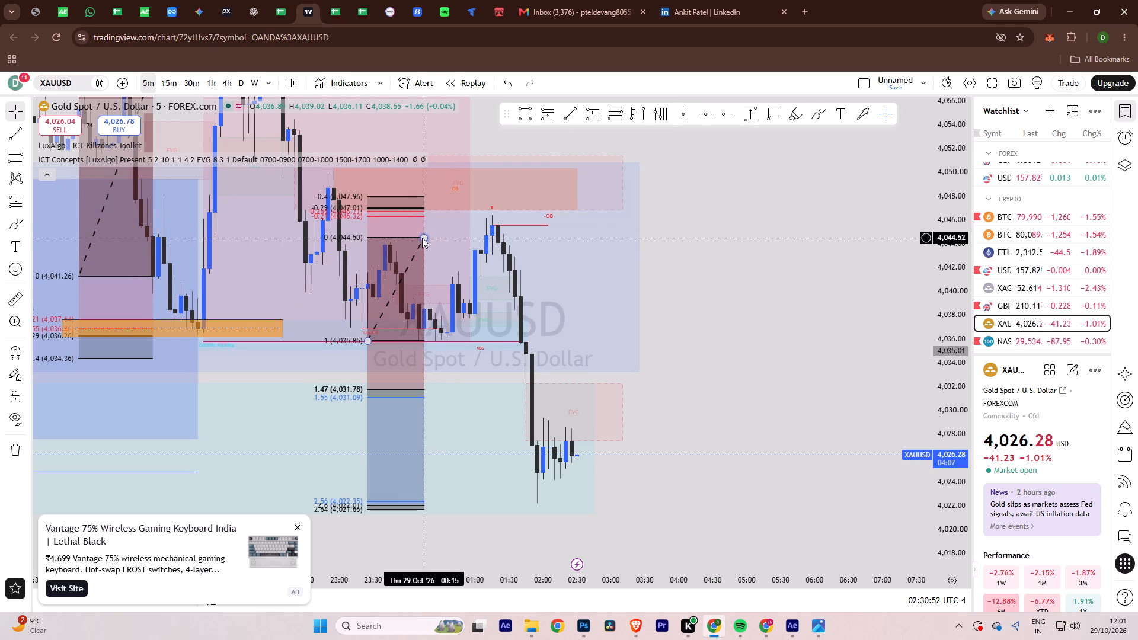
pyautogui.click(723, 235)
# Switch back to After Effects, return Slider 4's playhead to 0:00:00:00, clear the layer selection and save the project.
pyautogui.hotkey('alt', 'Tab')
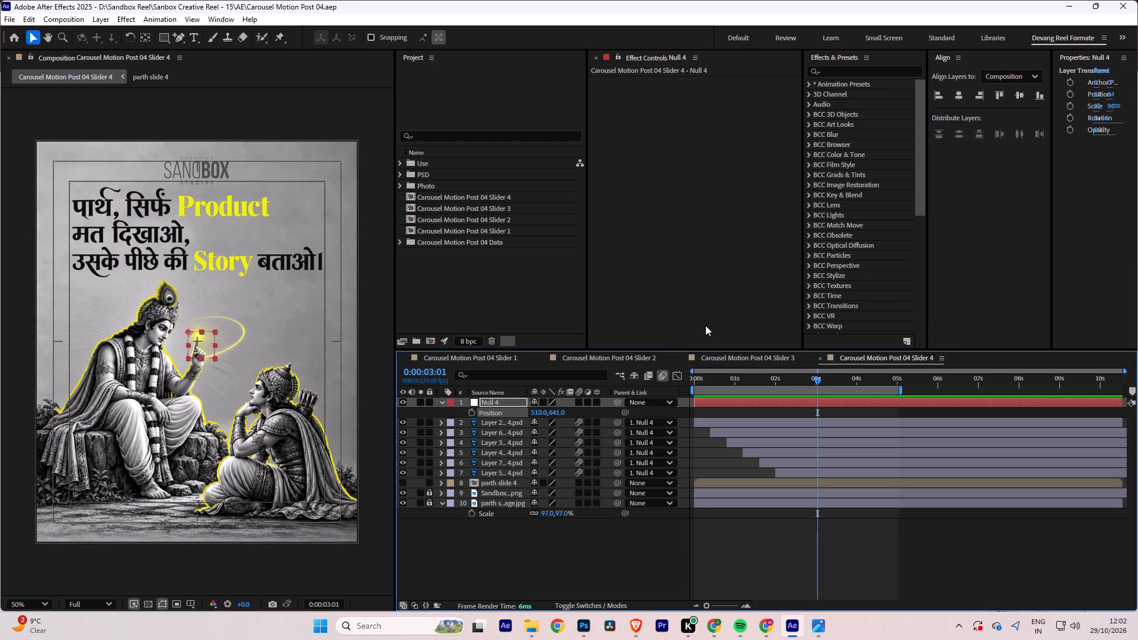
pyautogui.moveTo(817, 379); pyautogui.dragTo(642, 375)
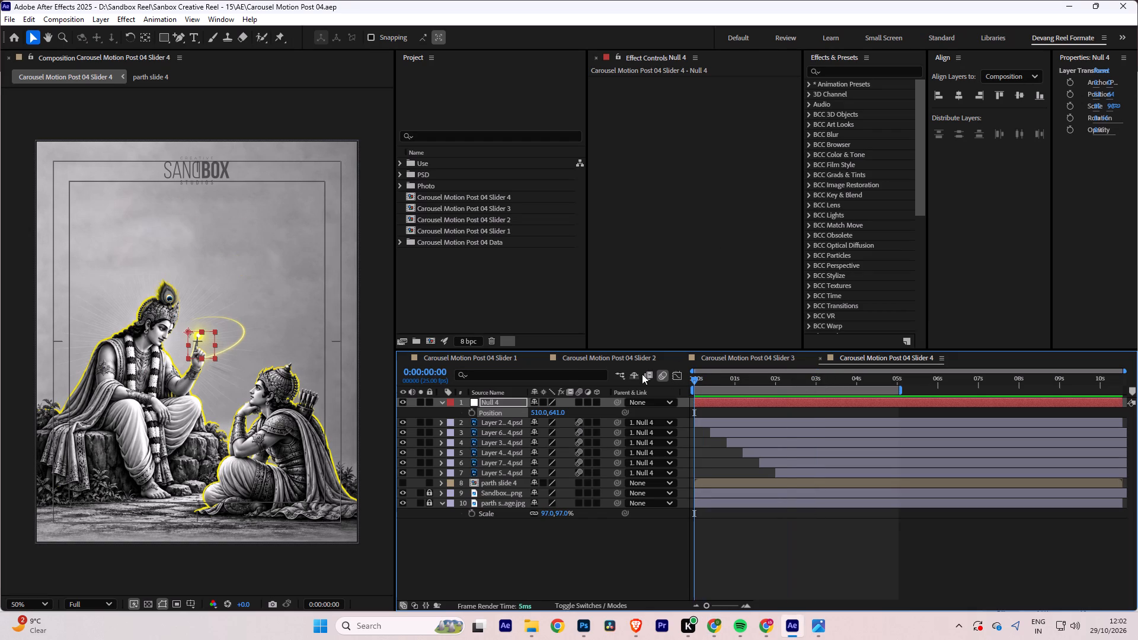
pyautogui.hotkey('ctrl', 's')
pyautogui.click(597, 556)
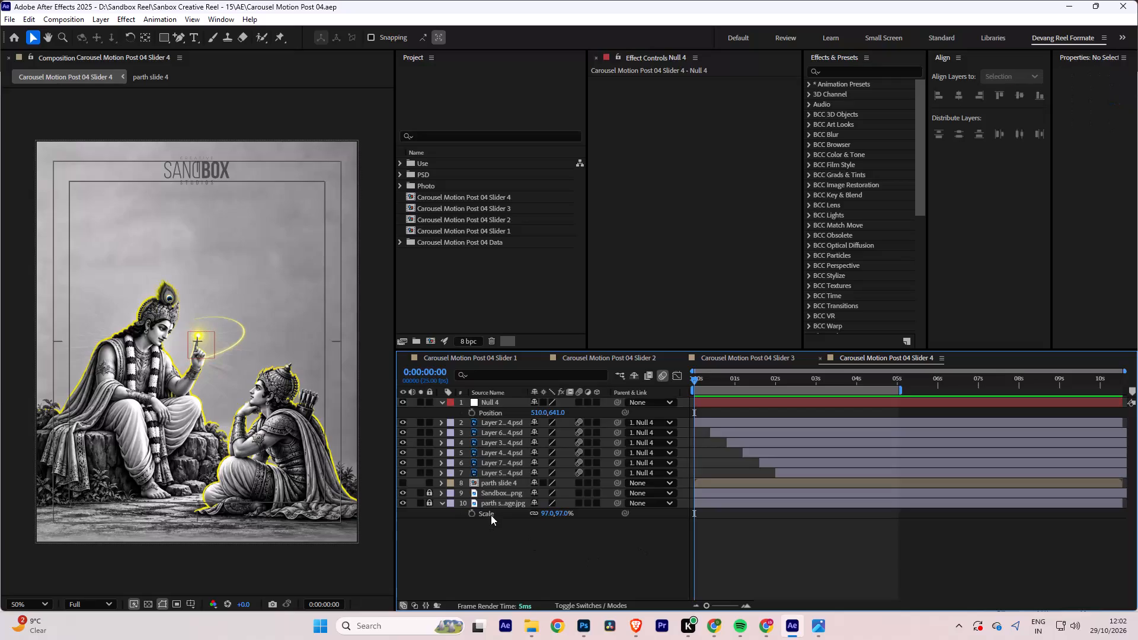
pyautogui.click(496, 505)
pyautogui.hotkey('ctrl', 's')
pyautogui.hotkey('ctrl', 's')
pyautogui.hotkey('ctrl', 's')
# Create a new 1080 x 1350 composition named Carousel Motion Post 04 Slider 5, reusing Slider 4's copied name.
pyautogui.click(464, 291)
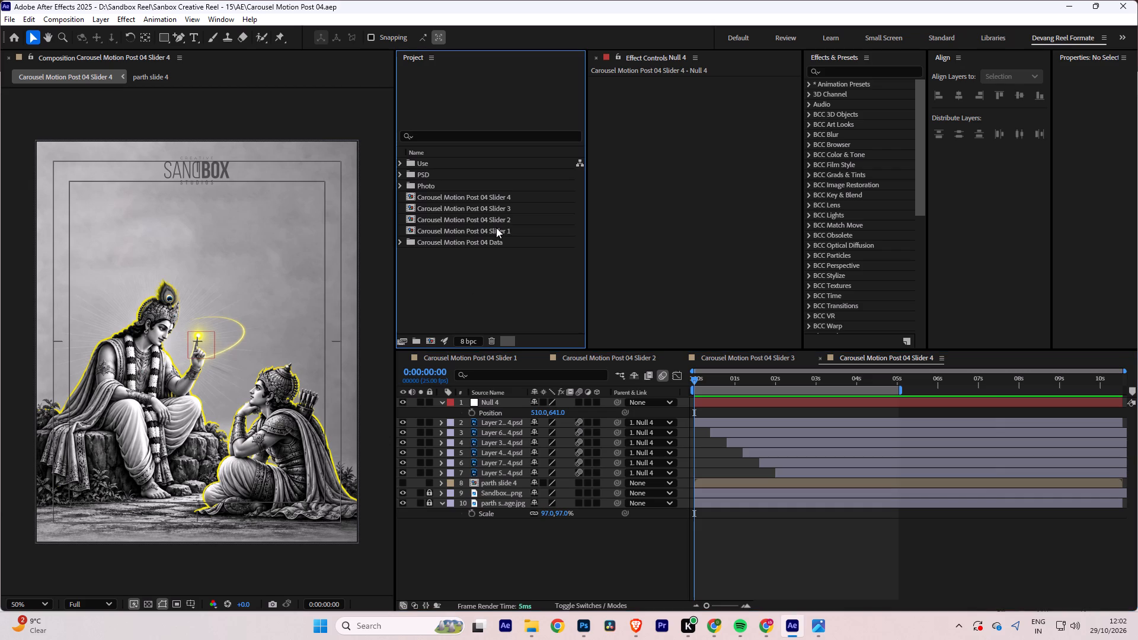
pyautogui.click(497, 199)
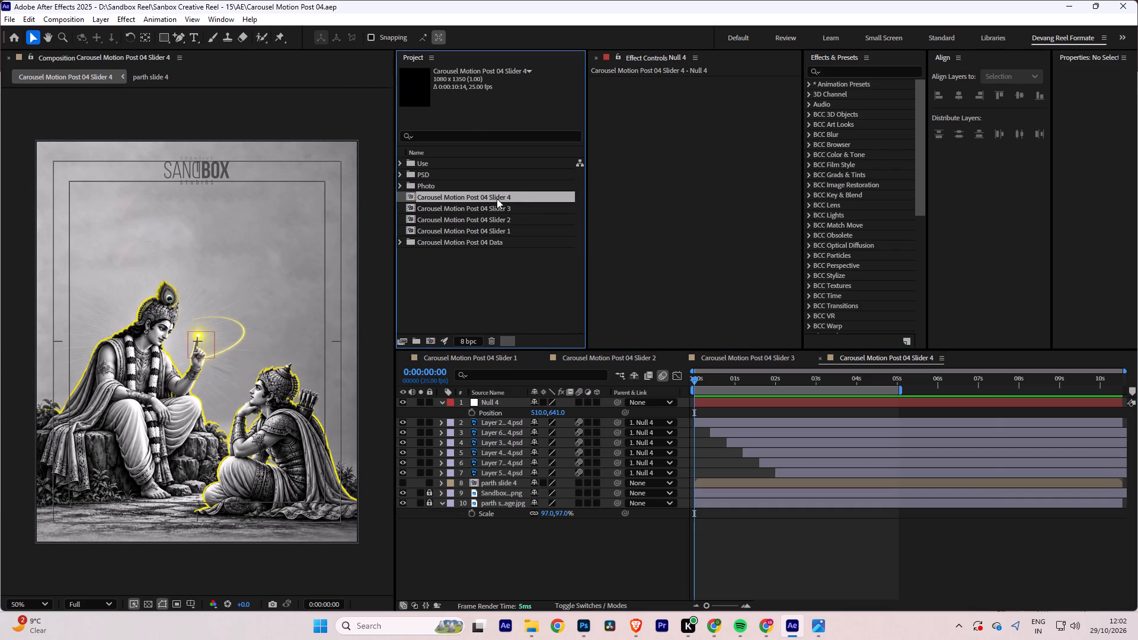
pyautogui.rightClick(497, 199)
pyautogui.click(565, 415)
pyautogui.hotkey('ctrl', 'c')
pyautogui.hotkey('ctrl', 'c')
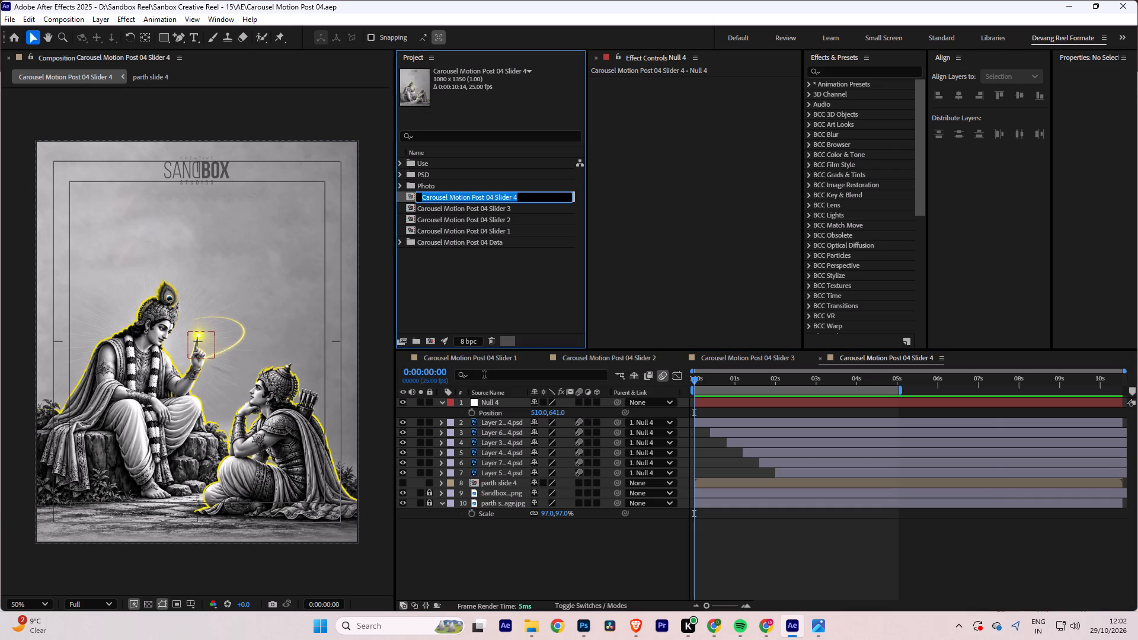
pyautogui.click(460, 316)
pyautogui.click(433, 336)
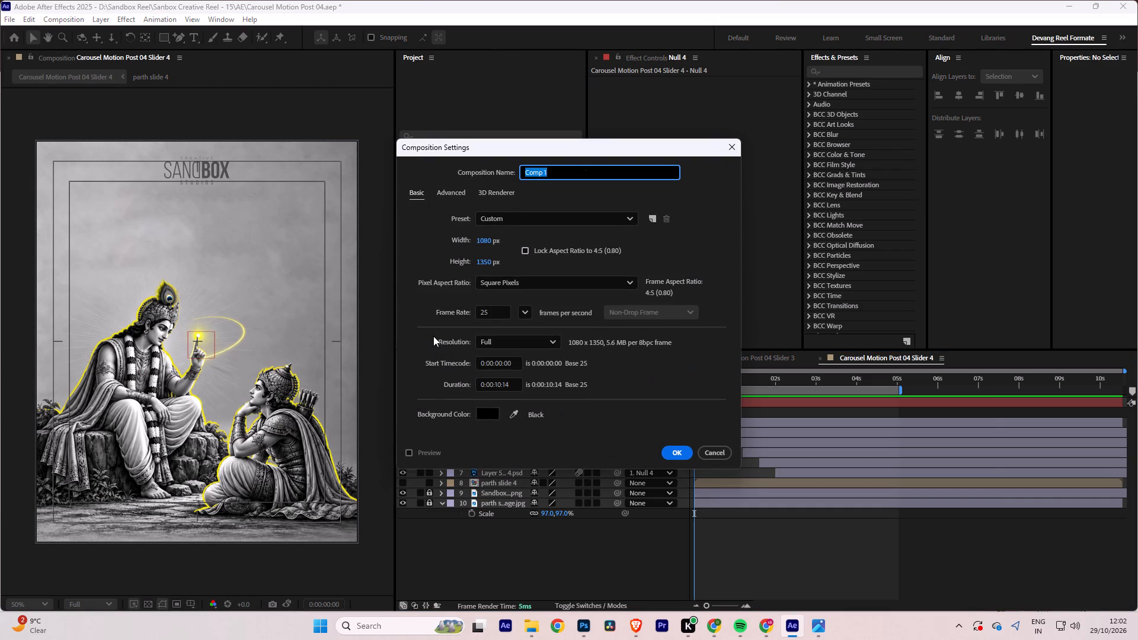
pyautogui.hotkey('ctrl', 'v')
pyautogui.press('BackSpace')
pyautogui.press('5')
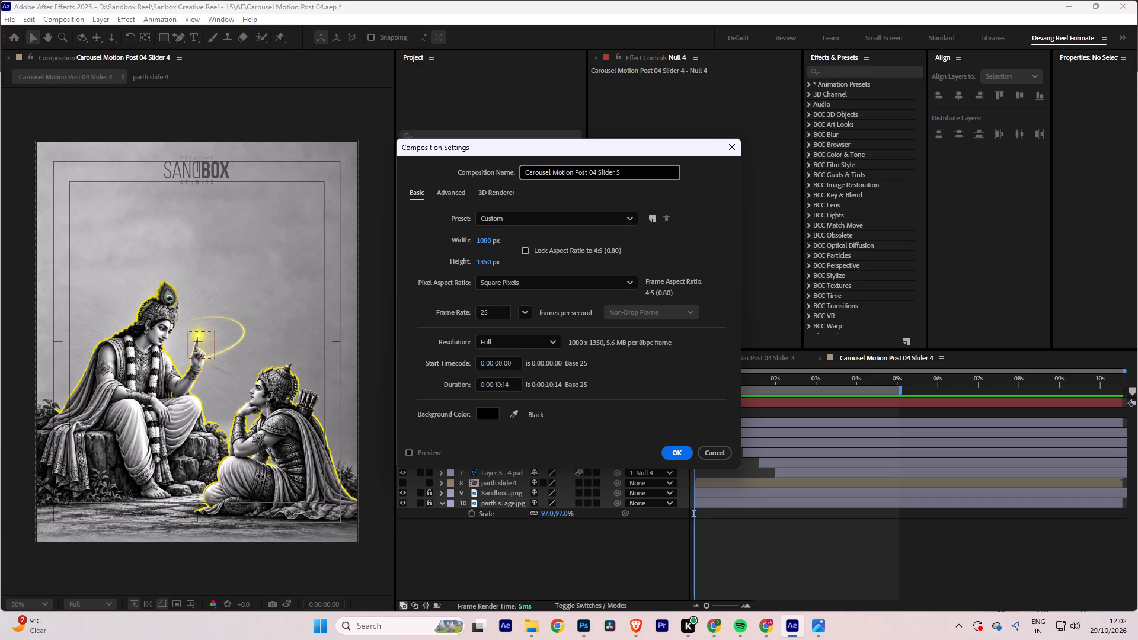
pyautogui.press('Return')
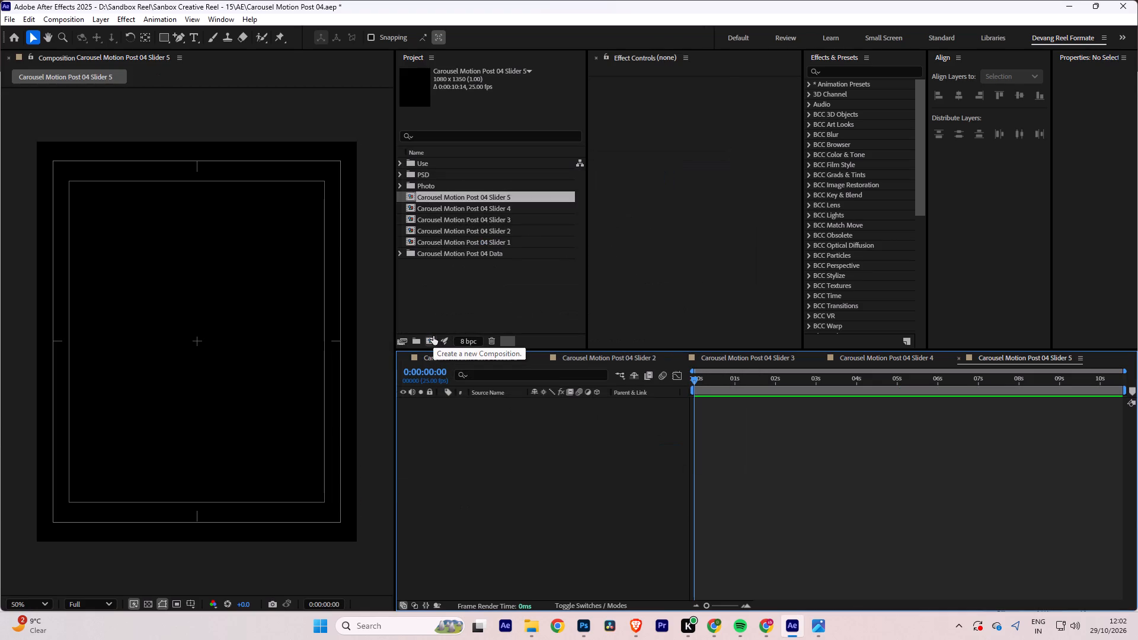
# Add parth slide 5- Image.jpg from the Photo folder to the Slider 5 composition and save the project.
pyautogui.click(401, 185)
pyautogui.moveTo(481, 209); pyautogui.dragTo(519, 382)
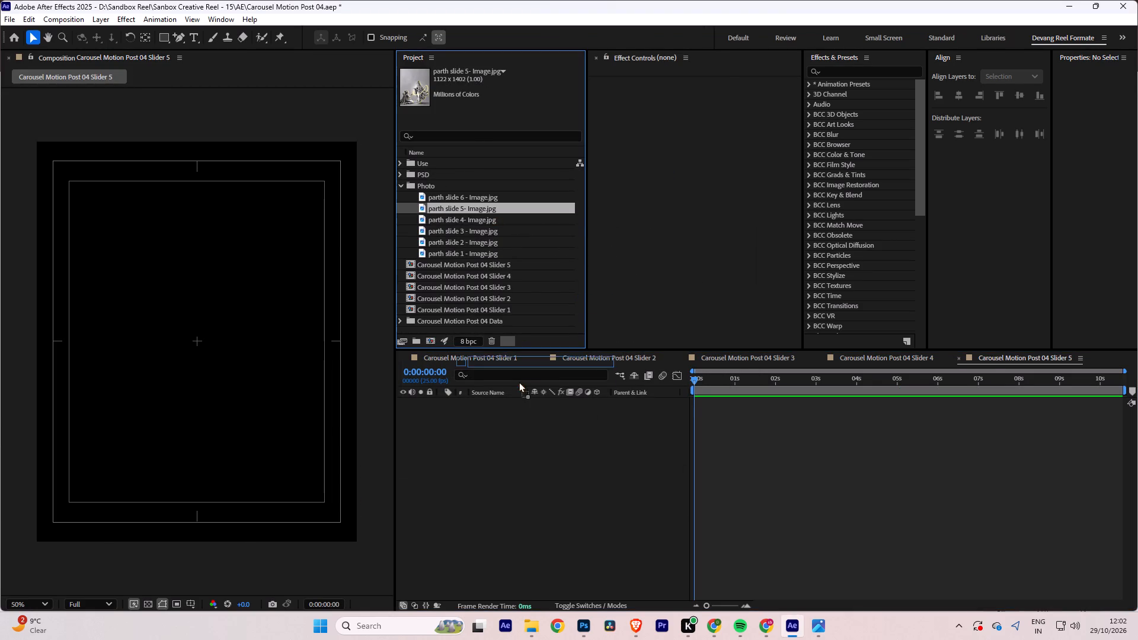
pyautogui.moveTo(519, 382); pyautogui.dragTo(510, 405)
pyautogui.click(400, 185)
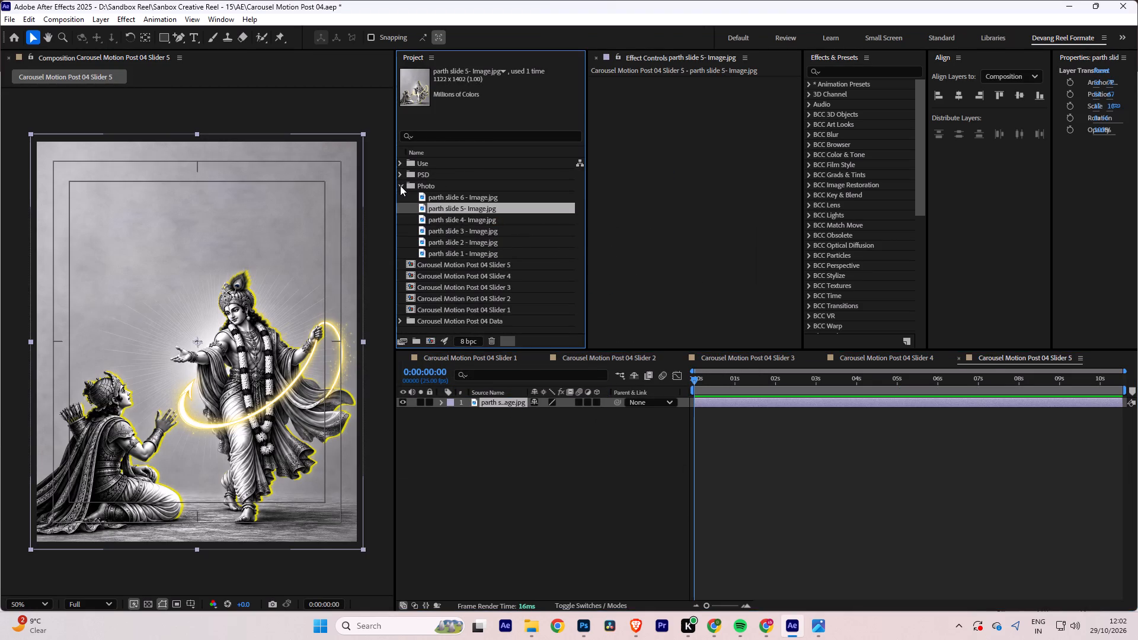
pyautogui.click(447, 279)
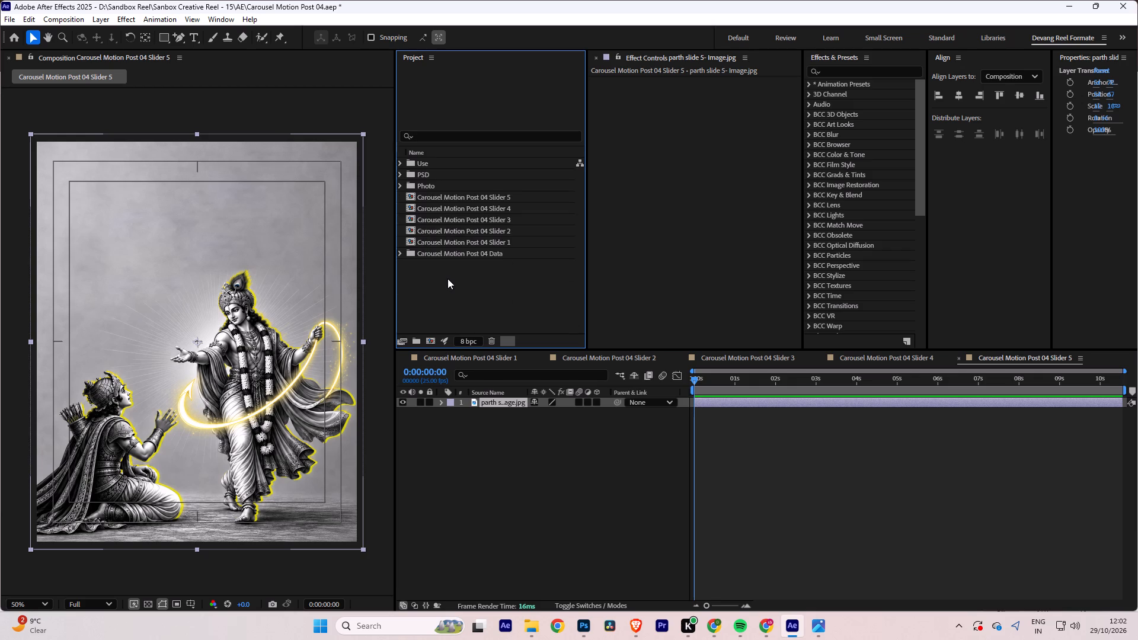
pyautogui.hotkey('ctrl', 's')
pyautogui.hotkey('ctrl', 's')
pyautogui.hotkey('ctrl', 's')
pyautogui.hotkey('ctrl', 's')
# Import the parth slide 5 PSD from the project's PSD folder in File Explorer as a layered composition.
pyautogui.hotkey('alt', 'Tab')
pyautogui.hotkey('alt', 'Tab')
pyautogui.hotkey('alt', 'Tab')
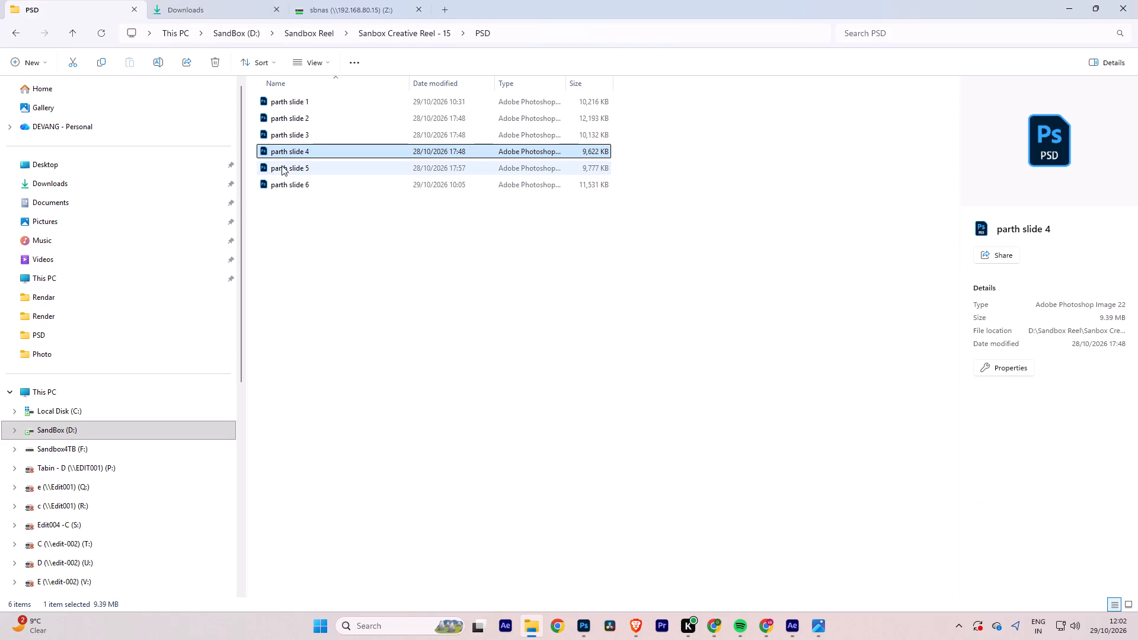
pyautogui.moveTo(282, 167); pyautogui.dragTo(458, 313)
pyautogui.hotkey('alt', 'Tab')
pyautogui.click(622, 392)
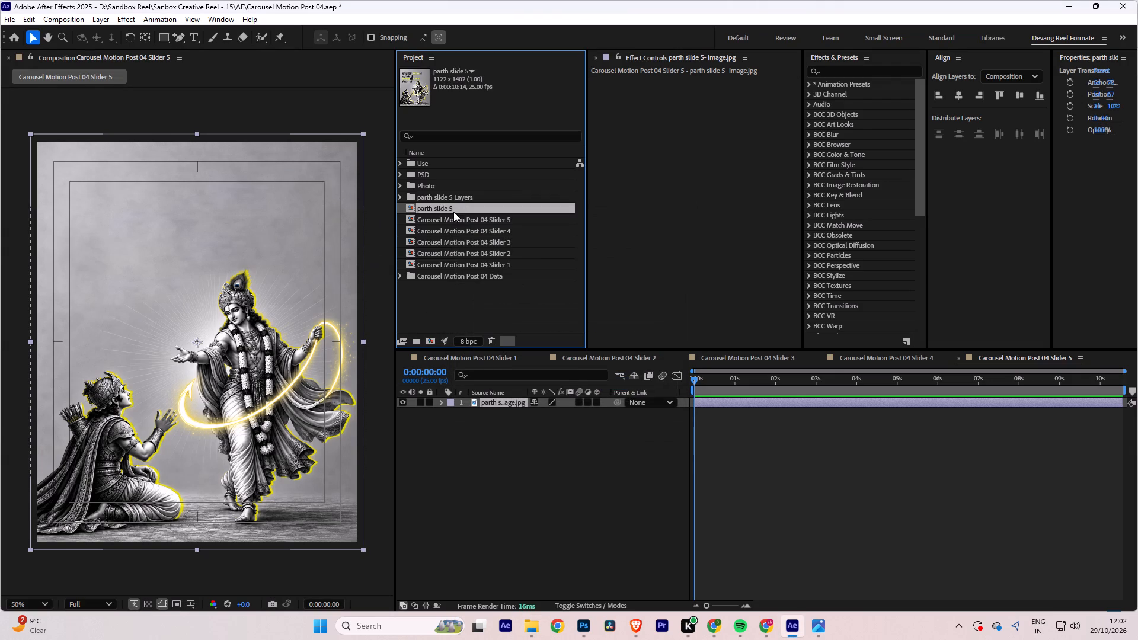
# Group the parth slide 5 composition and its layers folder in a new folder named Slider 5 inside Carousel Motion Post 04 Data.
pyautogui.keyDown('shift'); pyautogui.click(450, 198); pyautogui.keyUp('shift')
pyautogui.moveTo(433, 208); pyautogui.dragTo(414, 337)
pyautogui.write('Slider 5')
pyautogui.press('Return')
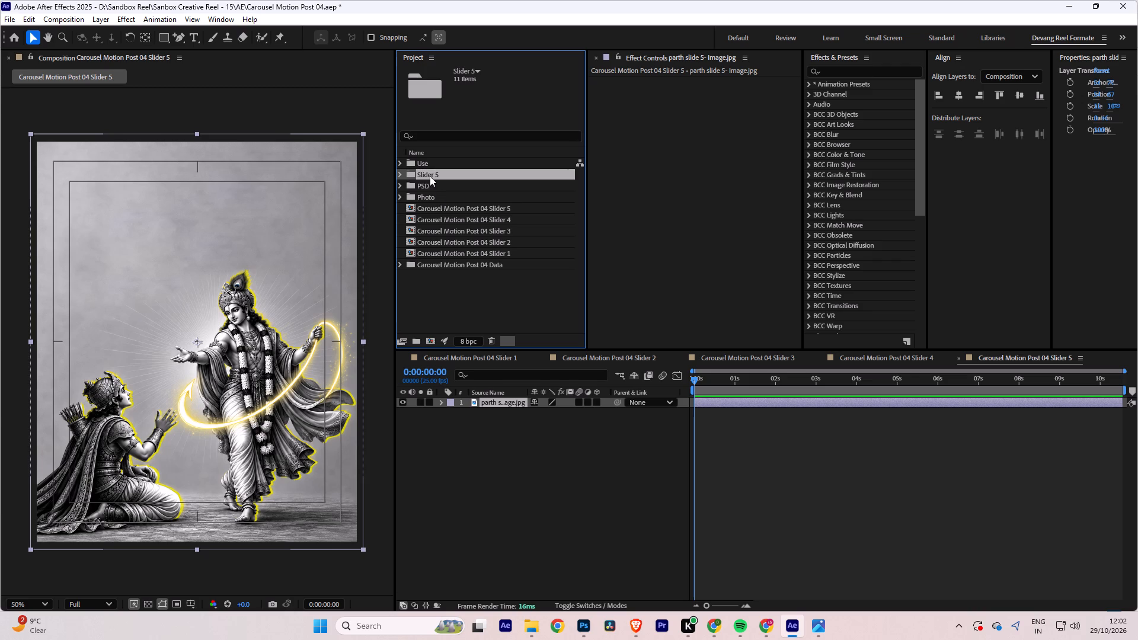
pyautogui.moveTo(410, 174); pyautogui.dragTo(401, 264)
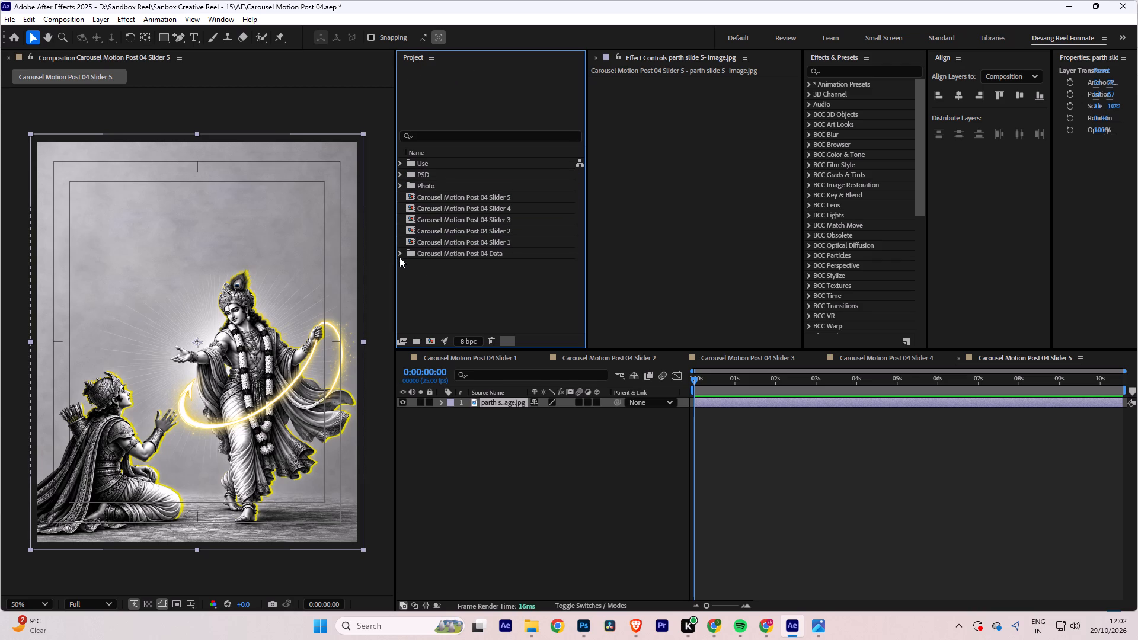
# Add the parth slide 5 composition above the background image in the Slider 5 timeline.
pyautogui.click(399, 253)
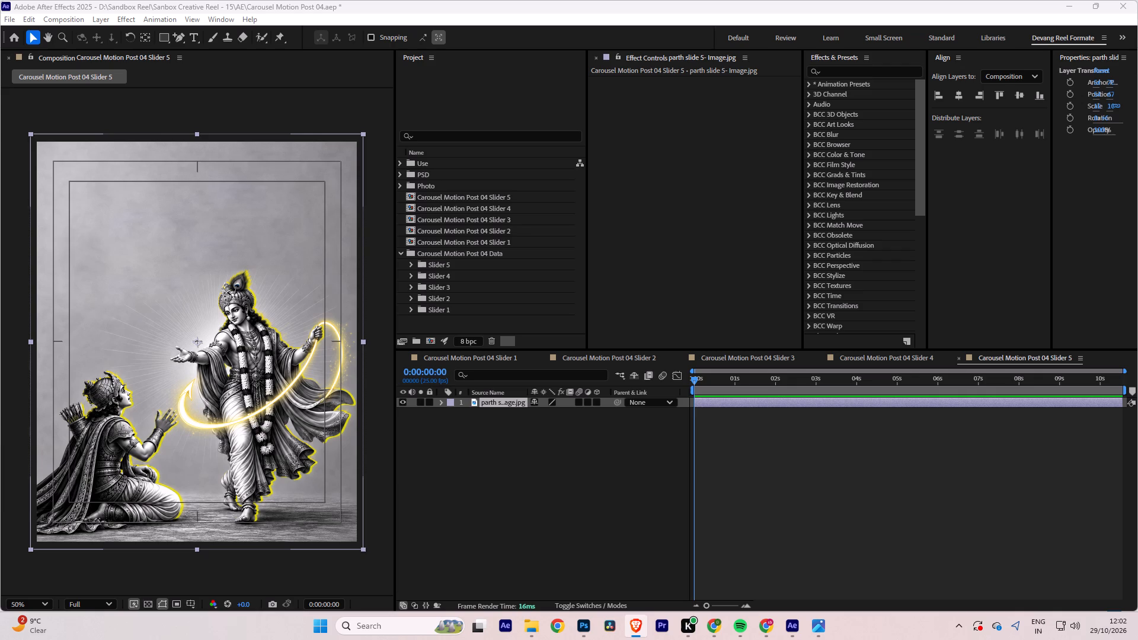
pyautogui.click(410, 263)
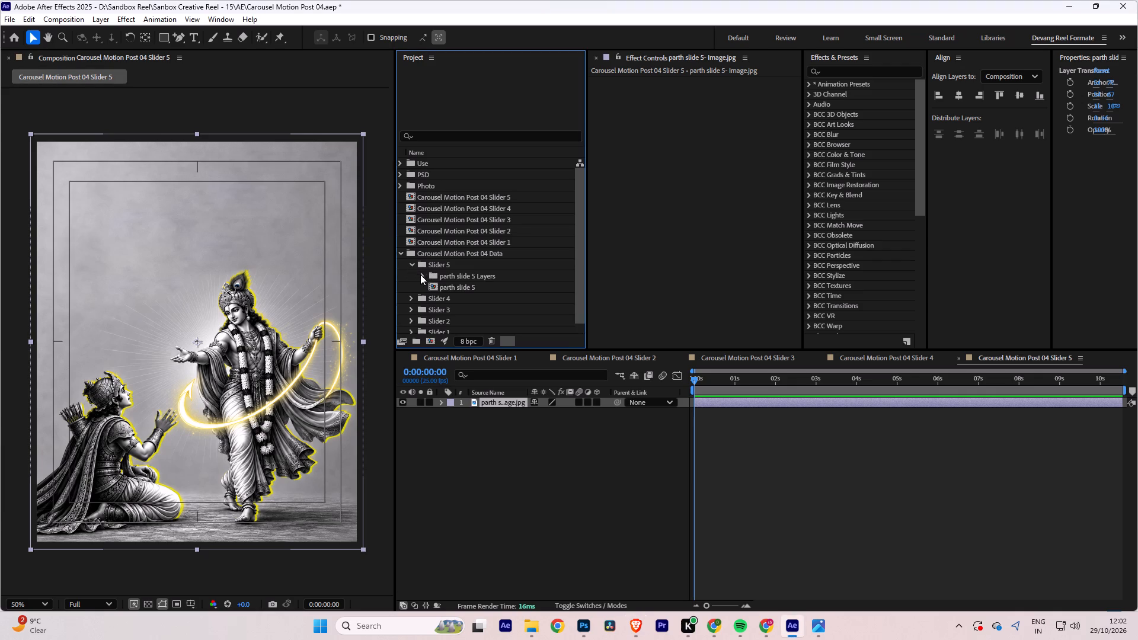
pyautogui.moveTo(443, 286); pyautogui.dragTo(449, 400)
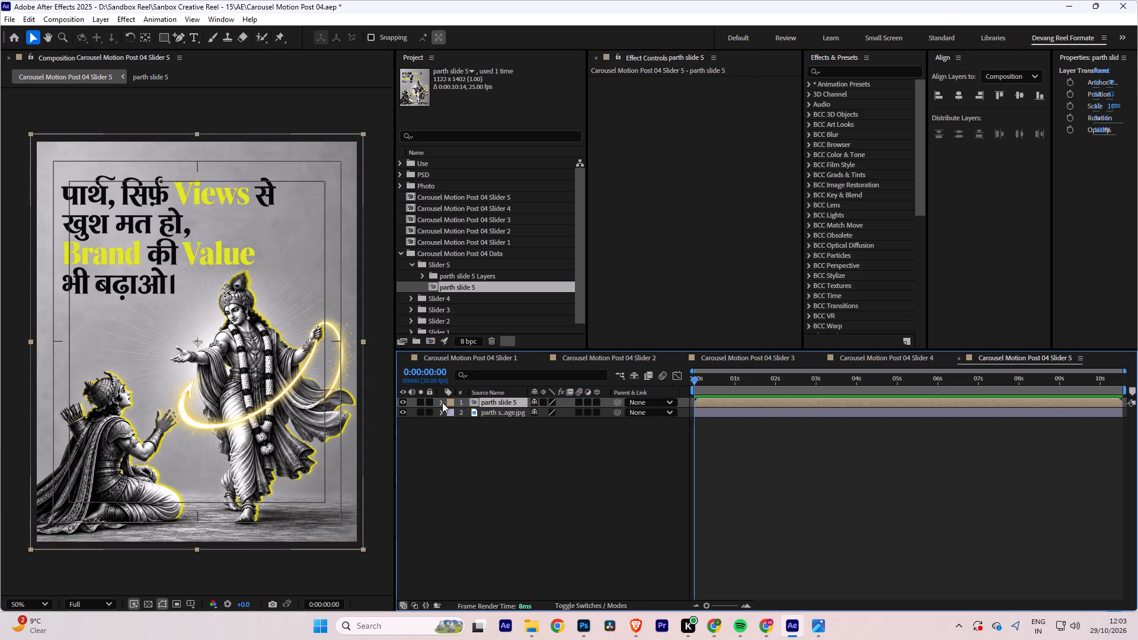
# Open the nested parth slide 5 composition and hide its text layers one by one to identify each, restoring their visibility.
pyautogui.doubleClick(504, 402)
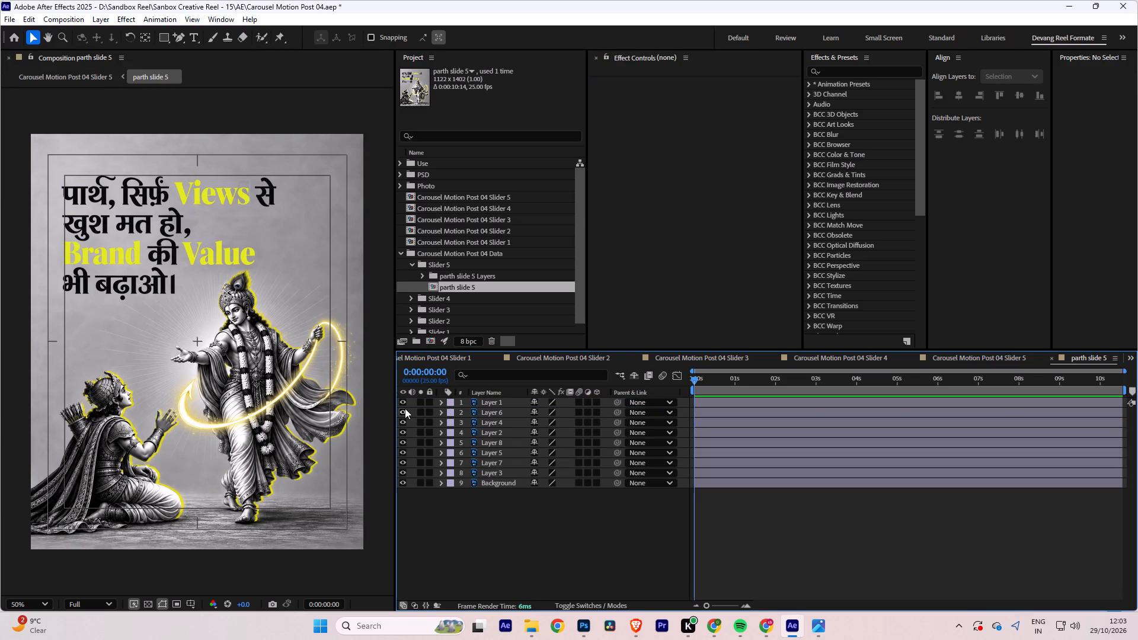
pyautogui.click(405, 401)
pyautogui.click(403, 413)
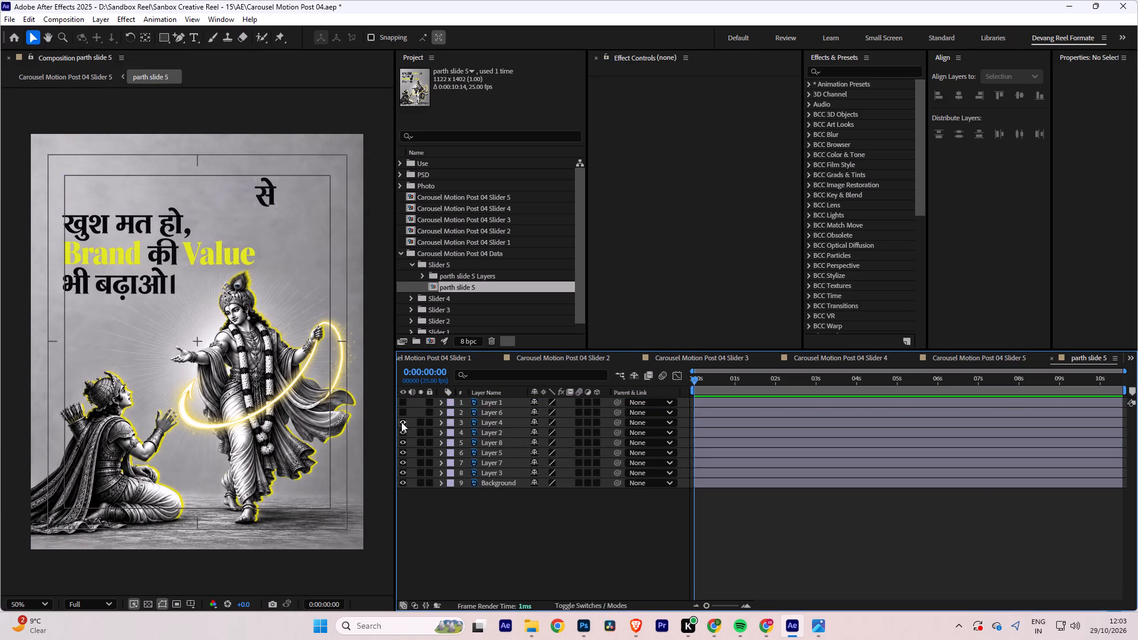
pyautogui.click(401, 422)
pyautogui.click(401, 433)
pyautogui.click(400, 440)
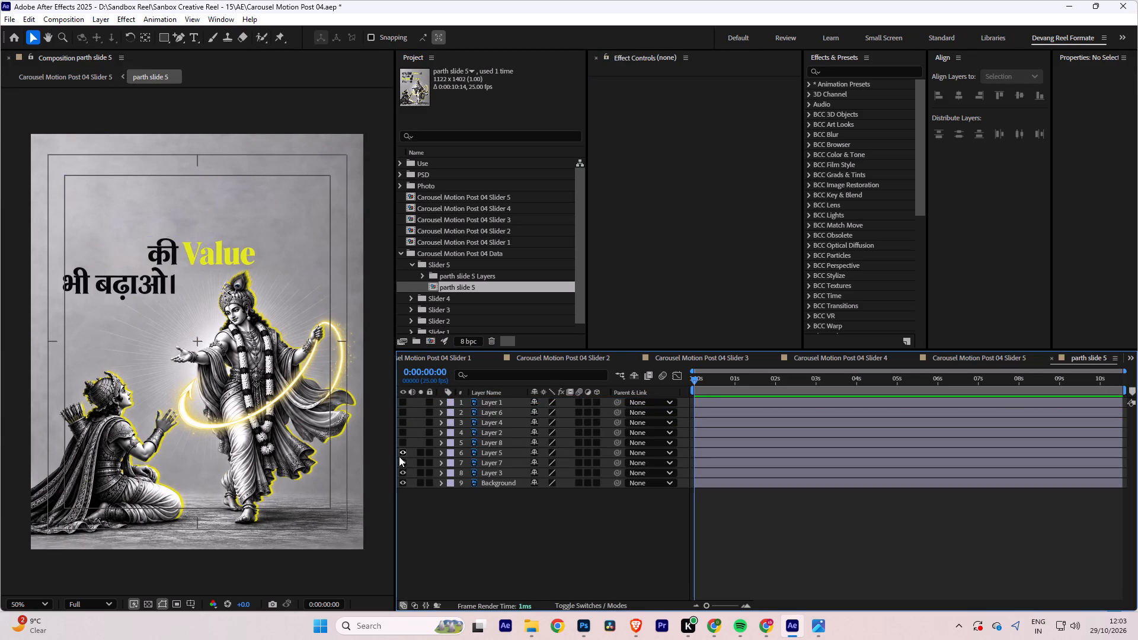
pyautogui.click(402, 453)
pyautogui.click(404, 465)
pyautogui.click(407, 475)
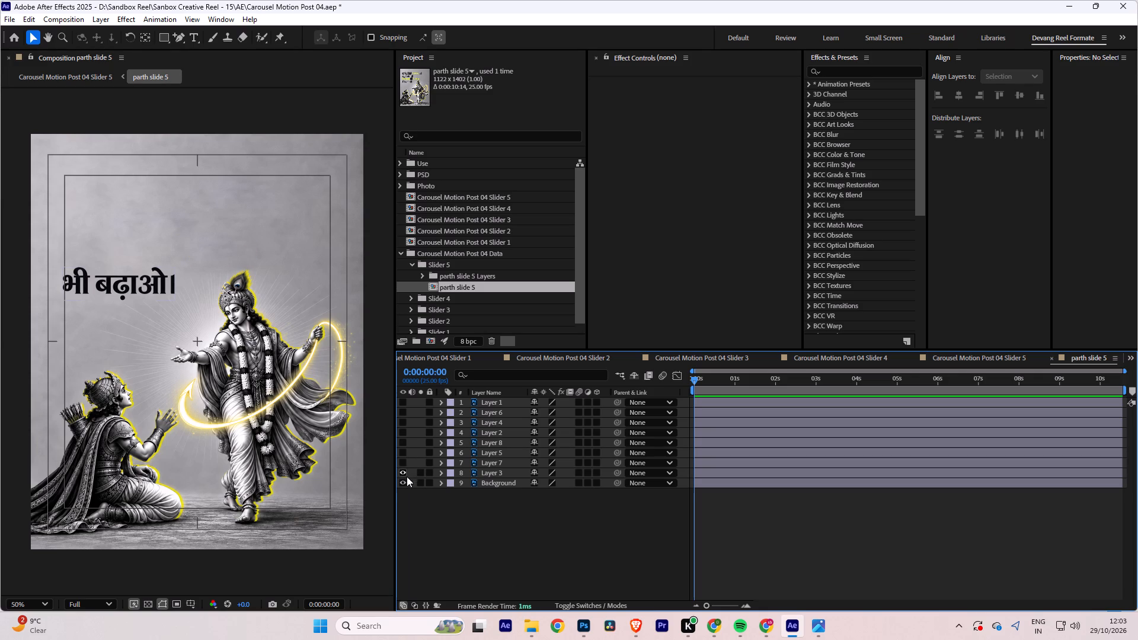
pyautogui.click(403, 473)
pyautogui.moveTo(402, 472); pyautogui.dragTo(404, 404)
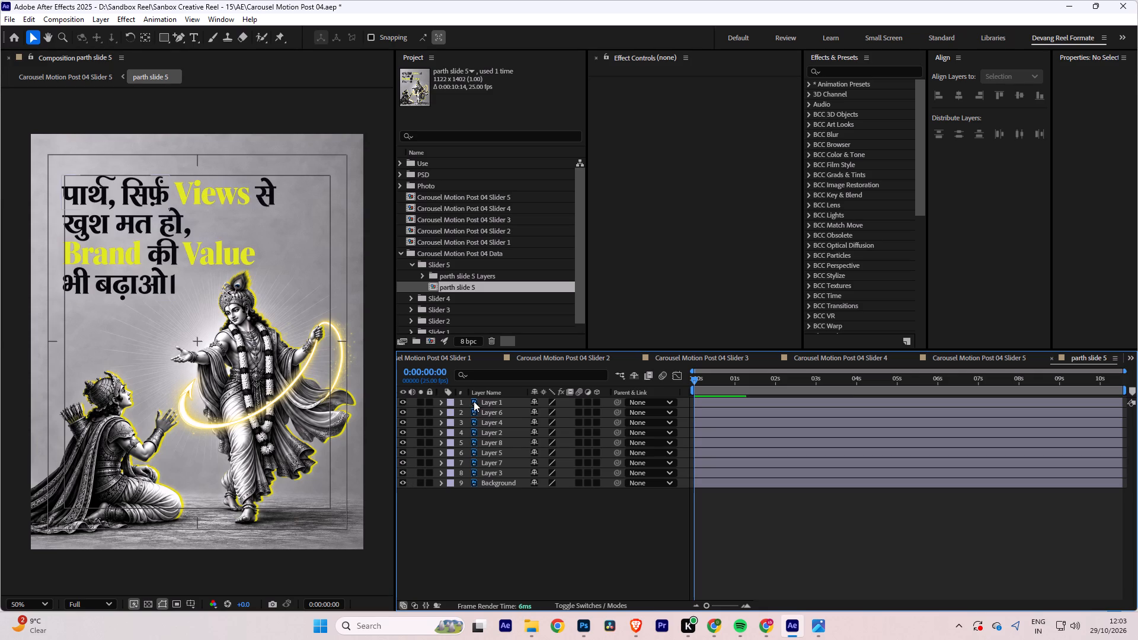
# Copy the eight text layers, Layer 1 through Layer 3, from parth slide 5 into the Slider 5 composition and hide the nested parth slide 5 layer.
pyautogui.click(474, 401)
pyautogui.keyDown('shift'); pyautogui.click(482, 473); pyautogui.keyUp('shift')
pyautogui.hotkey('ctrl', 'c')
pyautogui.hotkey('ctrl', 'c')
pyautogui.hotkey('ctrl', 'c')
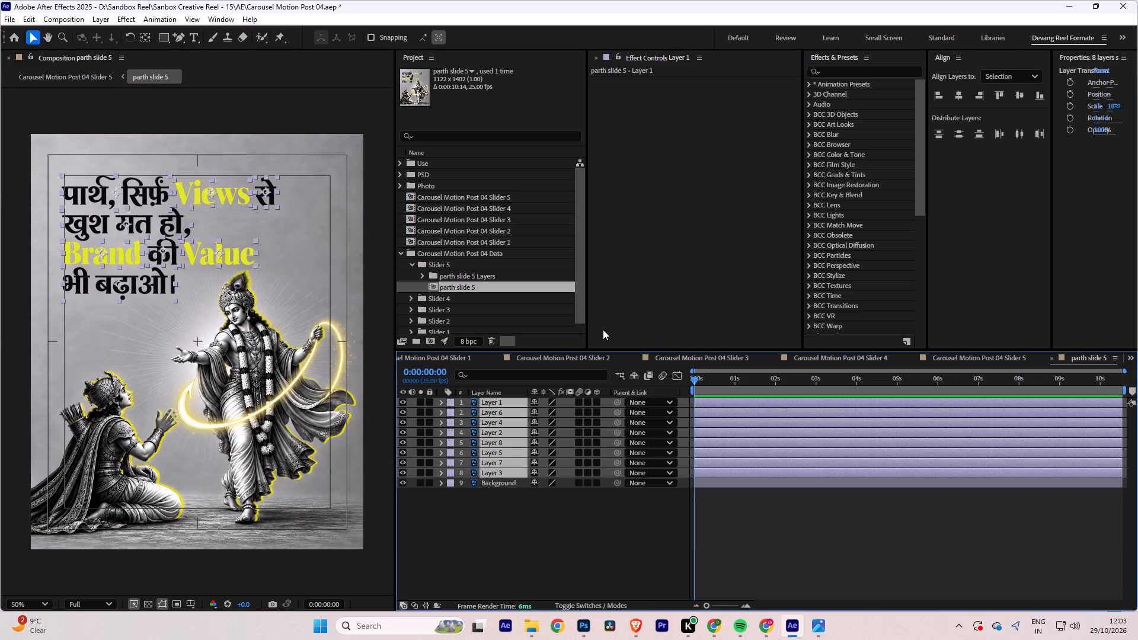
pyautogui.click(989, 360)
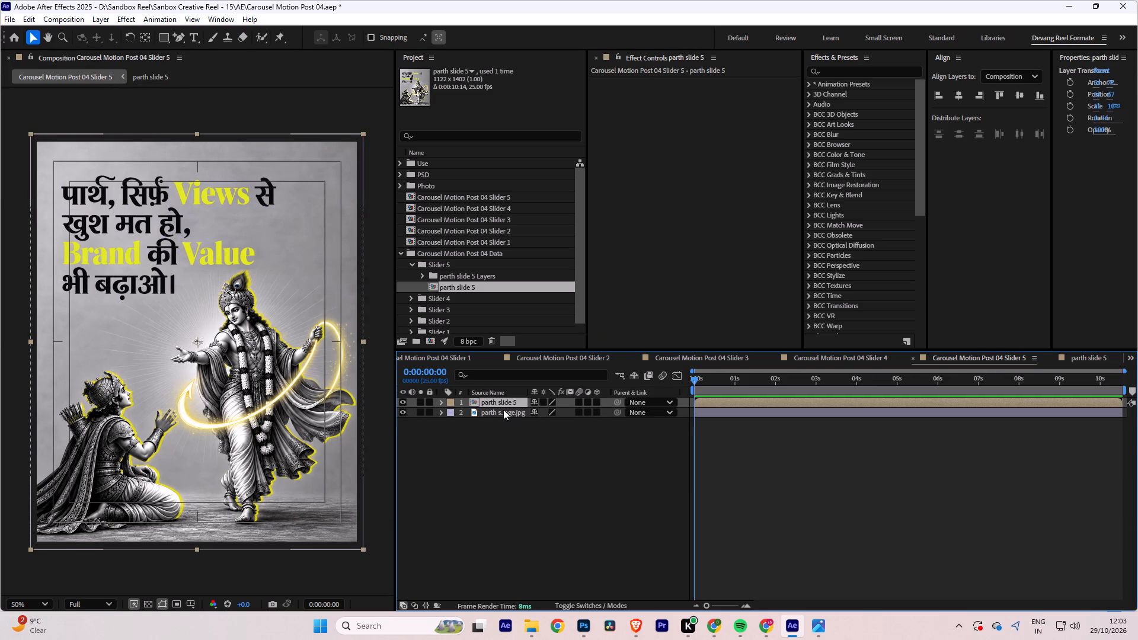
pyautogui.hotkey('ctrl', 'v')
pyautogui.click(405, 482)
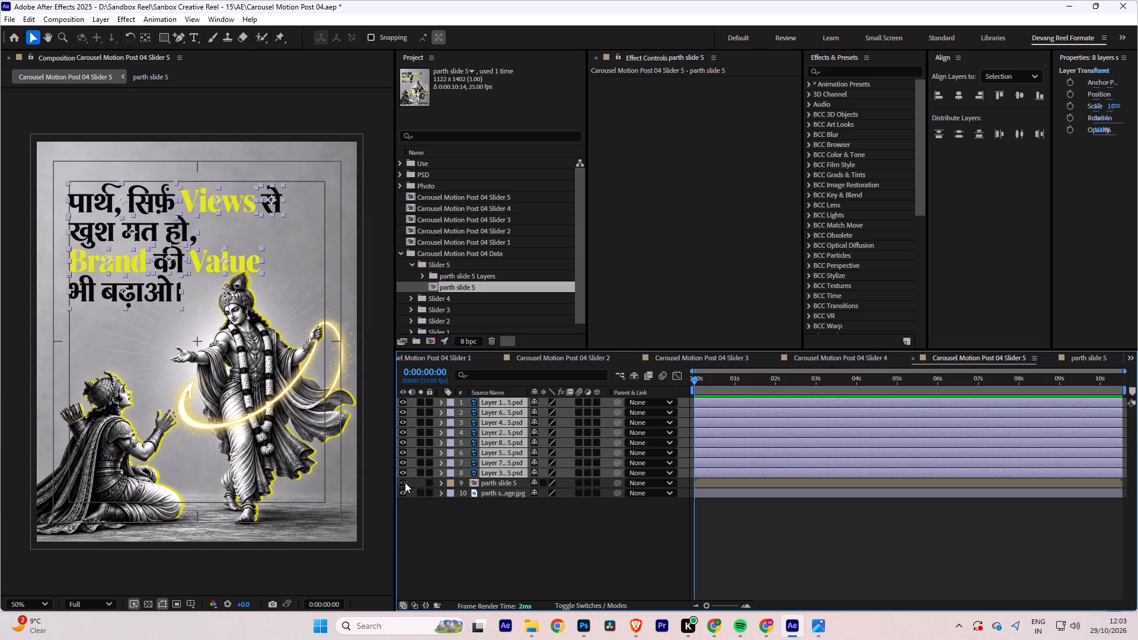
pyautogui.click(496, 540)
# Copy the Sandbox Logo layer from the Slider 1 composition and paste it above the text layers in Slider 5.
pyautogui.click(463, 357)
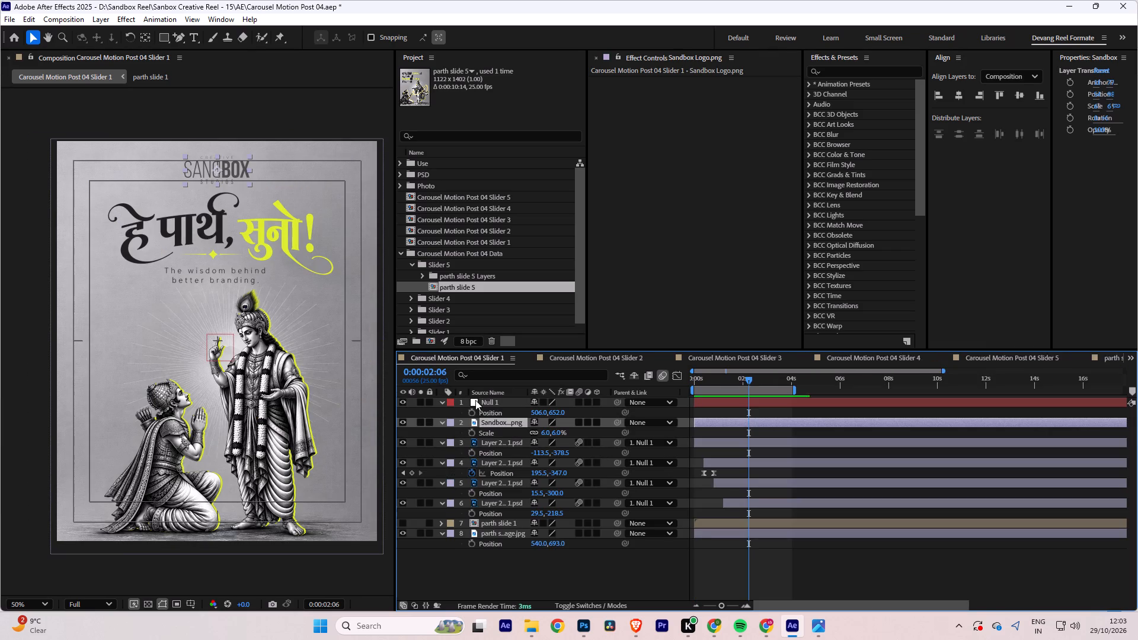
pyautogui.click(507, 571)
pyautogui.click(504, 420)
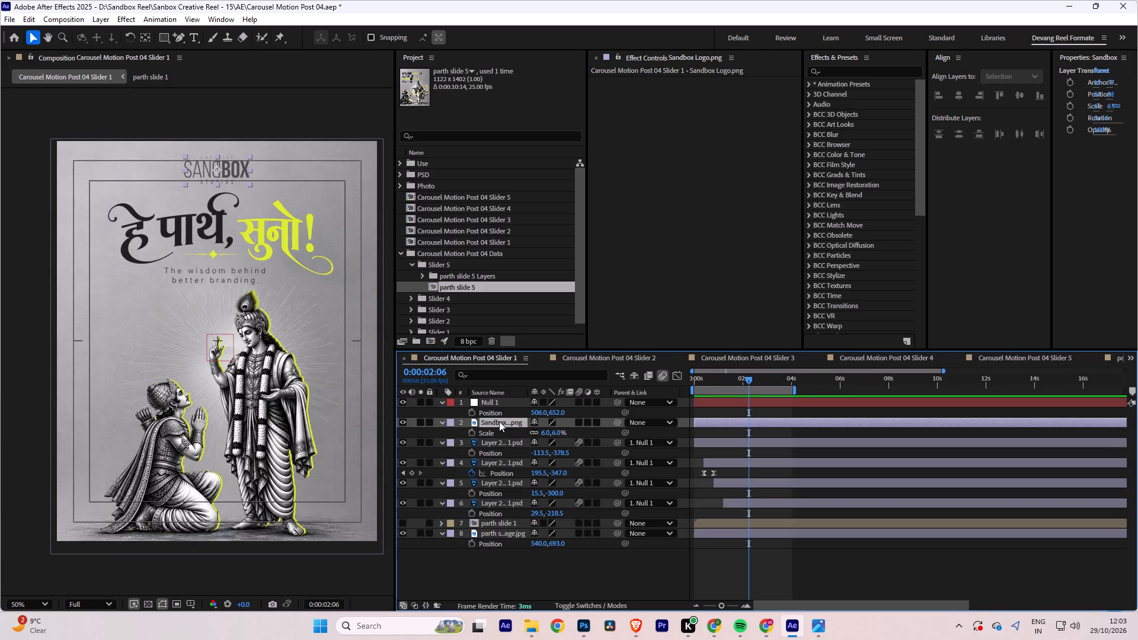
pyautogui.hotkey('ctrl', 'c')
pyautogui.hotkey('ctrl', 'c')
pyautogui.click(1009, 358)
pyautogui.hotkey('ctrl', 'v')
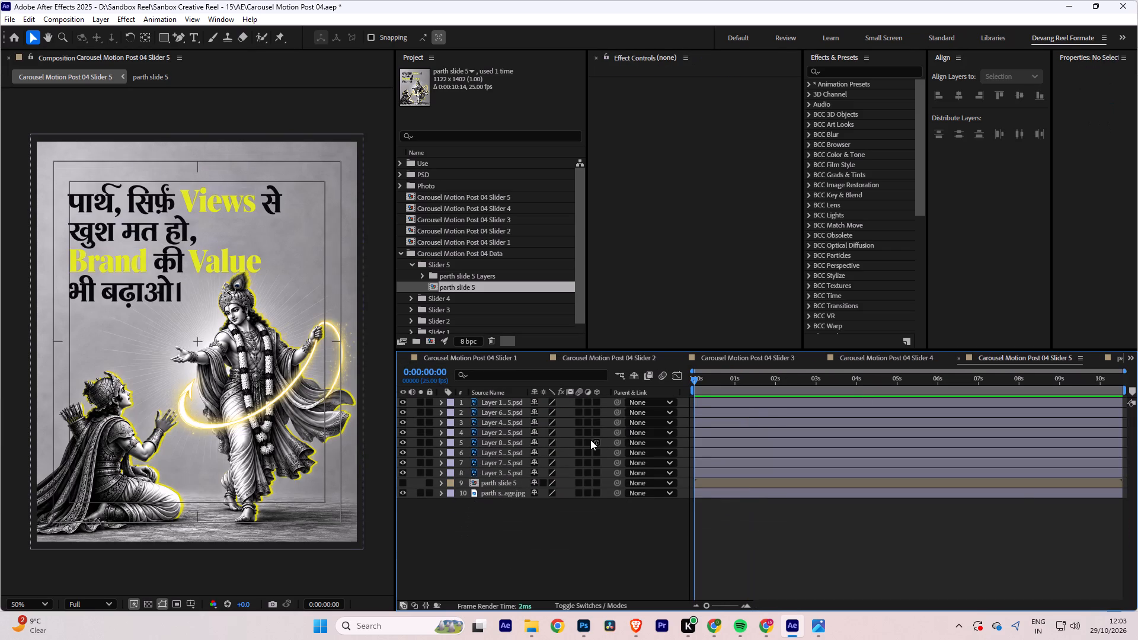
pyautogui.click(524, 564)
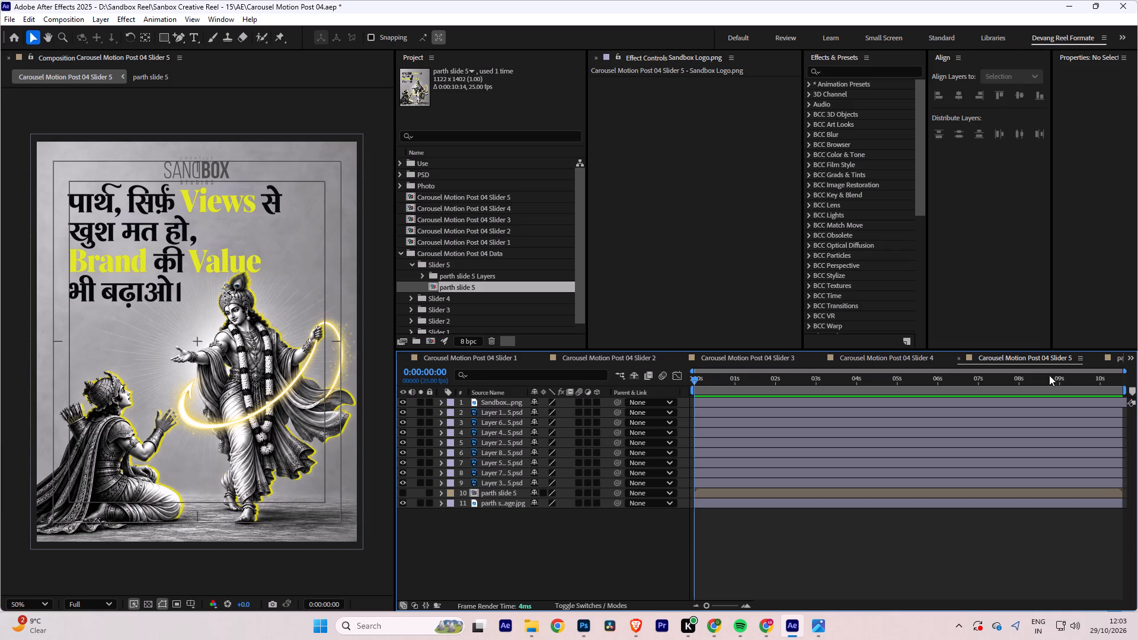
# Close the parth slide 5 and Slider 1, 2 and 3 timelines, keeping Slider 4 and Slider 5 open, and save the project.
pyautogui.click(1106, 358)
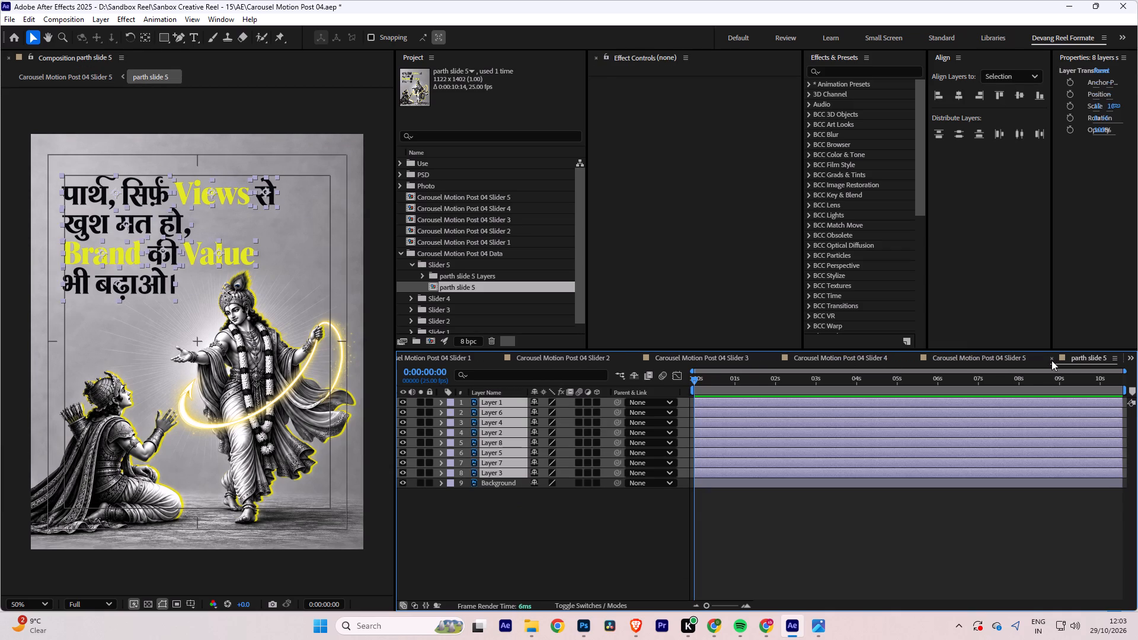
pyautogui.click(1051, 360)
pyautogui.hotkey('ctrl', 's')
pyautogui.hotkey('ctrl', 's')
pyautogui.hotkey('ctrl', 's')
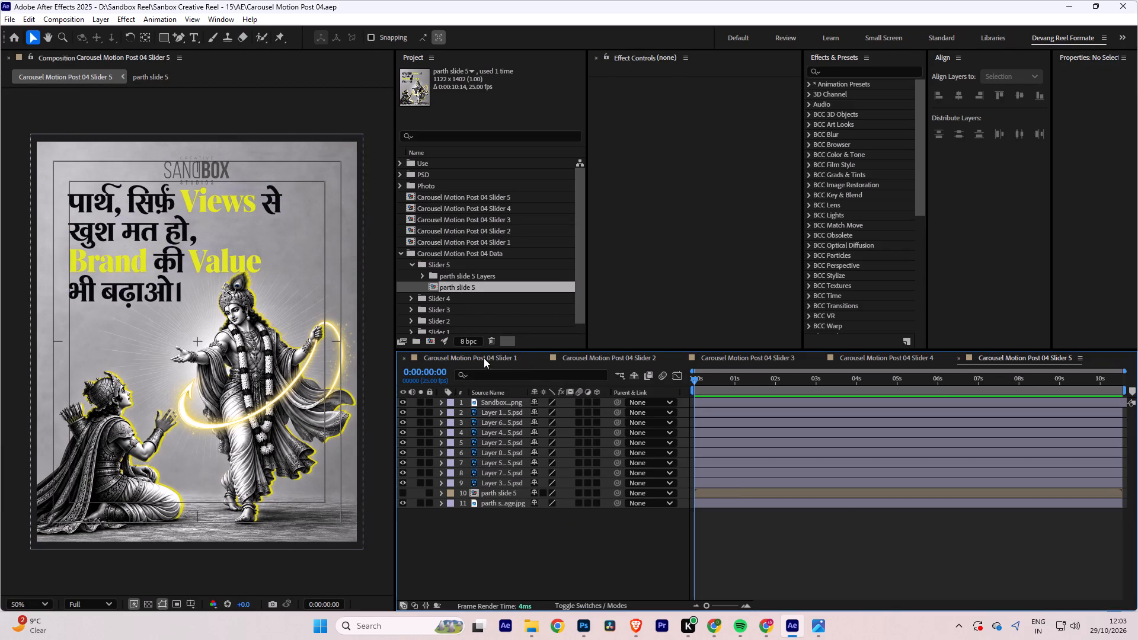
pyautogui.click(405, 357)
pyautogui.click(405, 357)
pyautogui.click(405, 357)
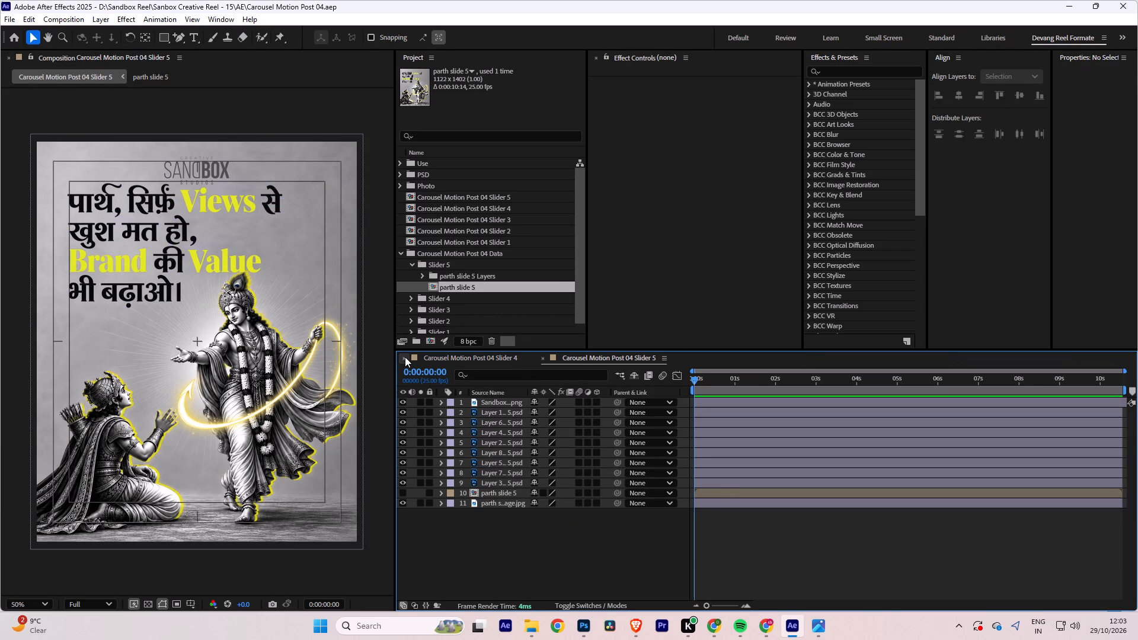
pyautogui.click(537, 579)
pyautogui.hotkey('ctrl', 's')
pyautogui.hotkey('ctrl', 's')
pyautogui.hotkey('ctrl', 's')
# Shift all eight Slider 5 text layers together so they start at frame 10.
pyautogui.keyDown('alt'); pyautogui.scroll(1, 708, 410); pyautogui.keyUp('alt')
pyautogui.keyDown('alt'); pyautogui.scroll(-3, 841, 395); pyautogui.keyUp('alt')
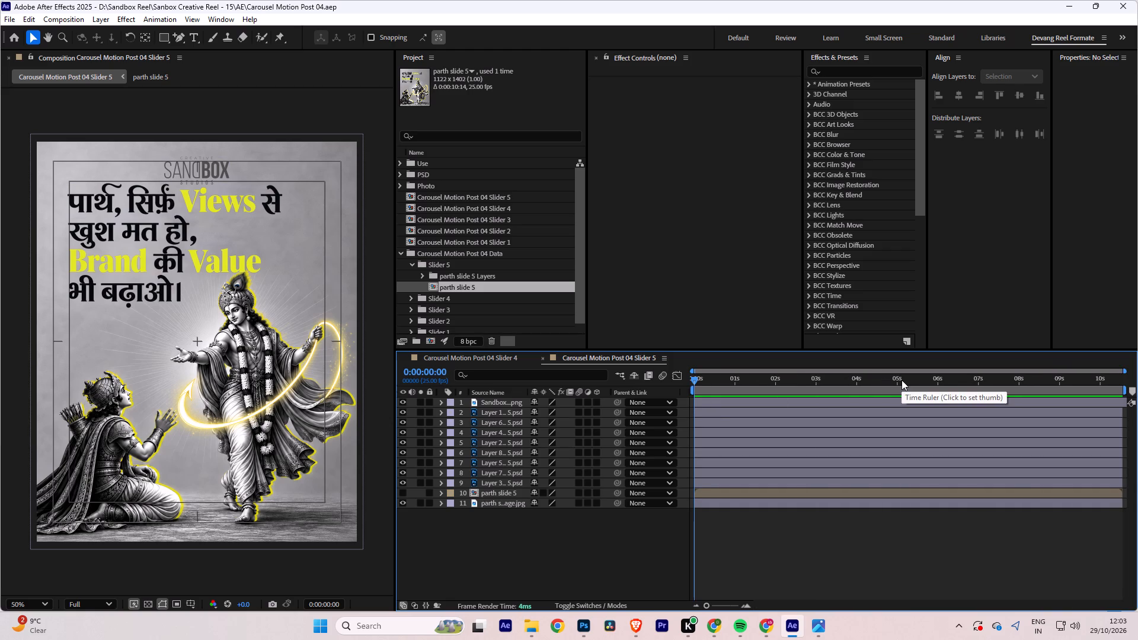
pyautogui.keyDown('alt'); pyautogui.scroll(2, 722, 509); pyautogui.keyUp('alt')
pyautogui.press('space')
pyautogui.moveTo(737, 536); pyautogui.dragTo(963, 553)
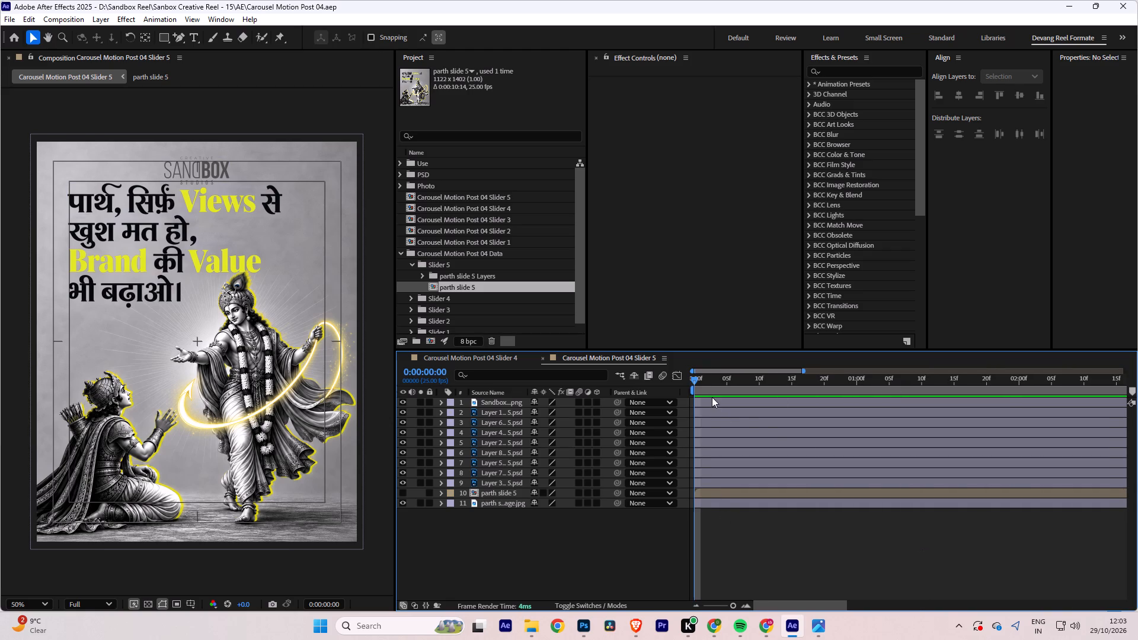
pyautogui.click(712, 397)
pyautogui.click(709, 409)
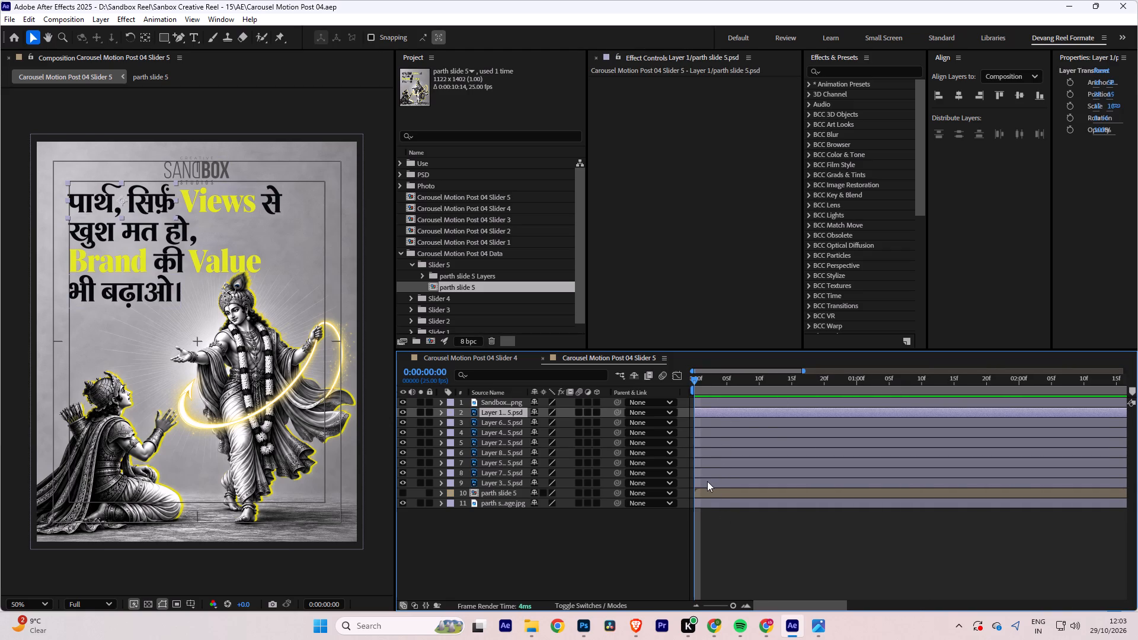
pyautogui.keyDown('shift'); pyautogui.click(707, 481); pyautogui.keyUp('shift')
pyautogui.keyDown('alt'); pyautogui.scroll(1, 700, 424); pyautogui.keyUp('alt')
pyautogui.press('space')
pyautogui.moveTo(730, 424); pyautogui.dragTo(849, 438)
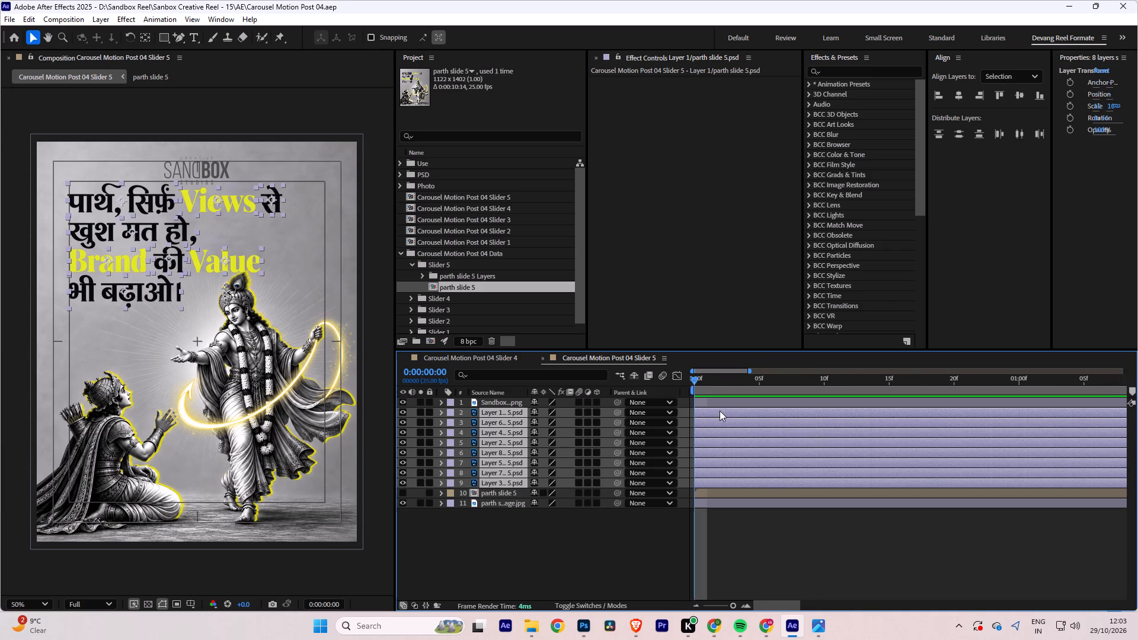
pyautogui.moveTo(715, 412); pyautogui.dragTo(849, 412)
# Leave Layer 1 in place and shift the other seven text layers so they start at frame 20.
pyautogui.keyDown('ctrl'); pyautogui.click(848, 412); pyautogui.keyUp('ctrl')
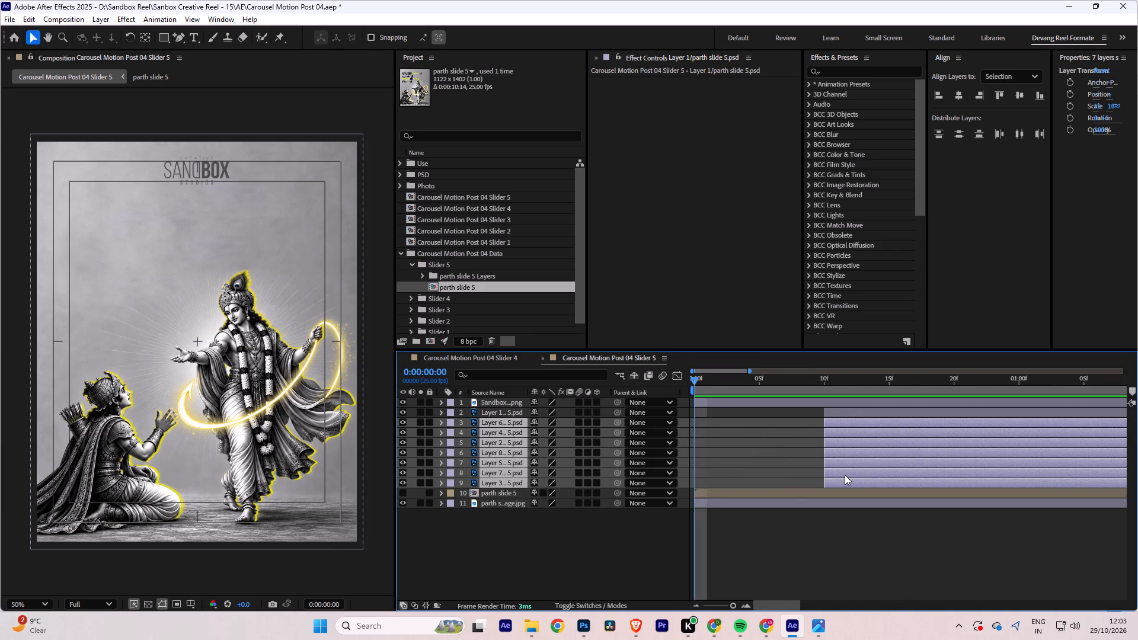
pyautogui.press('space')
pyautogui.moveTo(890, 567); pyautogui.dragTo(760, 577)
pyautogui.moveTo(741, 423); pyautogui.dragTo(885, 418)
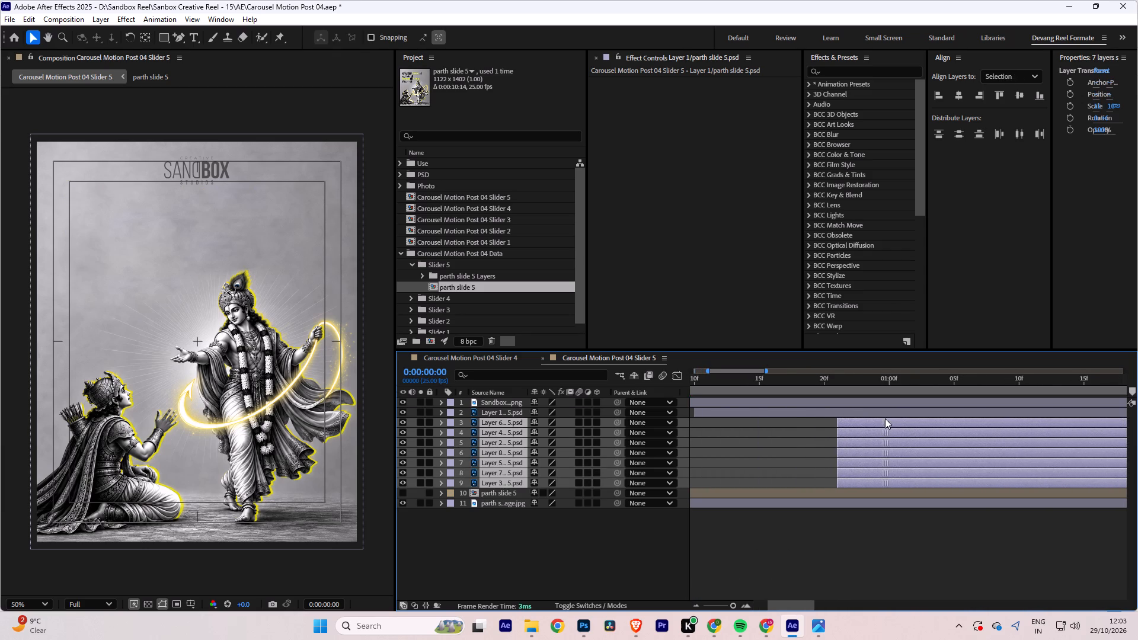
pyautogui.moveTo(885, 418); pyautogui.dragTo(876, 419)
# Leave Layer 6 in place and shift the six text layers from Layer 4 down so they start at 1:05.
pyautogui.keyDown('ctrl'); pyautogui.click(868, 421); pyautogui.keyUp('ctrl')
pyautogui.press('space')
pyautogui.press('space')
pyautogui.press('space')
pyautogui.press('space')
pyautogui.press('space')
pyautogui.moveTo(907, 561); pyautogui.dragTo(803, 561)
pyautogui.moveTo(775, 434); pyautogui.dragTo(904, 431)
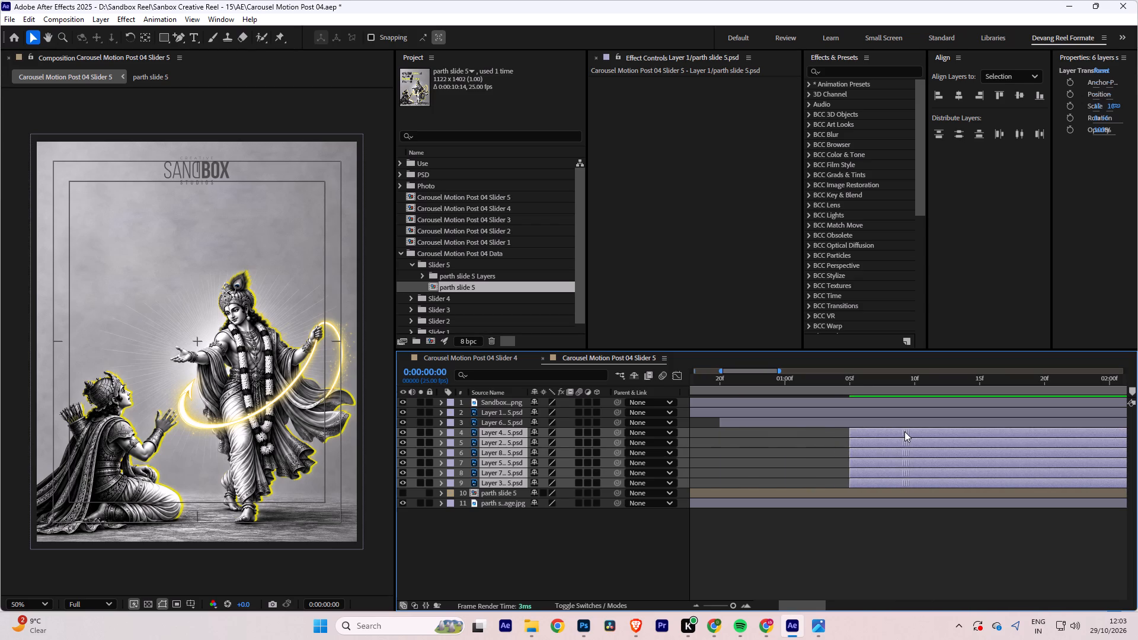
# Leave Layer 4 in place and shift the five text layers from Layer 2 down so they start at 1:15.
pyautogui.keyDown('ctrl'); pyautogui.click(897, 434); pyautogui.keyUp('ctrl')
pyautogui.press('space')
pyautogui.moveTo(923, 571); pyautogui.dragTo(788, 580)
pyautogui.moveTo(743, 443); pyautogui.dragTo(880, 443)
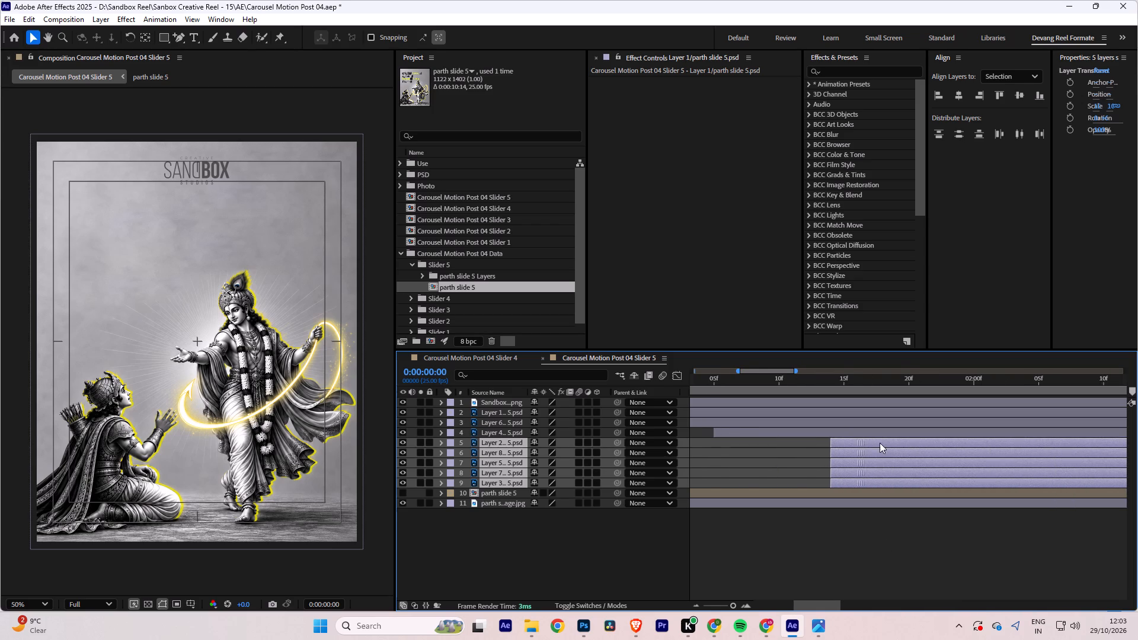
pyautogui.moveTo(880, 443); pyautogui.dragTo(871, 442)
# Leave Layer 2 in place and shift Layers 8, 5, 7 and 3 so they start at 2:00.
pyautogui.keyDown('ctrl'); pyautogui.click(867, 442); pyautogui.keyUp('ctrl')
pyautogui.press('space')
pyautogui.moveTo(910, 550); pyautogui.dragTo(822, 561)
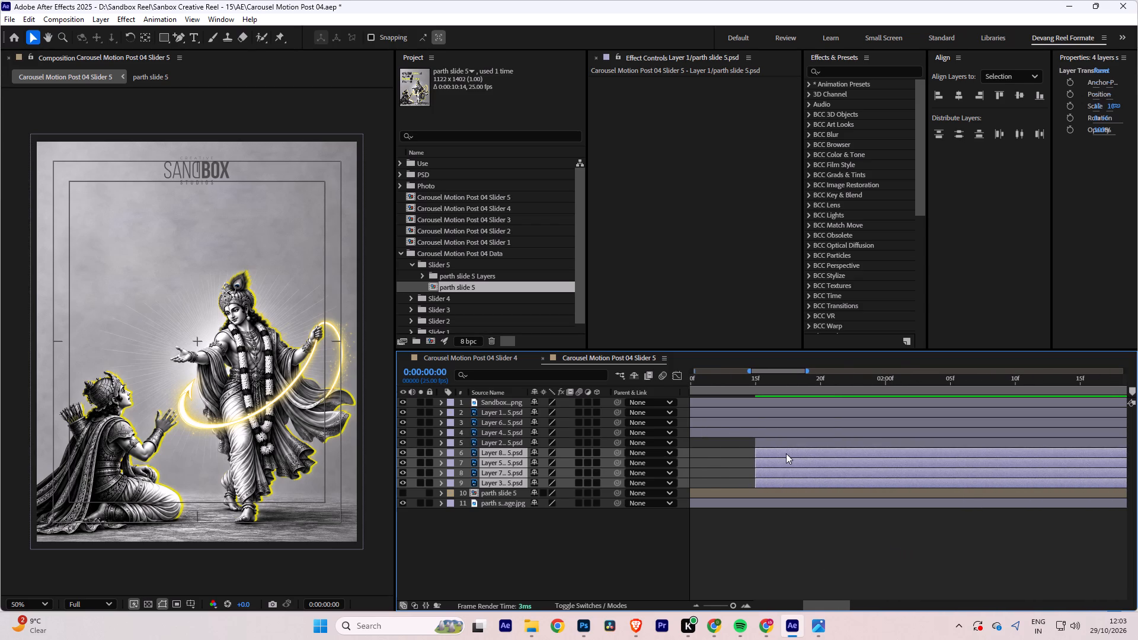
pyautogui.moveTo(787, 453); pyautogui.dragTo(922, 448)
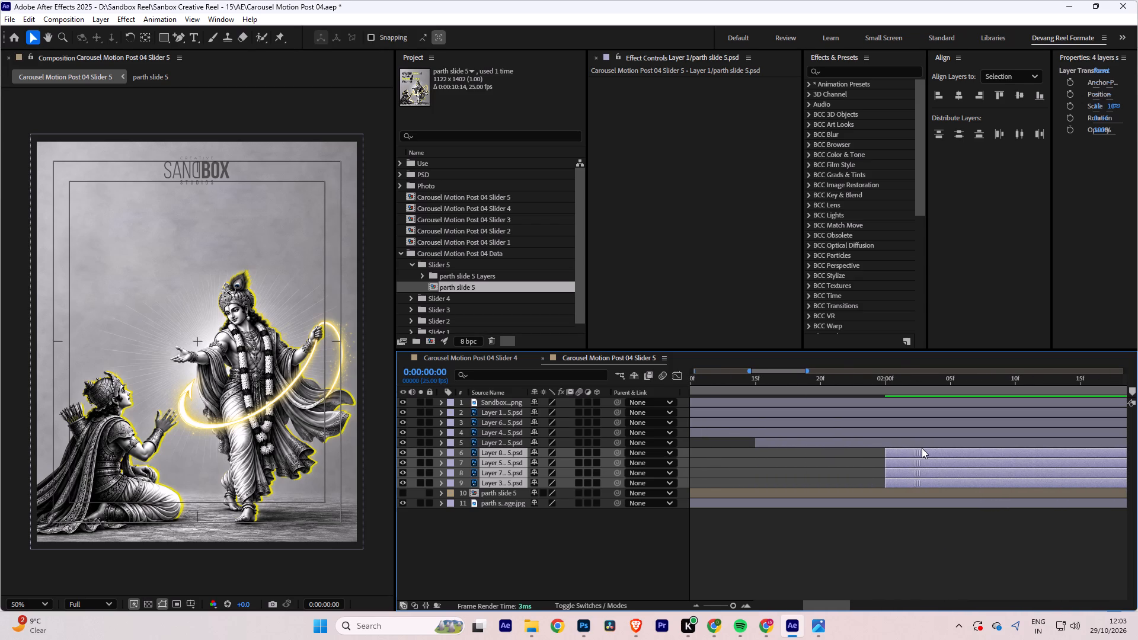
pyautogui.moveTo(922, 448); pyautogui.dragTo(922, 452)
# Leave Layer 8 in place and shift Layers 5, 7 and 3 so they start at 2:10.
pyautogui.press('space')
pyautogui.press('space')
pyautogui.press('space')
pyautogui.press('space')
pyautogui.press('space')
pyautogui.moveTo(924, 536); pyautogui.dragTo(817, 543)
pyautogui.keyDown('ctrl'); pyautogui.click(819, 454); pyautogui.keyUp('ctrl')
pyautogui.moveTo(805, 464); pyautogui.dragTo(865, 466)
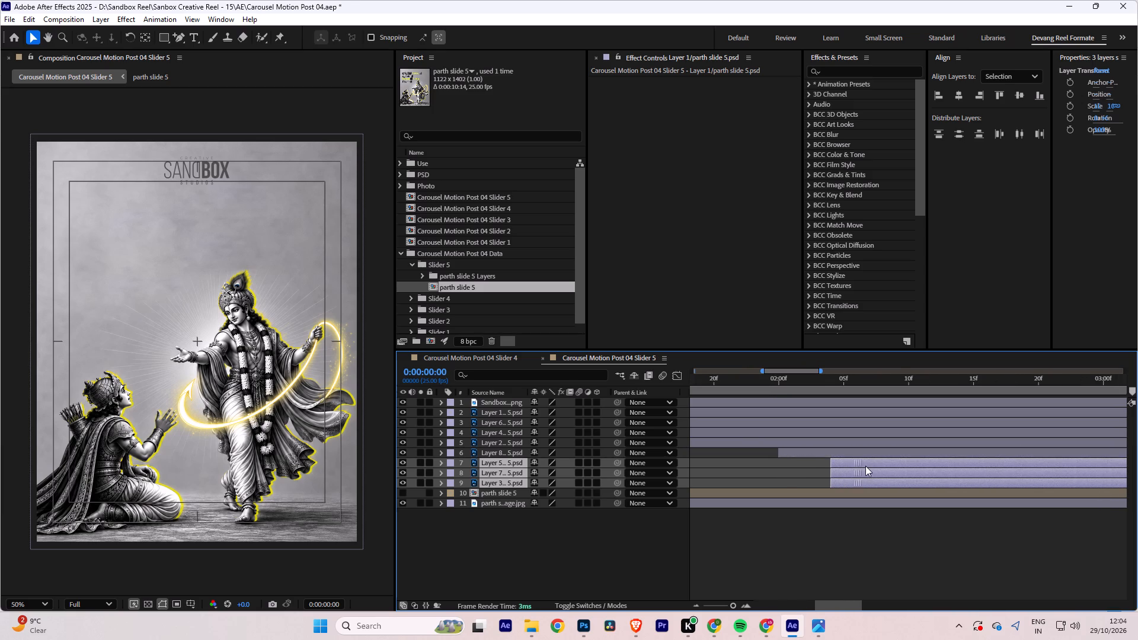
pyautogui.moveTo(865, 466); pyautogui.dragTo(936, 469)
# Leave Layer 5 in place and shift Layers 7 and 3 so they start at 2:20.
pyautogui.press('space')
pyautogui.press('space')
pyautogui.press('space')
pyautogui.press('space')
pyautogui.press('space')
pyautogui.moveTo(954, 551); pyautogui.dragTo(801, 561)
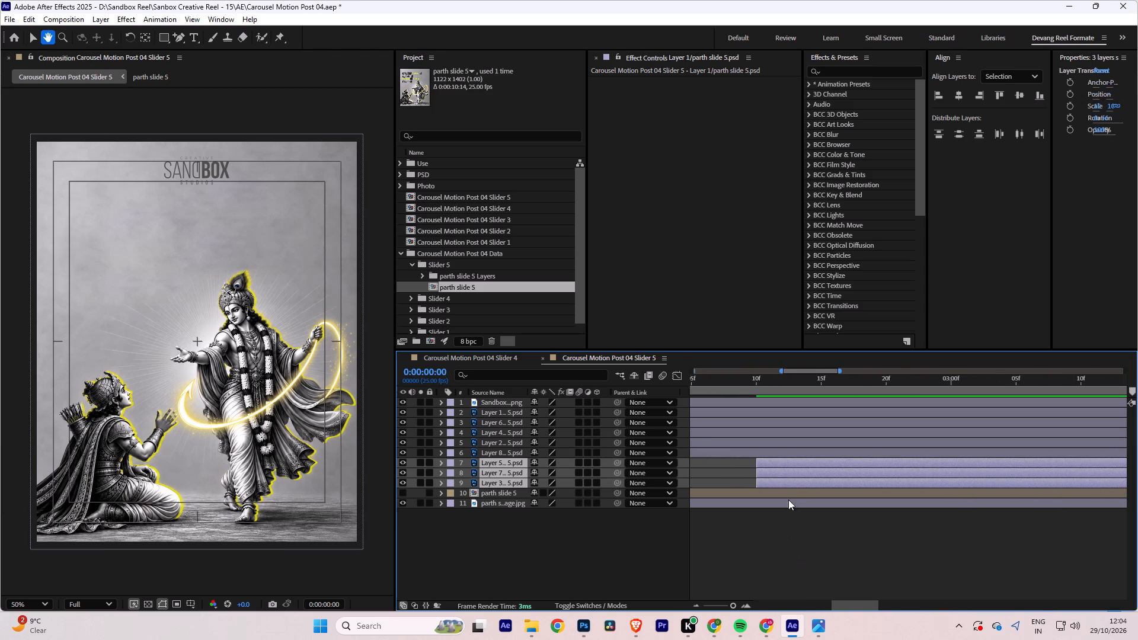
pyautogui.keyDown('ctrl'); pyautogui.click(791, 462); pyautogui.keyUp('ctrl')
pyautogui.moveTo(785, 471); pyautogui.dragTo(916, 470)
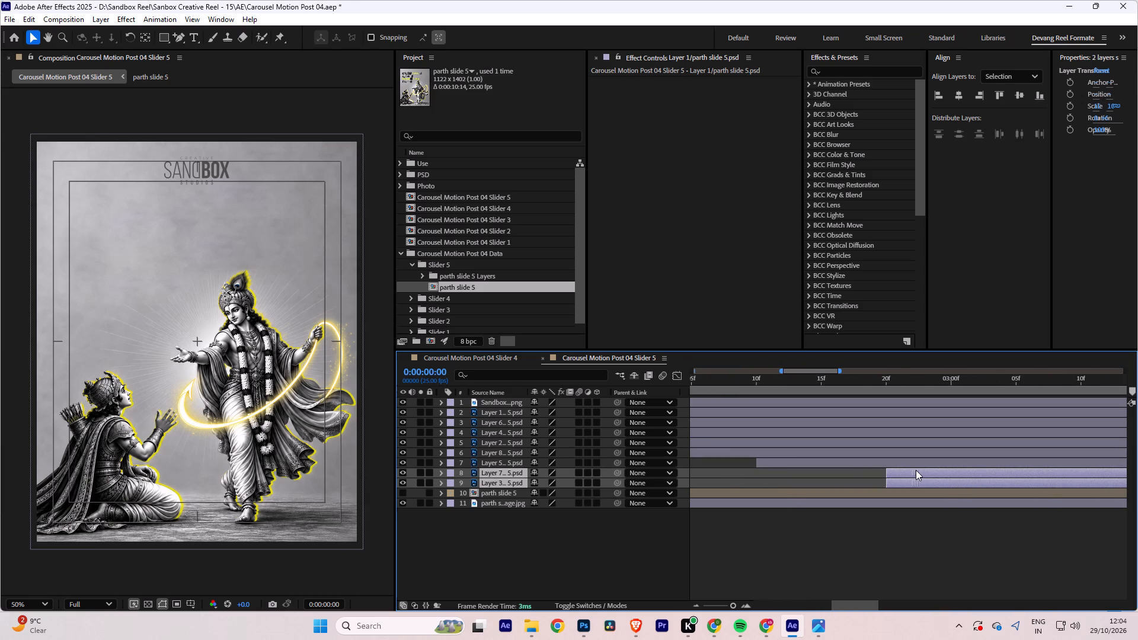
pyautogui.moveTo(916, 470); pyautogui.dragTo(919, 470)
# Select only Layer 3 and shift it so it starts at 3:05, ten frames after Layer 7.
pyautogui.keyDown('alt'); pyautogui.scroll(-2, 870, 510); pyautogui.keyUp('alt')
pyautogui.press('space')
pyautogui.moveTo(923, 553); pyautogui.dragTo(853, 560)
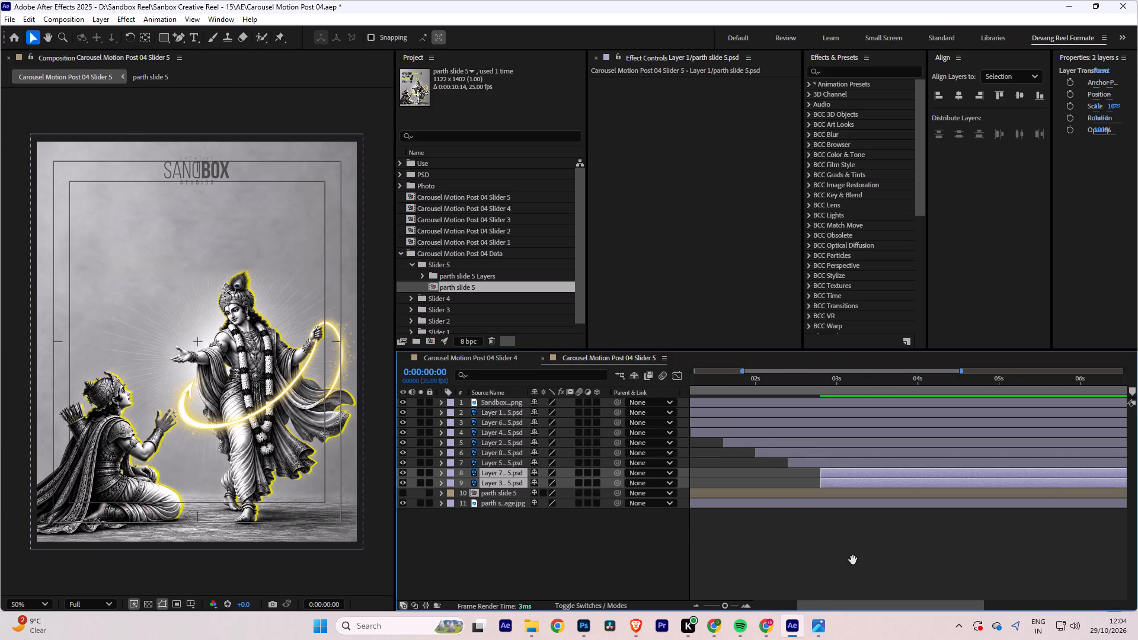
pyautogui.moveTo(853, 560); pyautogui.dragTo(840, 561)
pyautogui.keyDown('alt'); pyautogui.scroll(4, 811, 462); pyautogui.keyUp('alt')
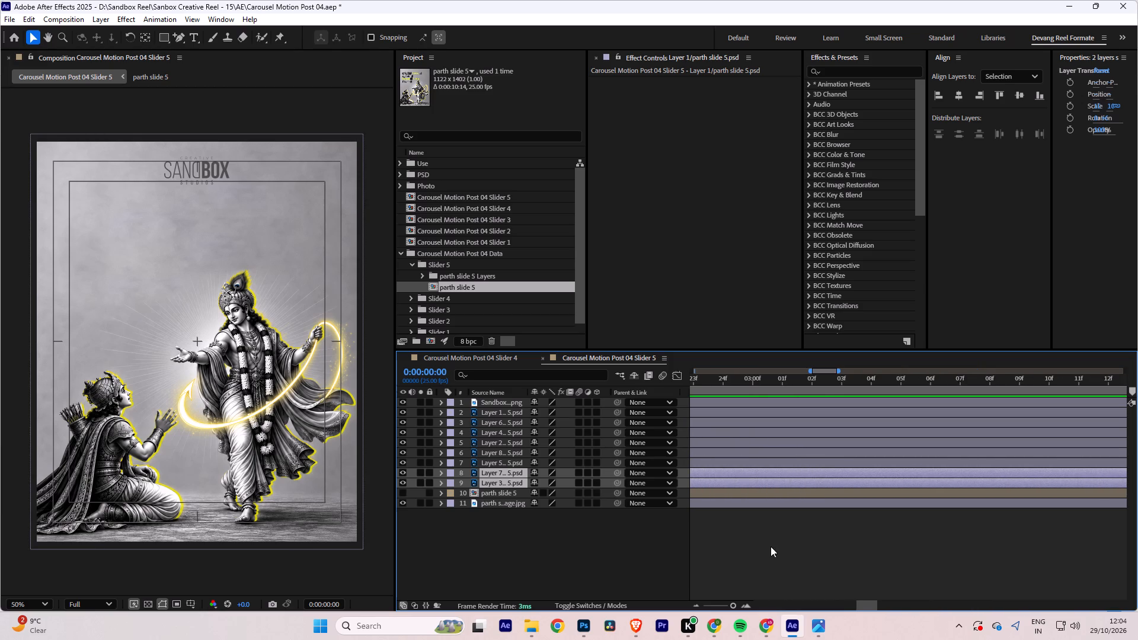
pyautogui.press('space')
pyautogui.press('space')
pyautogui.press('space')
pyautogui.press('space')
pyautogui.press('space')
pyautogui.press('space')
pyautogui.moveTo(774, 546); pyautogui.dragTo(922, 546)
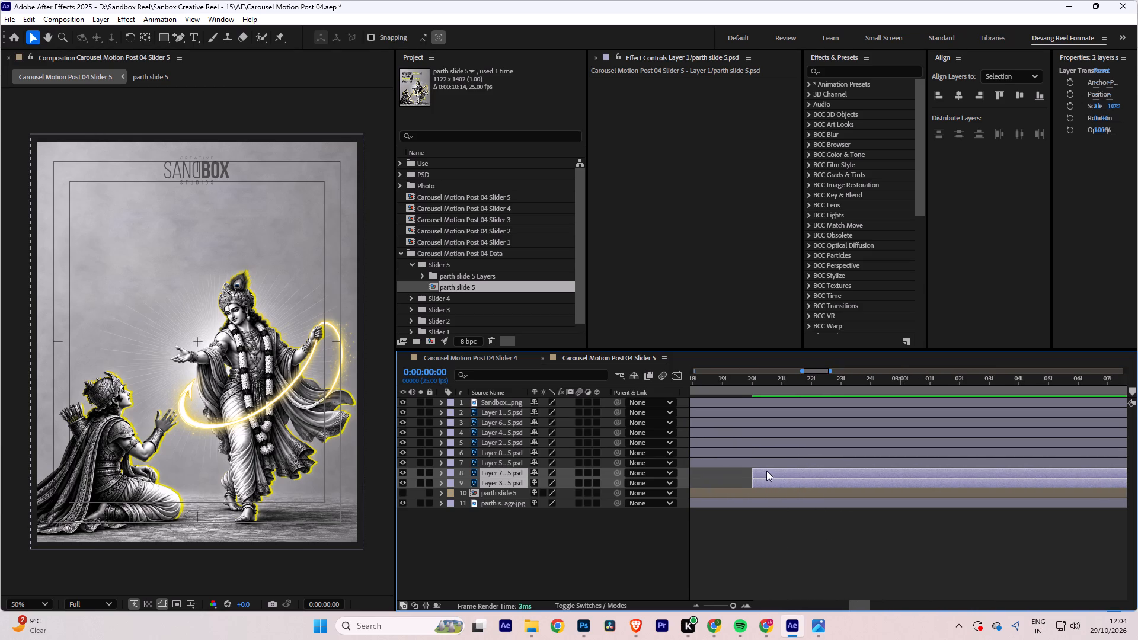
pyautogui.keyDown('alt'); pyautogui.scroll(-1, 775, 475); pyautogui.keyUp('alt')
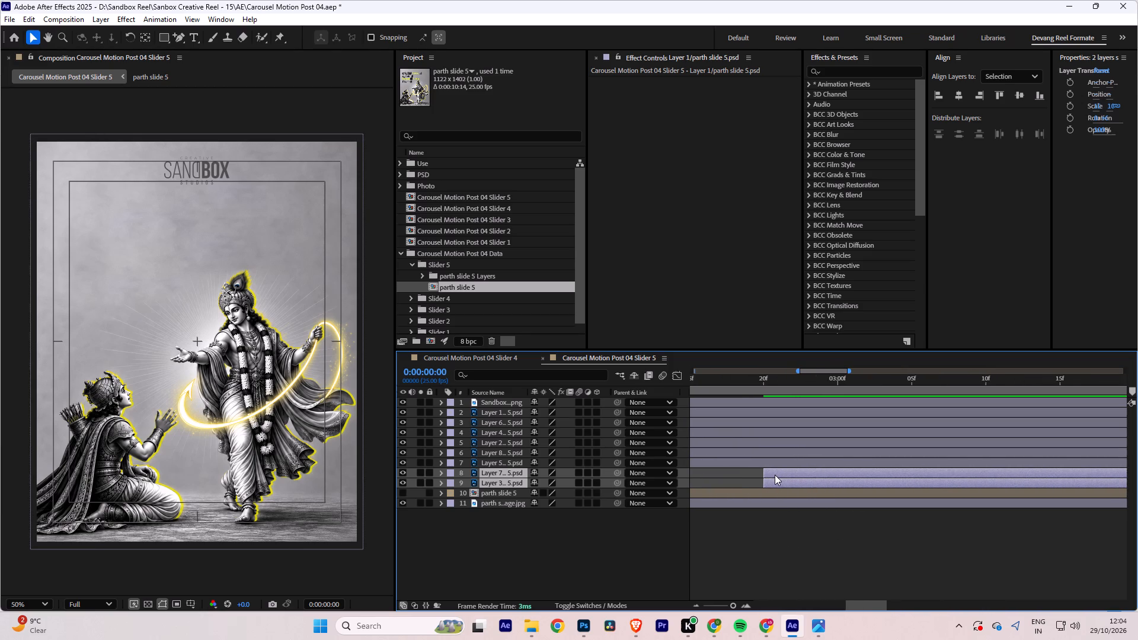
pyautogui.keyDown('ctrl'); pyautogui.click(777, 484); pyautogui.keyUp('ctrl')
pyautogui.keyDown('ctrl'); pyautogui.click(778, 476); pyautogui.keyUp('ctrl')
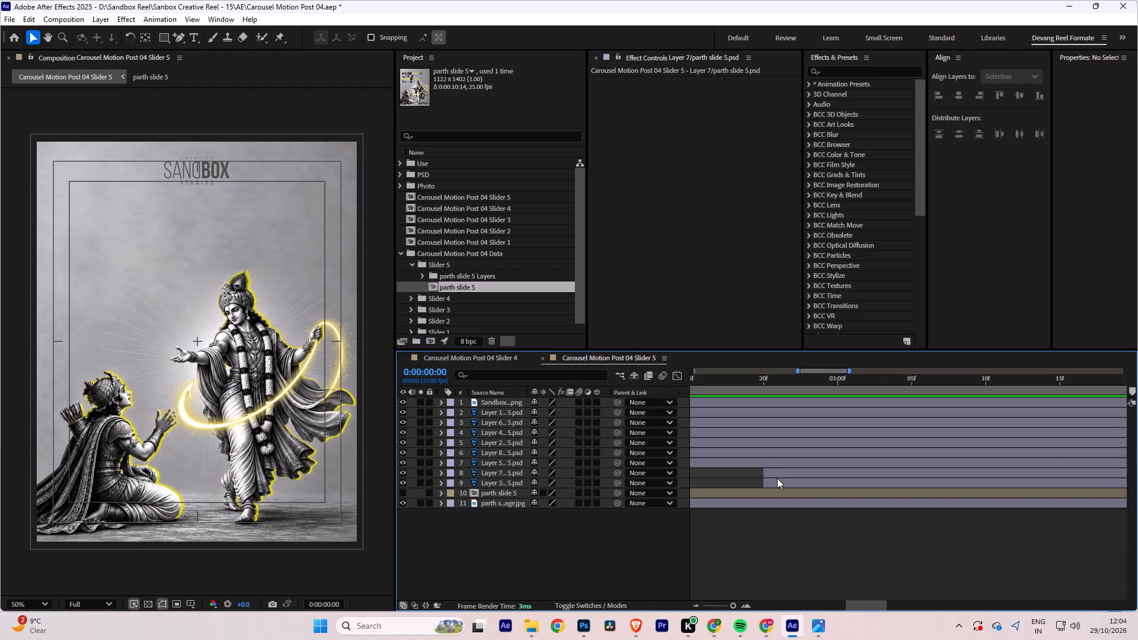
pyautogui.click(776, 482)
pyautogui.moveTo(782, 482); pyautogui.dragTo(914, 481)
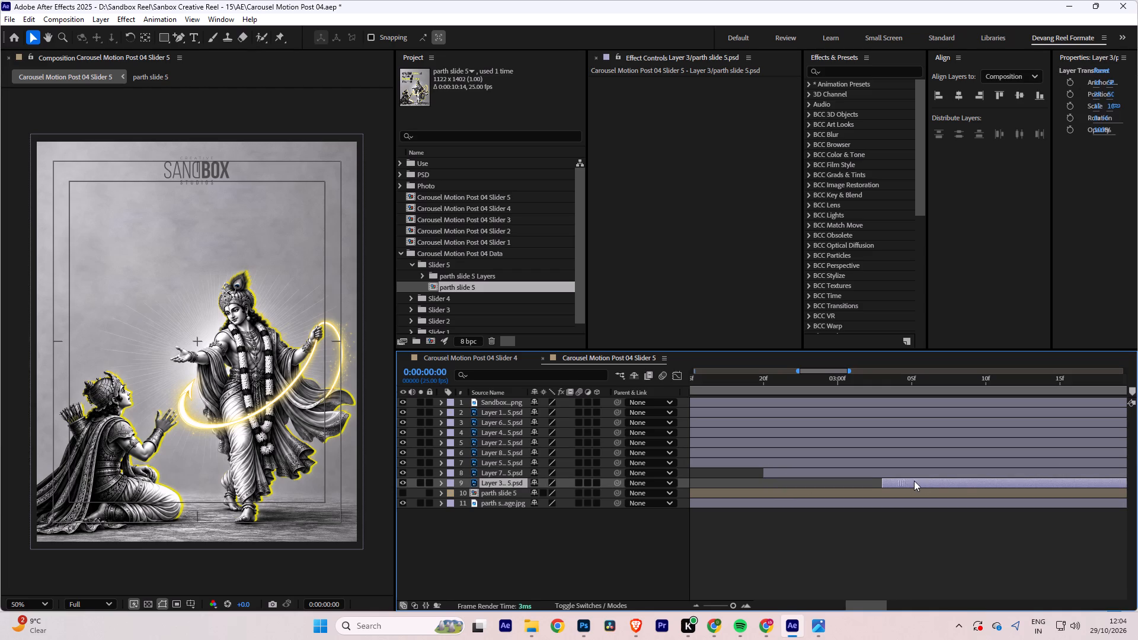
pyautogui.moveTo(914, 481); pyautogui.dragTo(931, 479)
# Deselect the layers and save the project with the staggered text timing.
pyautogui.keyDown('alt'); pyautogui.scroll(-5, 925, 501); pyautogui.keyUp('alt')
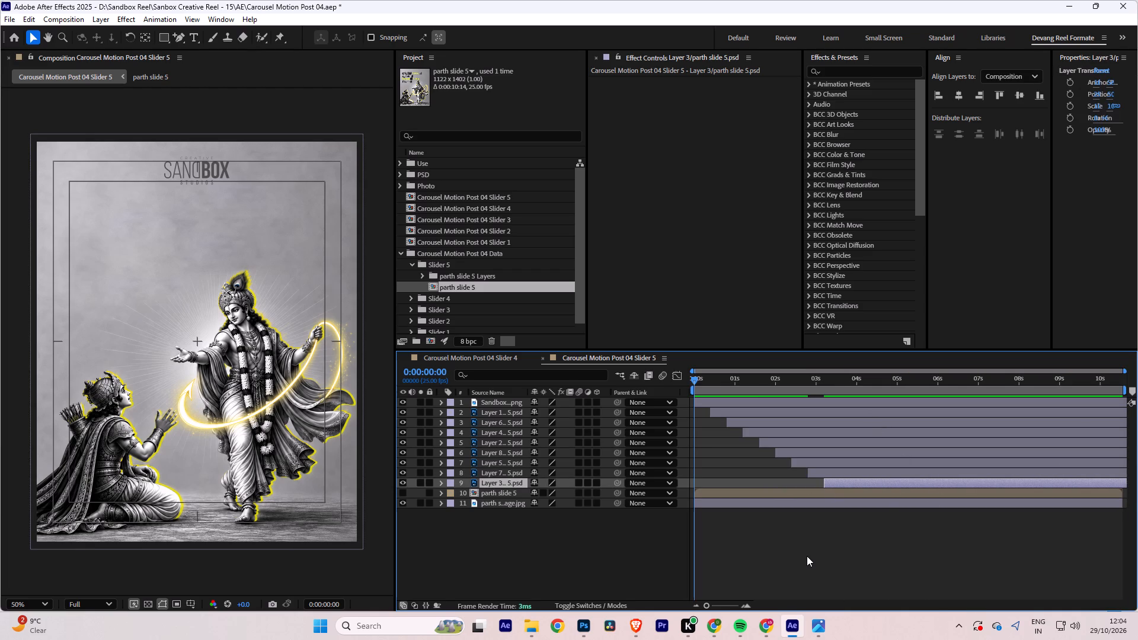
pyautogui.click(807, 556)
pyautogui.hotkey('ctrl', 's')
pyautogui.hotkey('ctrl', 's')
pyautogui.hotkey('ctrl', 's')
pyautogui.hotkey('ctrl', 's')
# Play back the staggered text reveal in Slider 5, then return the playhead to the first frame.
pyautogui.press('space')
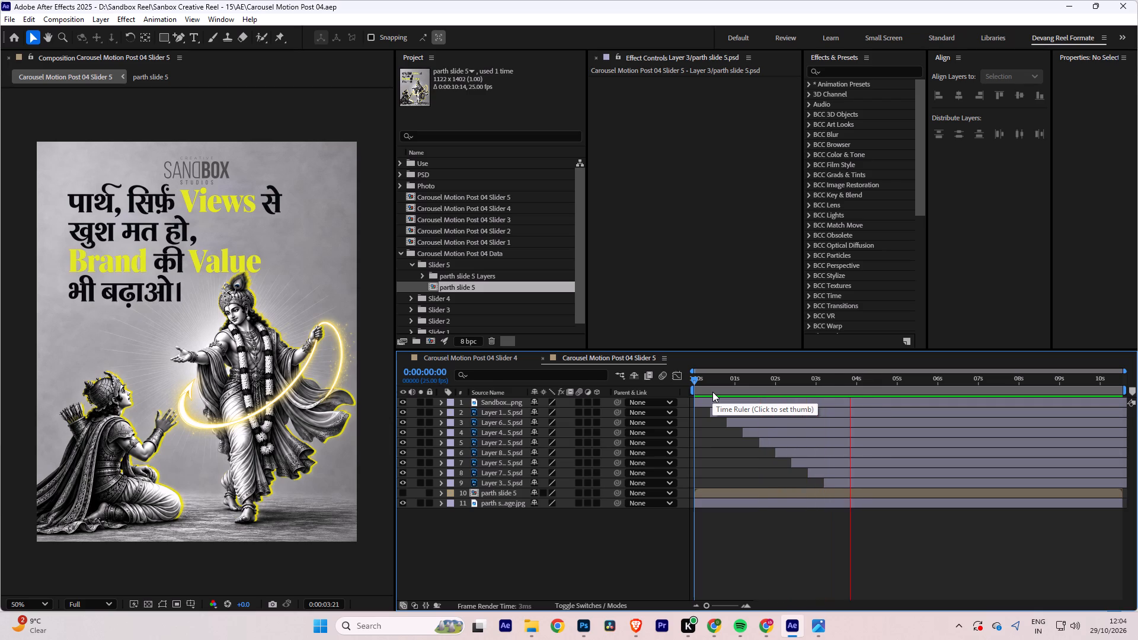
pyautogui.press('space')
pyautogui.moveTo(863, 378); pyautogui.dragTo(685, 376)
# Save the project.
pyautogui.hotkey('ctrl', 's')
pyautogui.hotkey('ctrl', 's')
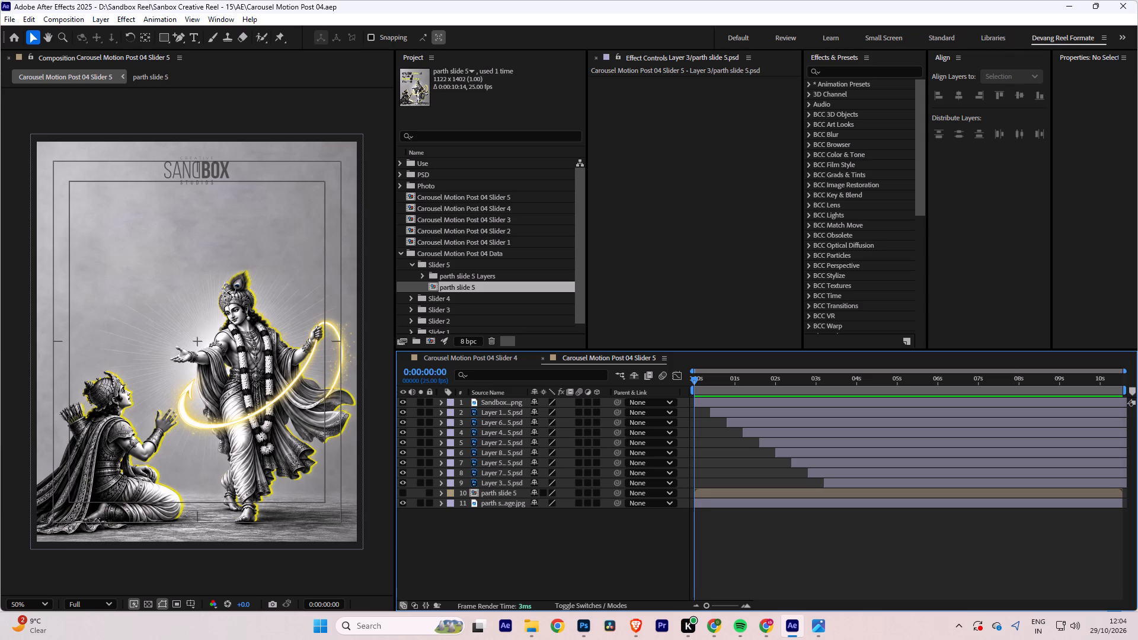
pyautogui.hotkey('ctrl', 's')
# Collapse the Slider 5 folder inside Carousel Motion Post 04 Data and save the project.
pyautogui.hotkey('ctrl', 's')
pyautogui.hotkey('ctrl', 's')
pyautogui.click(399, 253)
pyautogui.click(399, 253)
pyautogui.scroll(-4, 456, 258)
pyautogui.click(412, 255)
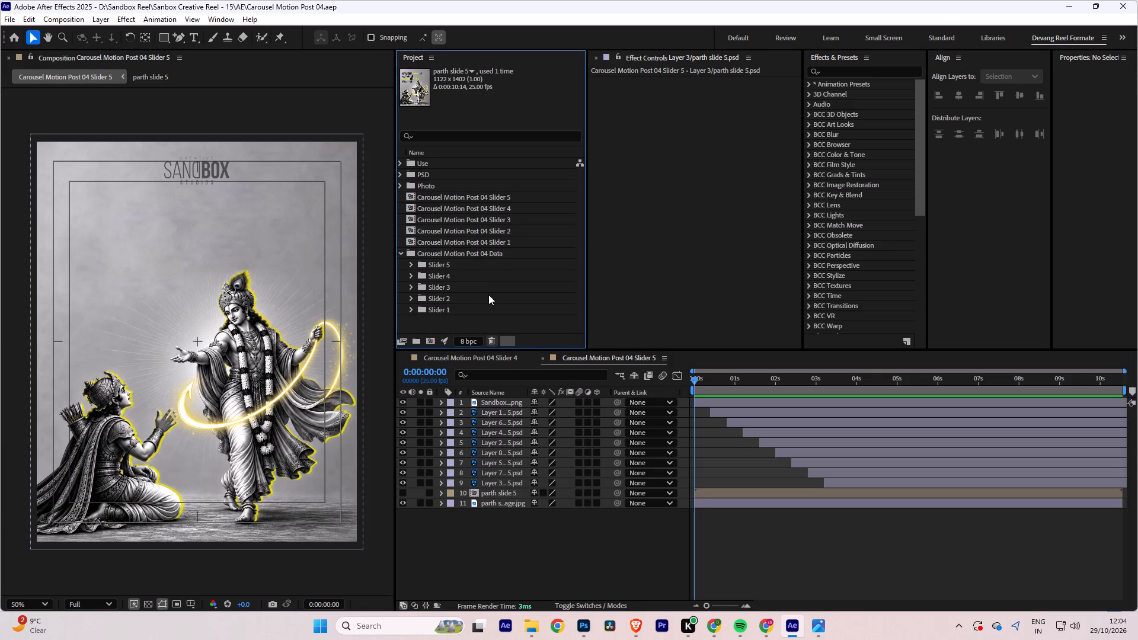
pyautogui.hotkey('ctrl', 's')
pyautogui.hotkey('ctrl', 's')
# Delete the empty PSD folder from the project.
pyautogui.click(431, 176)
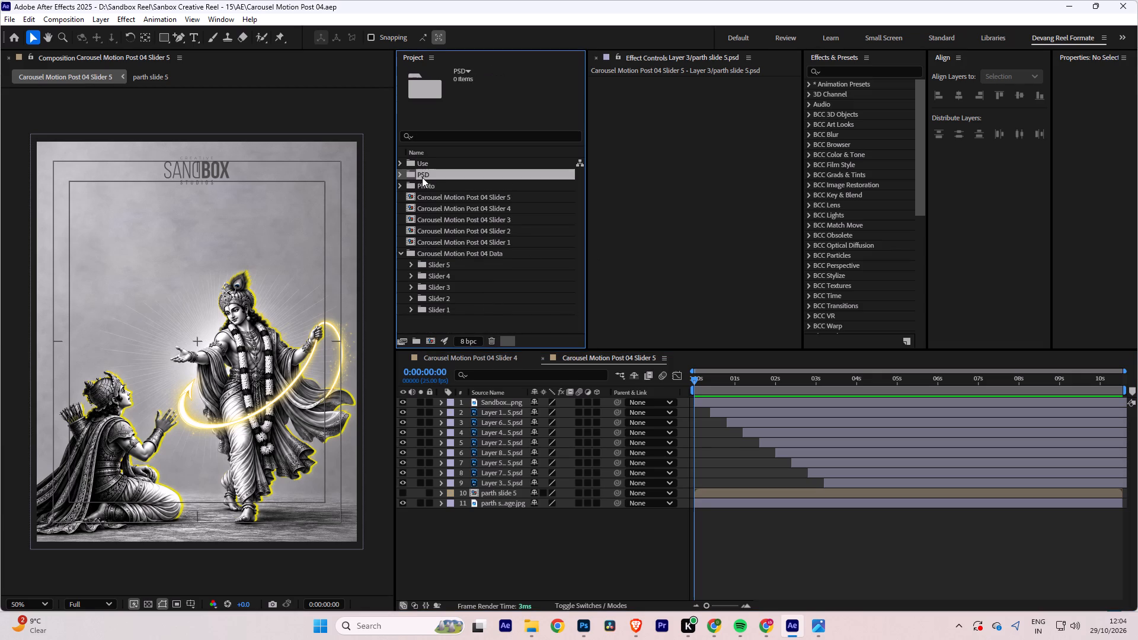
pyautogui.press('Delete')
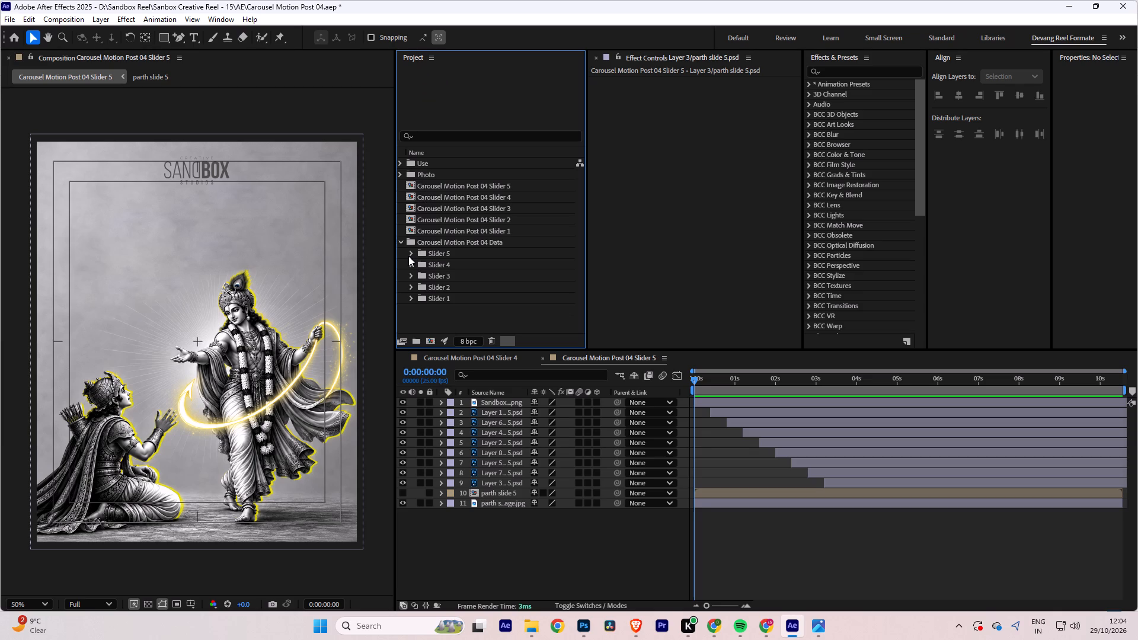
# Check the contents of the Slider 5 folder, collapse the Carousel Motion Post 04 Data folder and save the project.
pyautogui.click(410, 254)
pyautogui.click(418, 259)
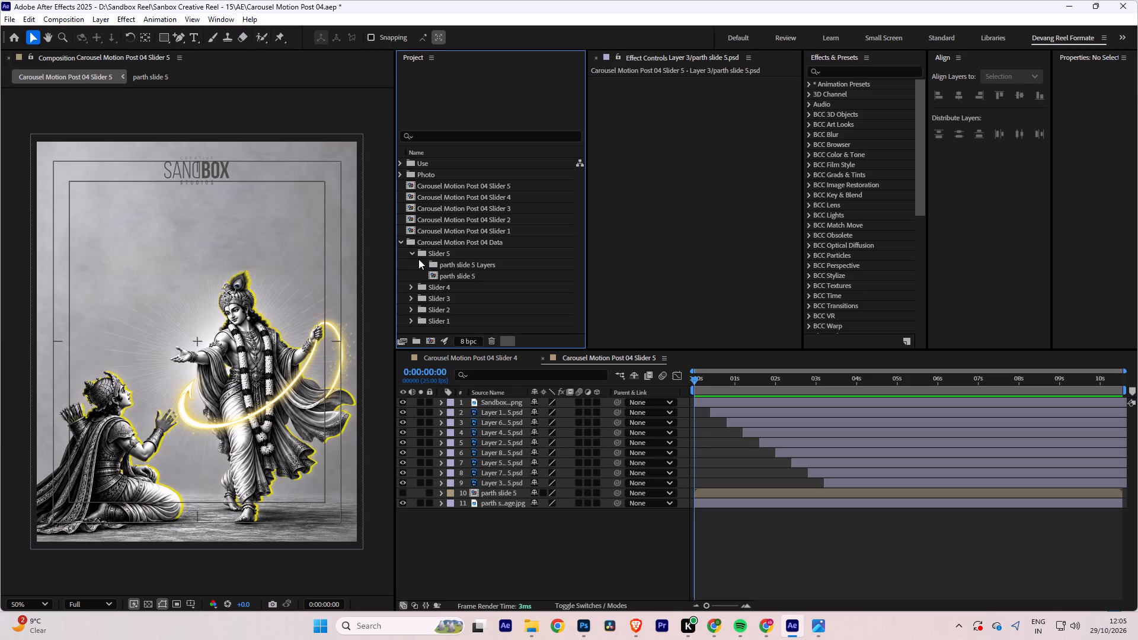
pyautogui.click(427, 216)
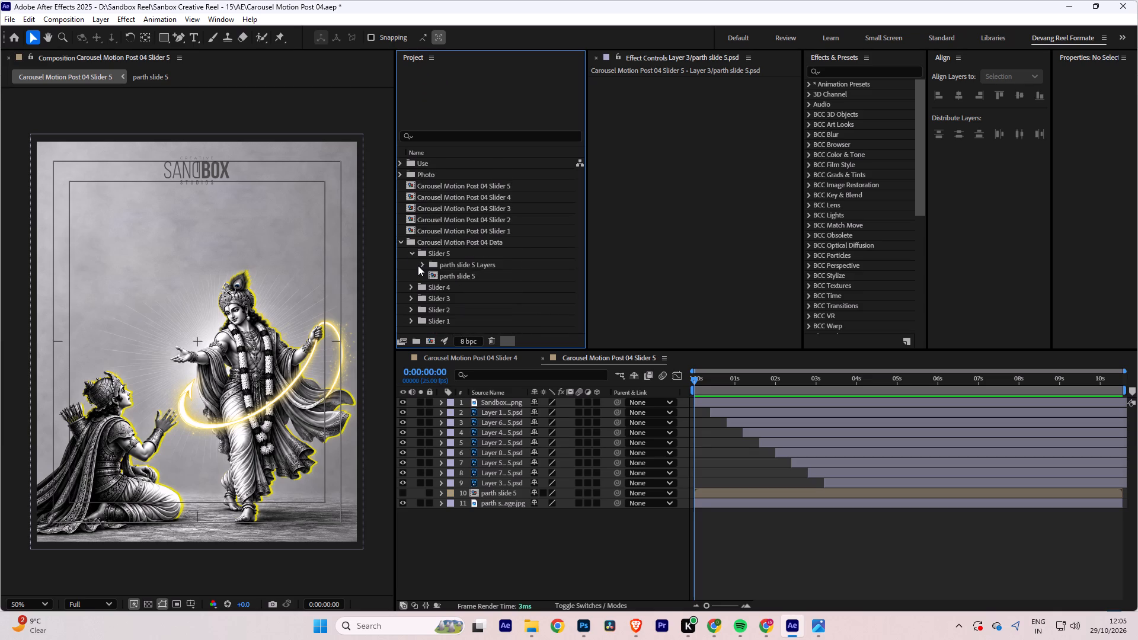
pyautogui.click(421, 261)
pyautogui.click(420, 217)
pyautogui.click(402, 243)
pyautogui.click(459, 312)
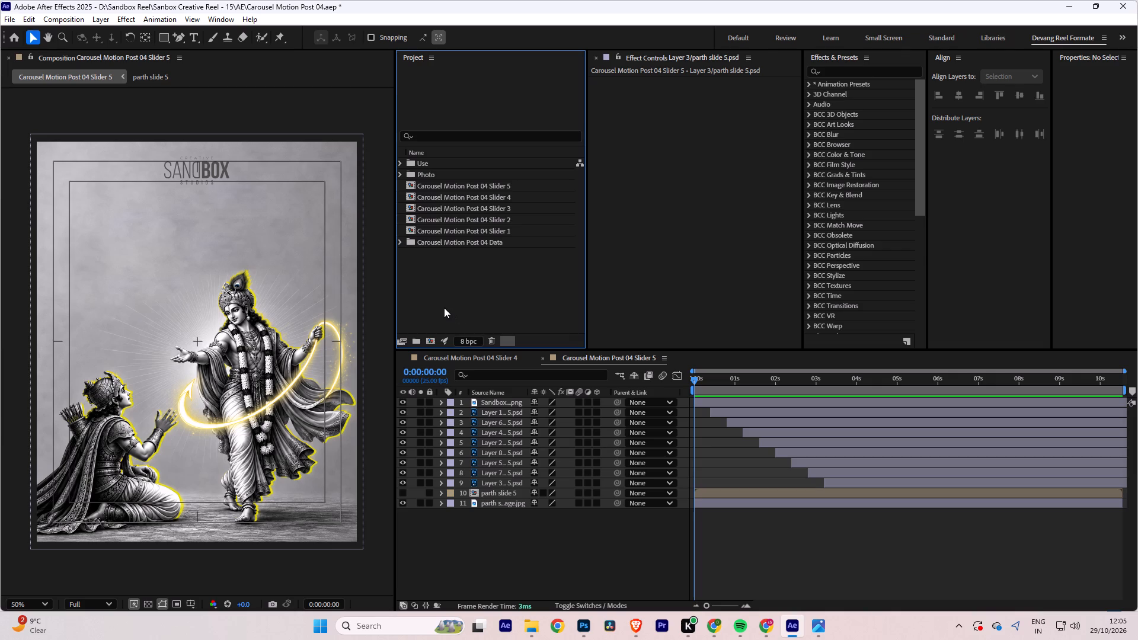
pyautogui.hotkey('ctrl', 's')
pyautogui.hotkey('ctrl', 's')
pyautogui.hotkey('ctrl', 's')
# Switch to Chrome to check the Tradovate MNQZ6 position and the NAS100 chart on TradingView, then return to After Effects.
pyautogui.hotkey('alt', 'Tab')
pyautogui.hotkey('alt', 'Tab')
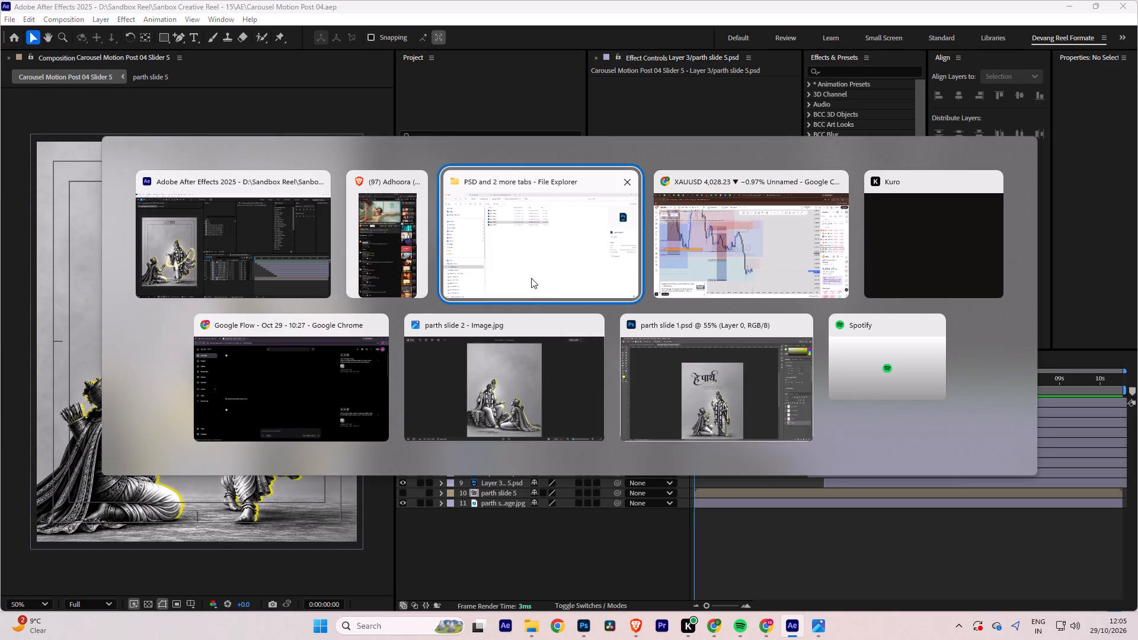
pyautogui.hotkey('alt', 'Tab')
pyautogui.click(470, 14)
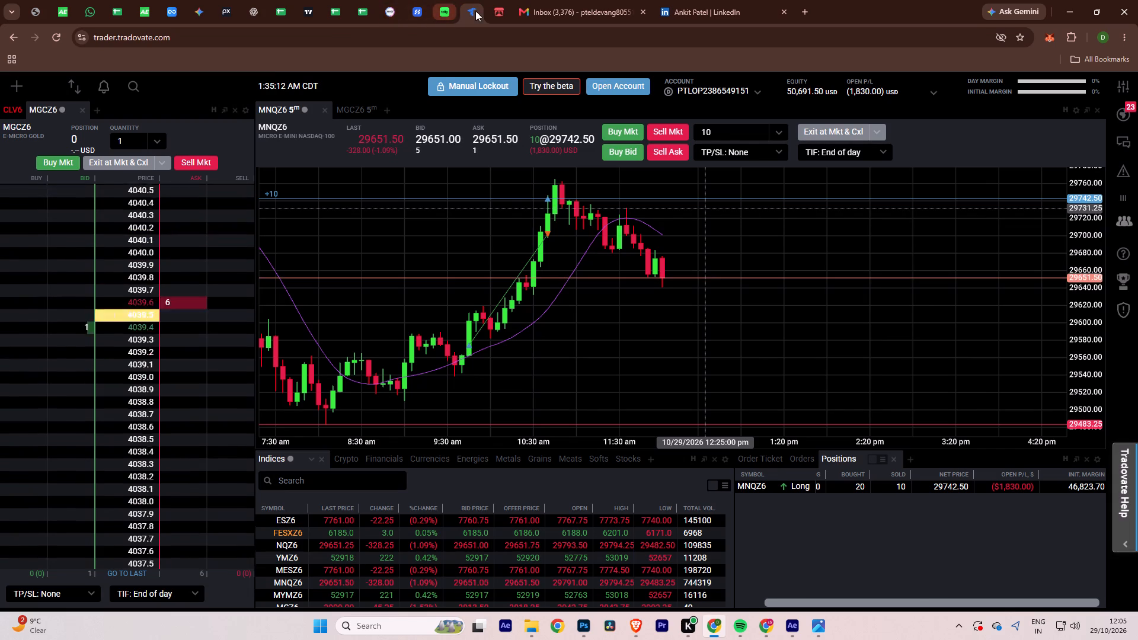
pyautogui.click(313, 11)
pyautogui.click(997, 340)
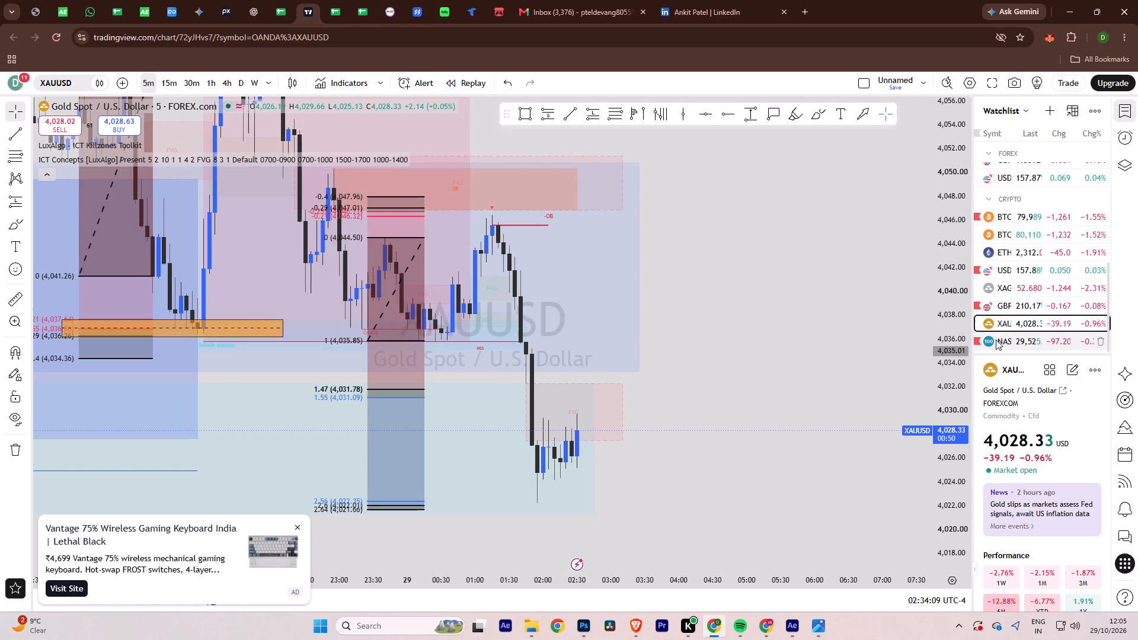
pyautogui.scroll(-2, 711, 331)
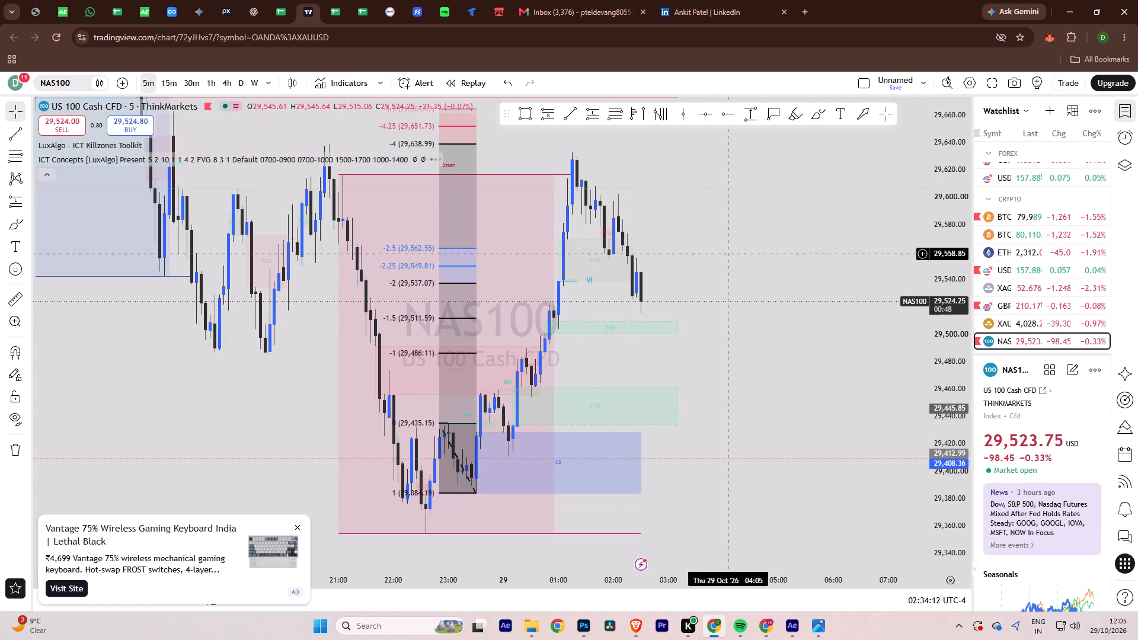
pyautogui.moveTo(727, 253); pyautogui.dragTo(727, 337)
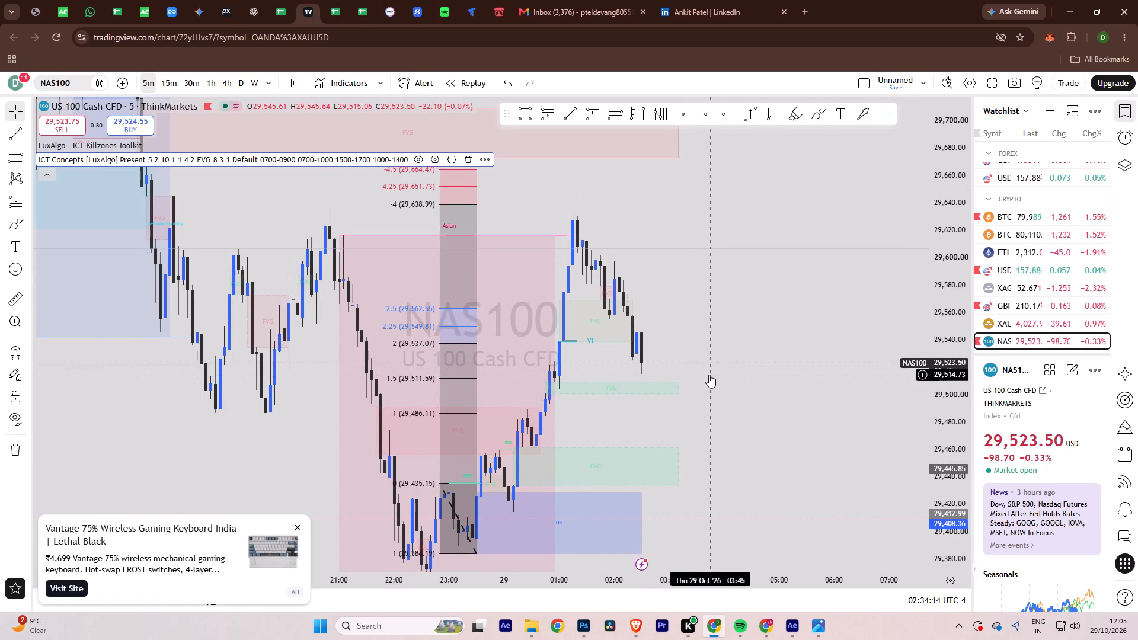
pyautogui.hotkey('alt', 'Tab')
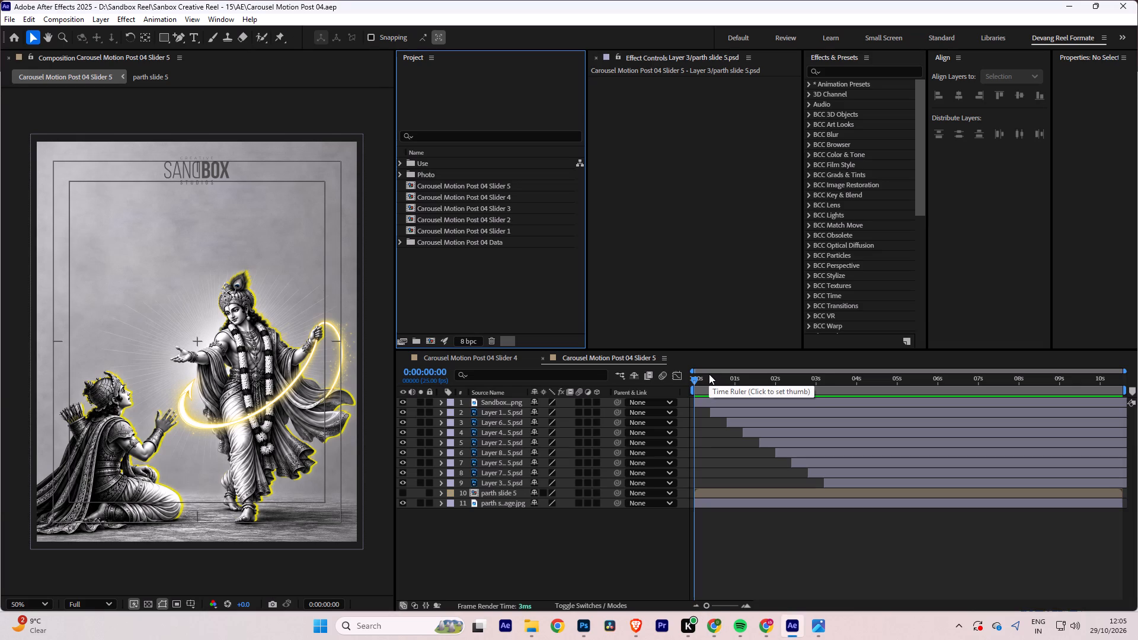
# Preview the opening of Slider 5, check the Sandbox logo layer for keyframes and return the playhead to the first frame.
pyautogui.press('space')
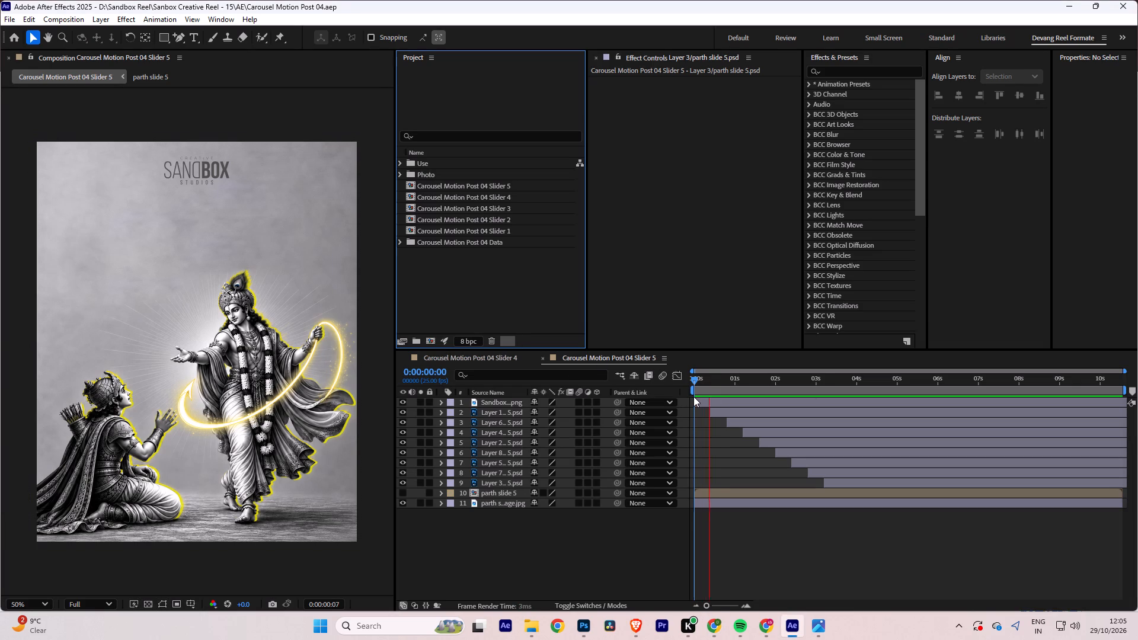
pyautogui.press('space')
pyautogui.click(765, 542)
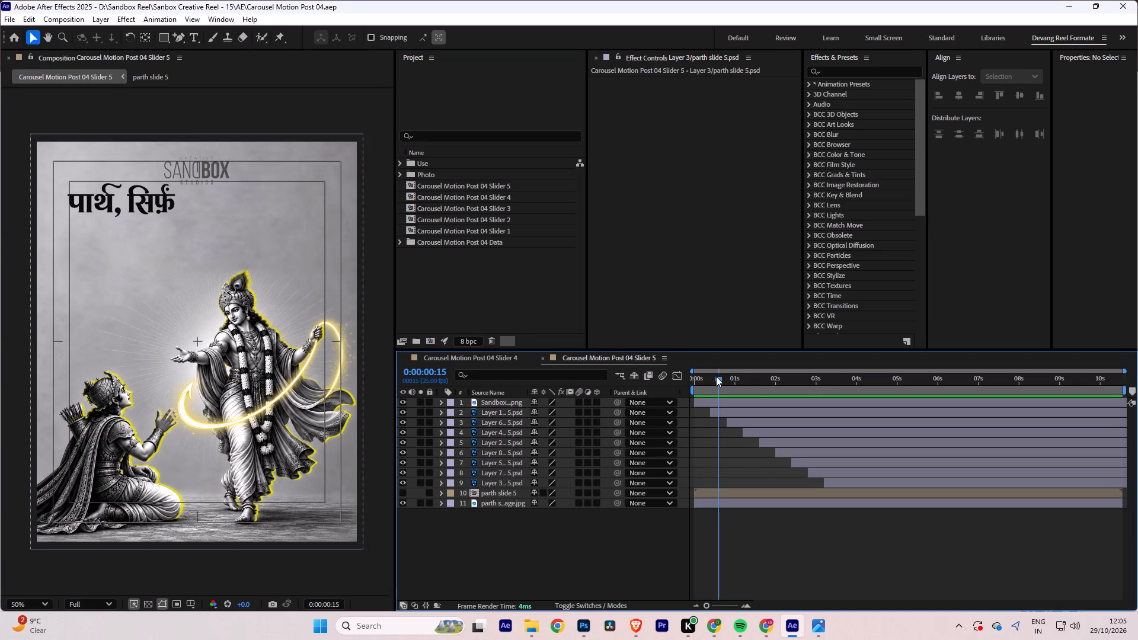
pyautogui.moveTo(720, 378); pyautogui.dragTo(650, 381)
pyautogui.press('space')
pyautogui.press('space')
pyautogui.click(699, 399)
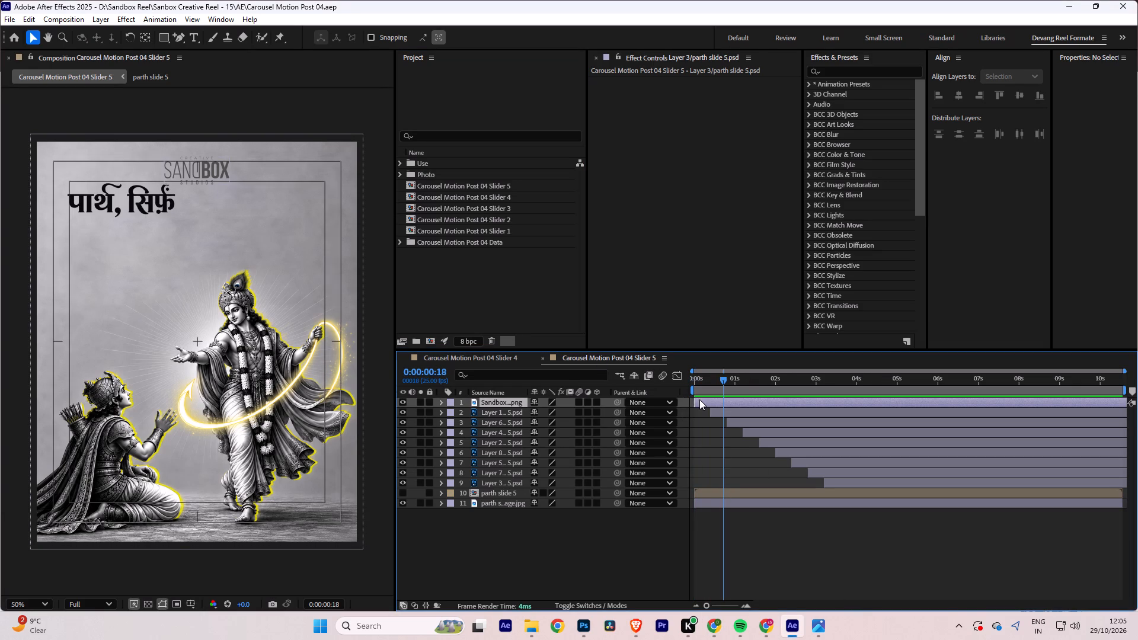
pyautogui.press('u')
pyautogui.moveTo(719, 376); pyautogui.dragTo(673, 383)
# Examine the first frames of Slider 5 closely, scrubbing to Layer 1's start at frame 10 and back to frame 0.
pyautogui.keyDown('alt'); pyautogui.scroll(4, 725, 497); pyautogui.keyUp('alt')
pyautogui.press('space')
pyautogui.moveTo(736, 531); pyautogui.dragTo(1137, 531)
pyautogui.press('space')
pyautogui.press('space')
pyautogui.press('space')
pyautogui.press('space')
pyautogui.press('space')
pyautogui.press('space')
pyautogui.press('space')
pyautogui.press('space')
pyautogui.press('space')
pyautogui.press('space')
pyautogui.press('space')
pyautogui.press('space')
pyautogui.press('space')
pyautogui.press('space')
pyautogui.press('space')
pyautogui.press('space')
pyautogui.press('space')
pyautogui.press('space')
pyautogui.press('space')
pyautogui.press('space')
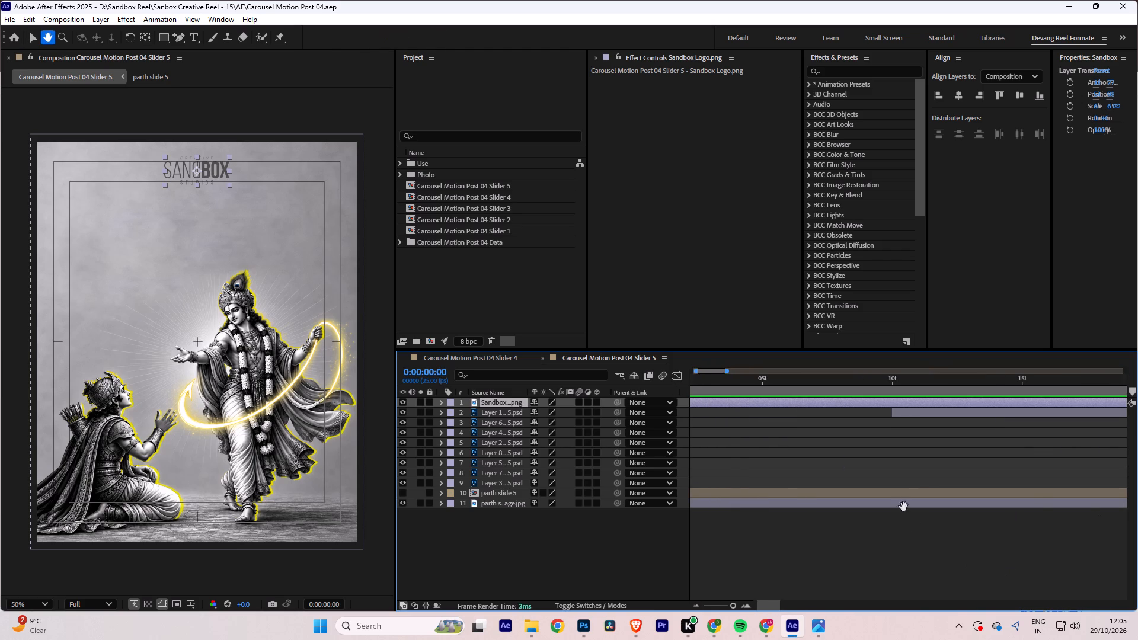
pyautogui.moveTo(750, 559); pyautogui.dragTo(1137, 535)
pyautogui.moveTo(692, 378); pyautogui.dragTo(963, 388)
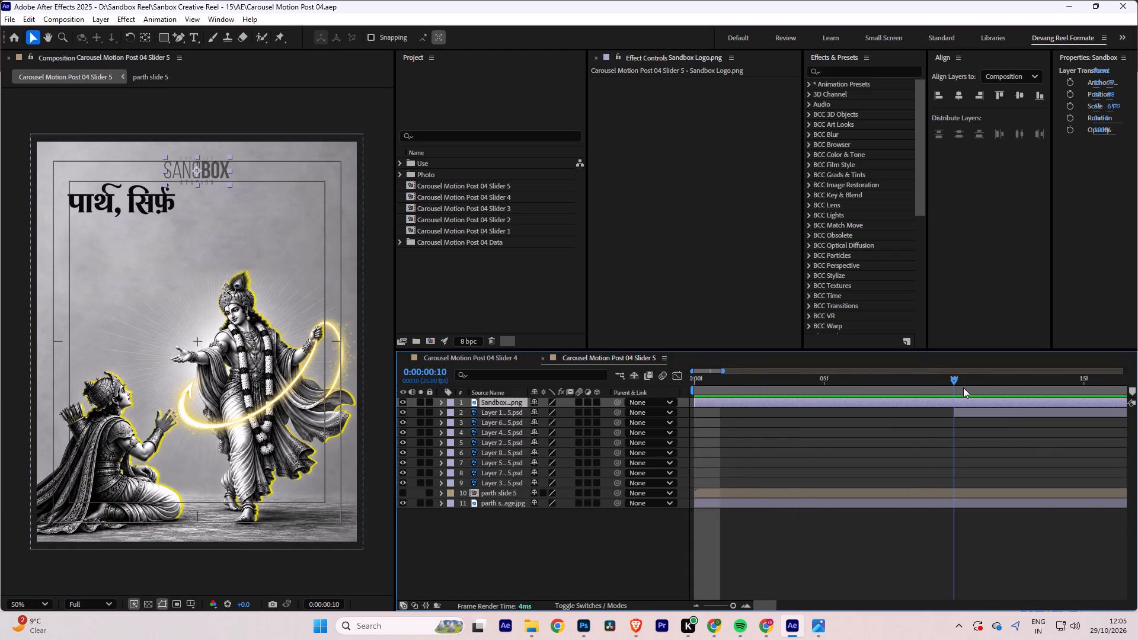
pyautogui.moveTo(963, 388); pyautogui.dragTo(679, 398)
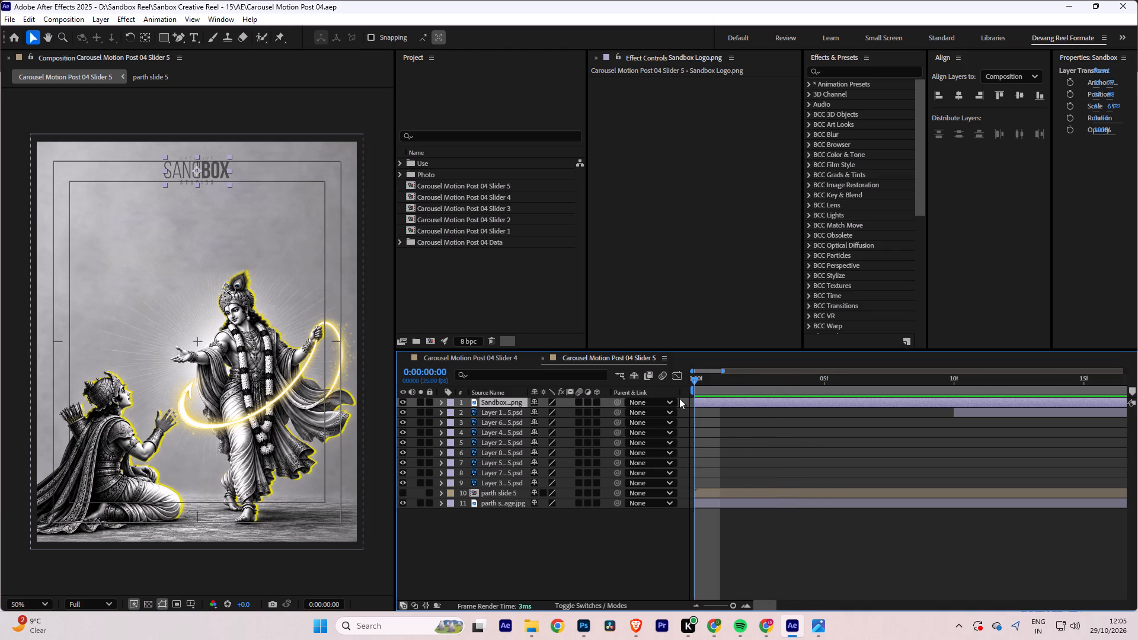
pyautogui.moveTo(679, 398); pyautogui.dragTo(680, 399)
pyautogui.keyDown('alt'); pyautogui.scroll(-3, 733, 596); pyautogui.keyUp('alt')
# Select all eight text layers, Layer 1 through Layer 3, and shift them together so Layer 1 starts at 0:00.
pyautogui.click(1010, 487)
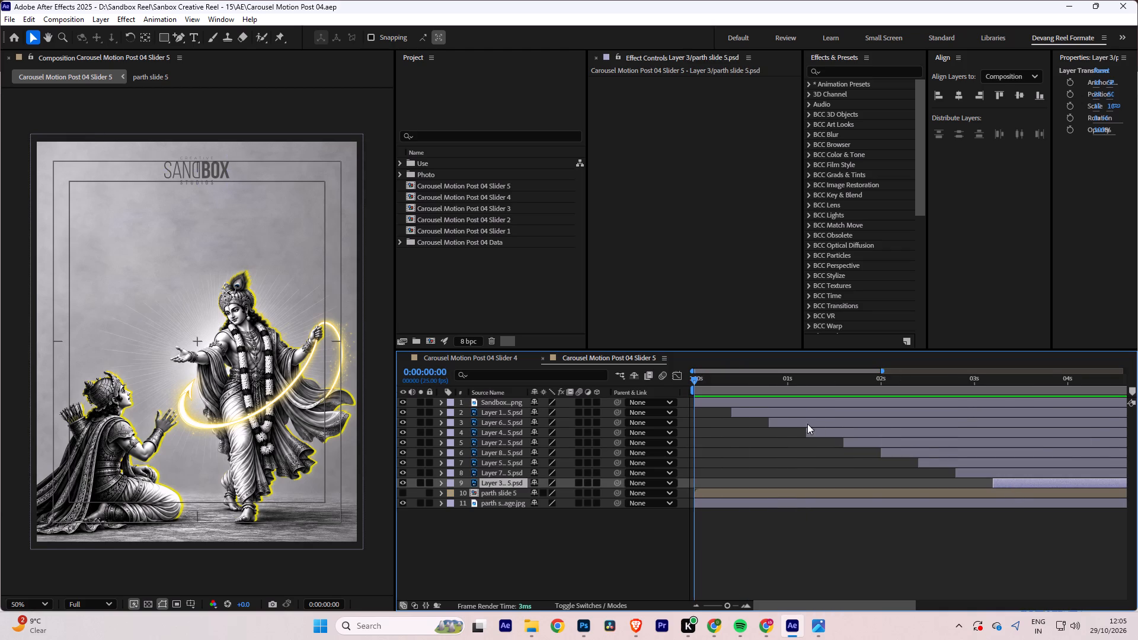
pyautogui.keyDown('shift'); pyautogui.click(762, 411); pyautogui.keyUp('shift')
pyautogui.moveTo(753, 412); pyautogui.dragTo(722, 412)
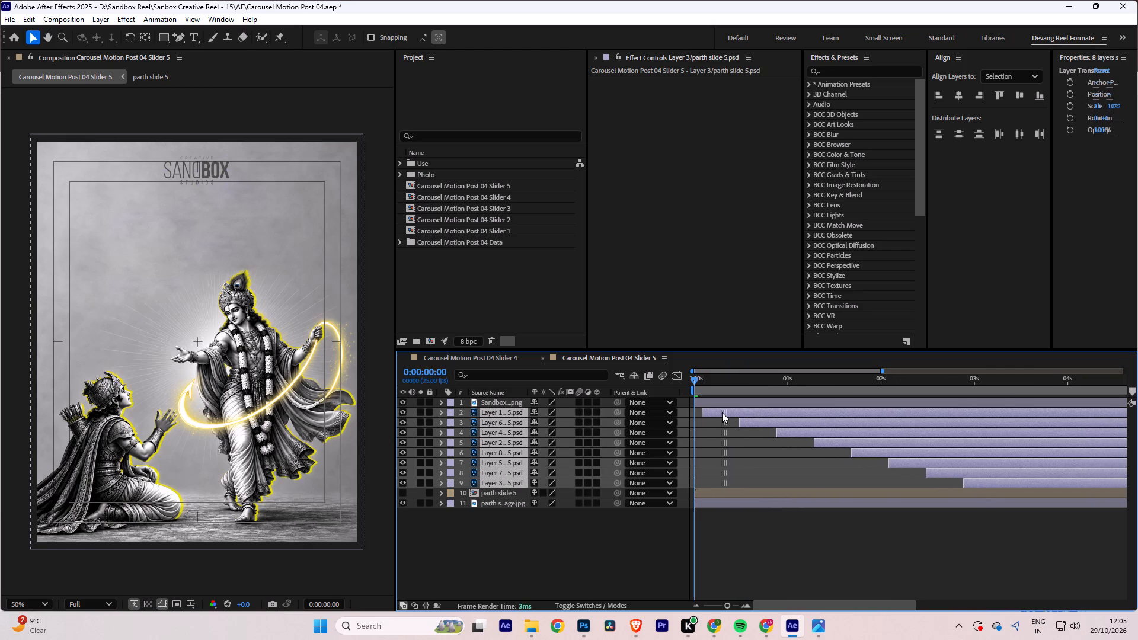
pyautogui.moveTo(722, 412); pyautogui.dragTo(716, 412)
pyautogui.moveTo(691, 376); pyautogui.dragTo(678, 376)
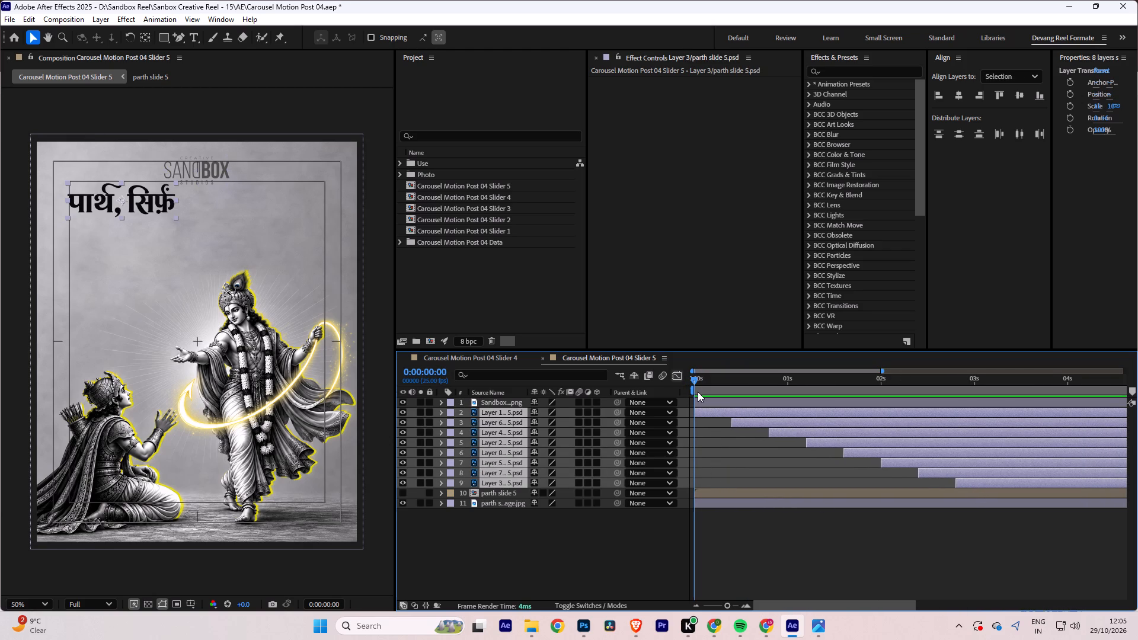
# Play back the shifted text reveal, deselect the layers and return the playhead to the first frame.
pyautogui.press('space')
pyautogui.press('space')
pyautogui.click(789, 568)
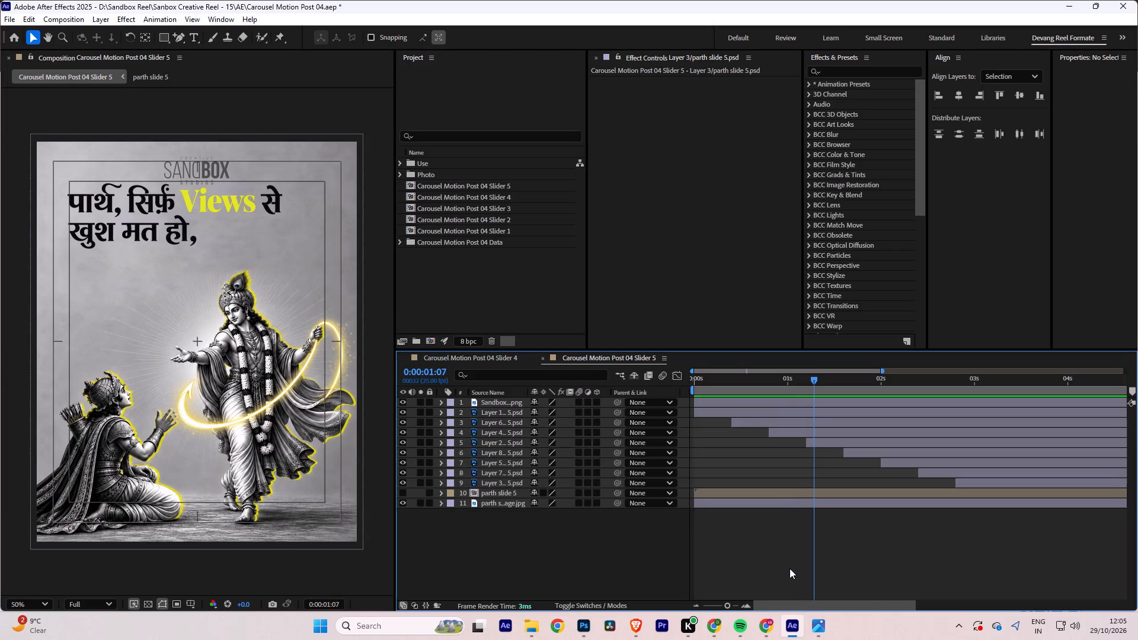
pyautogui.click(741, 549)
pyautogui.moveTo(813, 383); pyautogui.dragTo(669, 380)
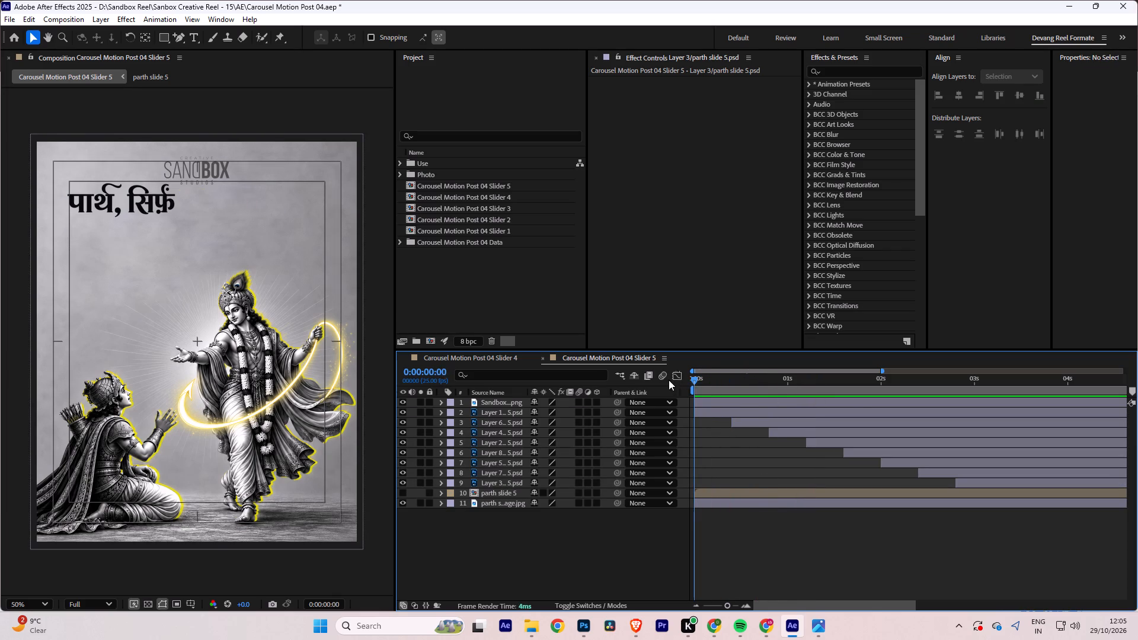
# Keyframe Layer 1's Position at frame 10 in its current place and at frame 0 with X -213.5, sliding it in from off-frame.
pyautogui.moveTo(669, 380); pyautogui.dragTo(731, 385)
pyautogui.click(737, 410)
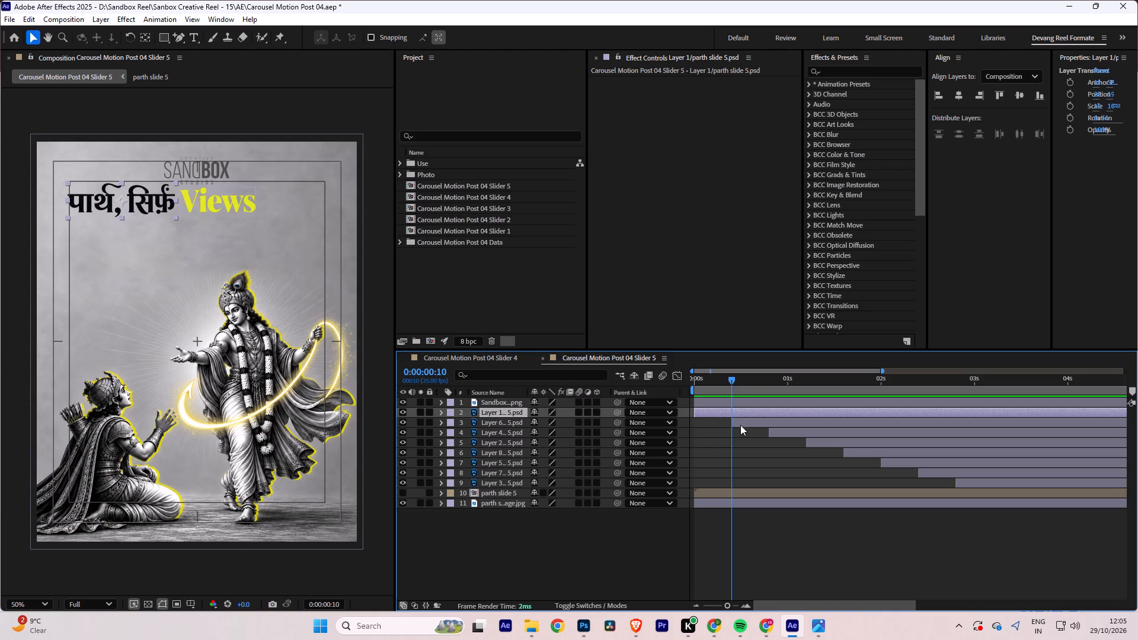
pyautogui.press('p')
pyautogui.click(471, 422)
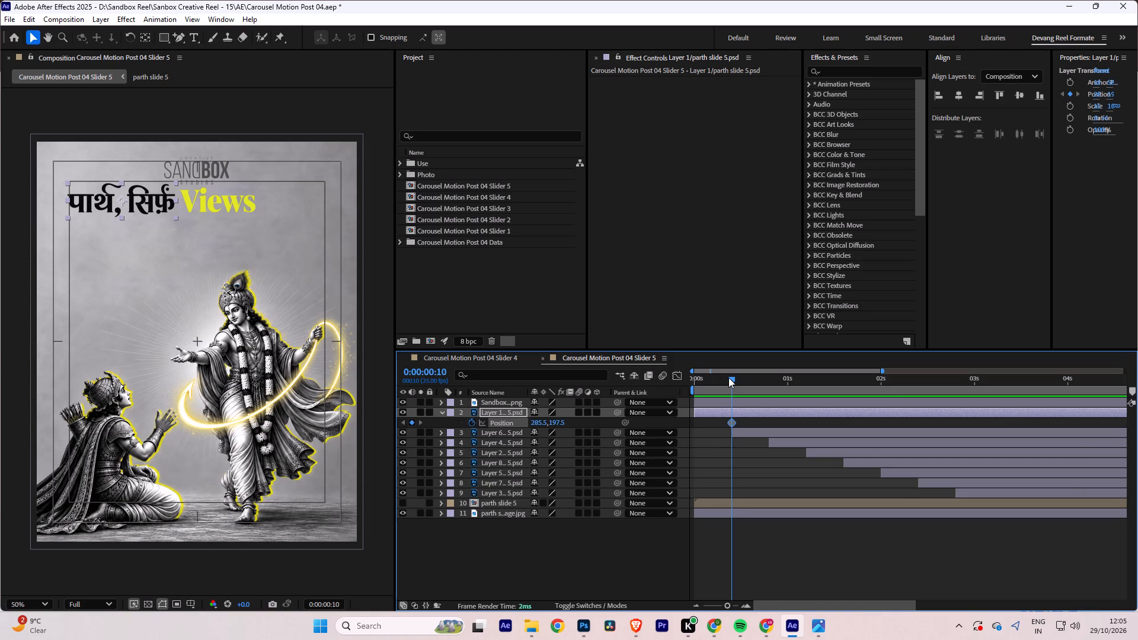
pyautogui.moveTo(728, 377); pyautogui.dragTo(672, 377)
pyautogui.keyDown('alt'); pyautogui.scroll(1, 707, 409); pyautogui.keyUp('alt')
pyautogui.press('space')
pyautogui.moveTo(742, 565); pyautogui.dragTo(940, 565)
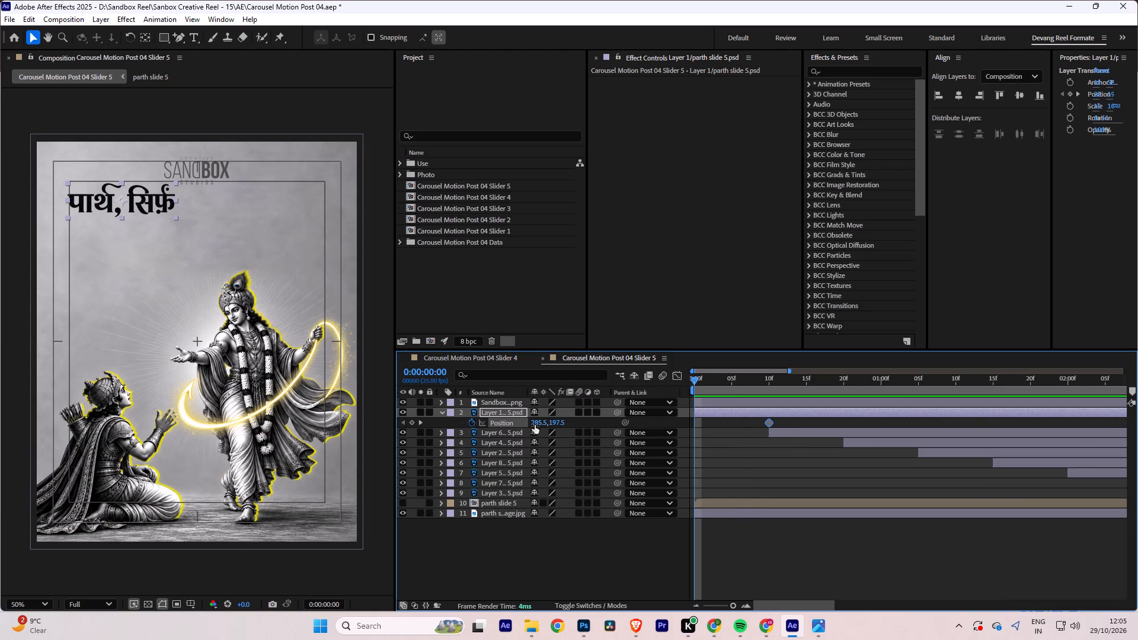
pyautogui.moveTo(537, 421); pyautogui.dragTo(235, 414)
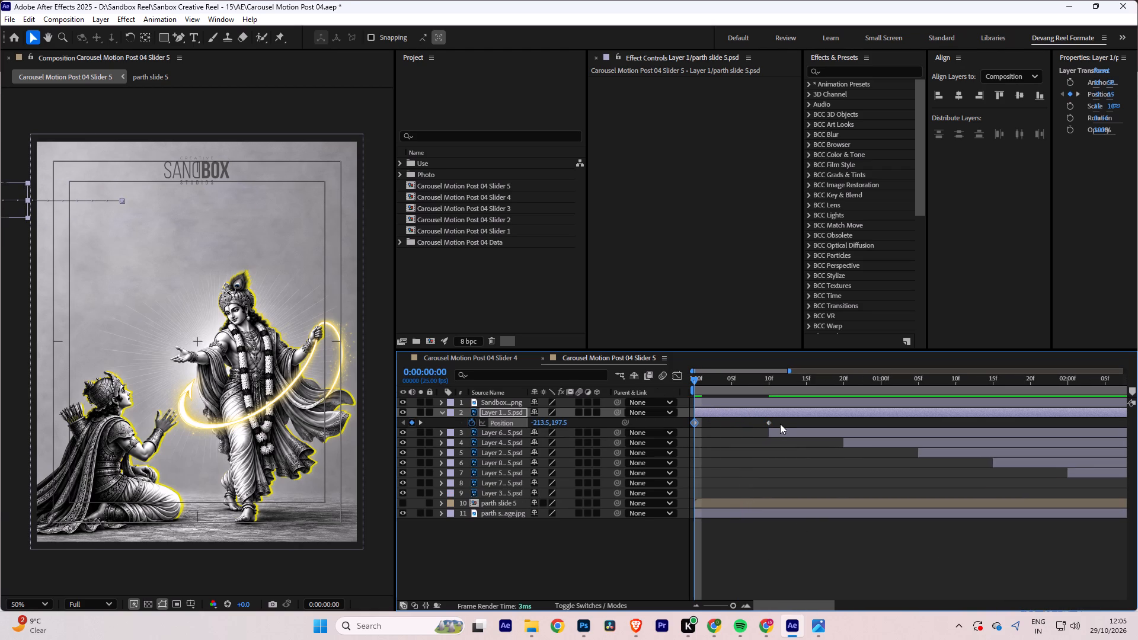
# Apply Easy Ease to both of Layer 1's Position keyframes.
pyautogui.keyDown('shift'); pyautogui.moveTo(782, 423); pyautogui.dragTo(673, 423); pyautogui.keyUp('shift')
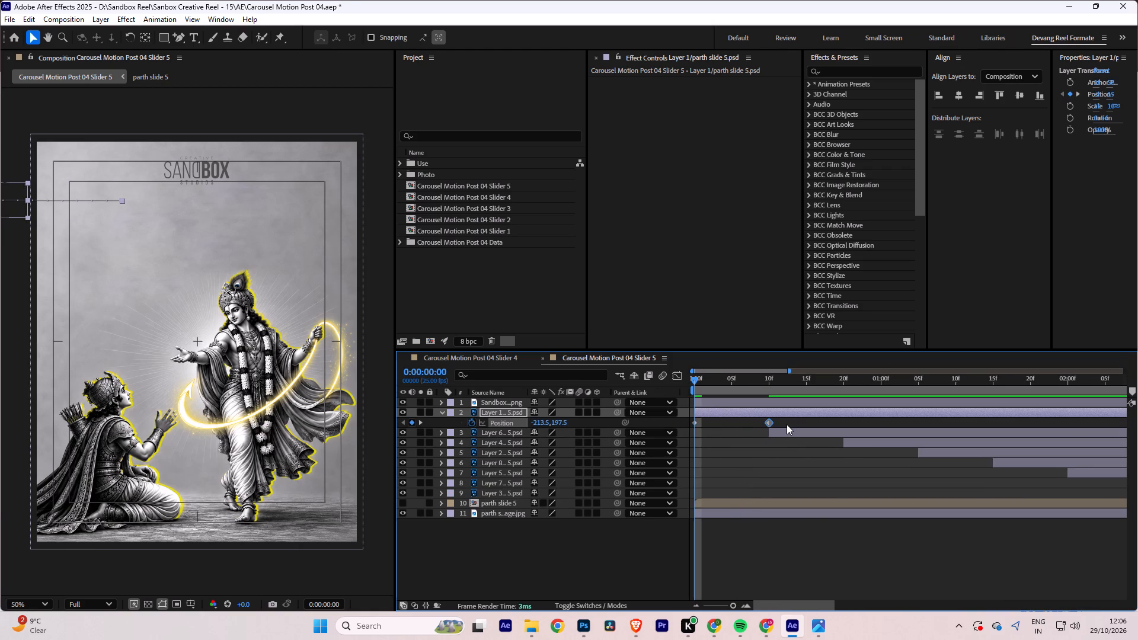
pyautogui.click(788, 424)
pyautogui.moveTo(790, 422); pyautogui.dragTo(681, 428)
pyautogui.press('F9')
# Reshape Layer 1's Position speed graph by extending the frame 10 keyframe's ease handle for a fast start and slow landing.
pyautogui.click(680, 372)
pyautogui.moveTo(810, 527); pyautogui.dragTo(720, 573)
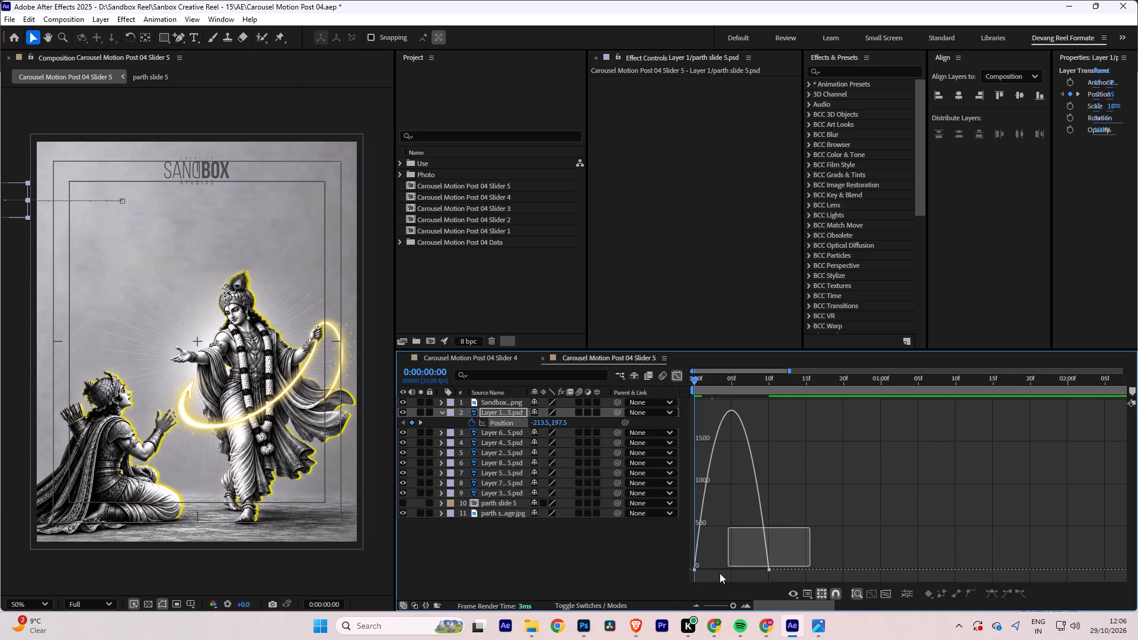
pyautogui.moveTo(720, 573); pyautogui.dragTo(720, 575)
pyautogui.moveTo(754, 569); pyautogui.dragTo(702, 569)
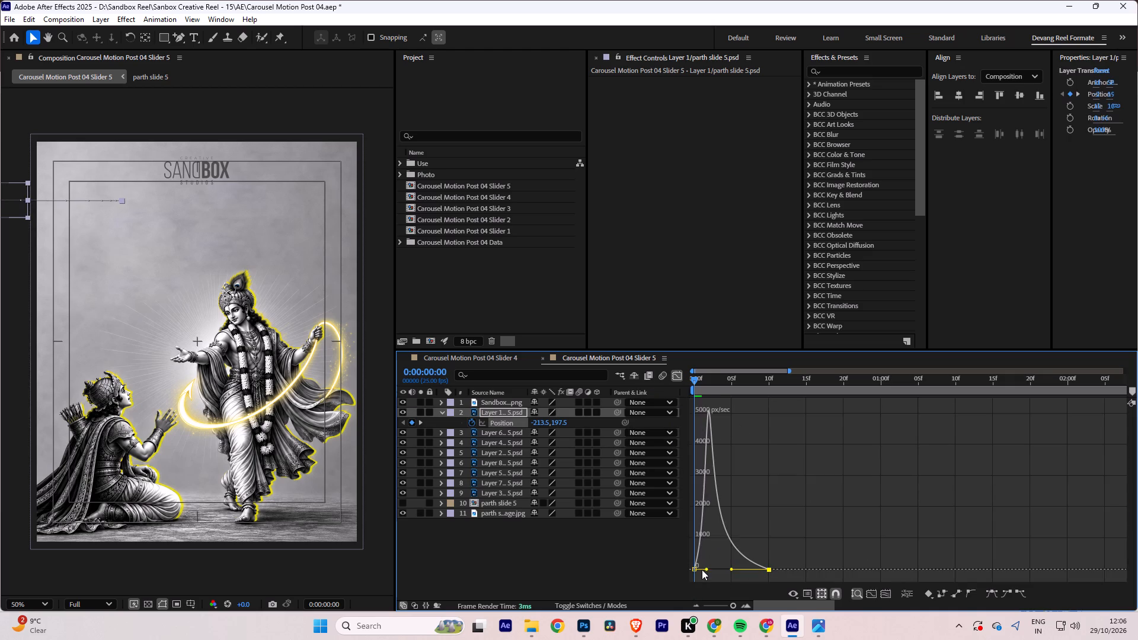
pyautogui.click(677, 377)
pyautogui.click(753, 584)
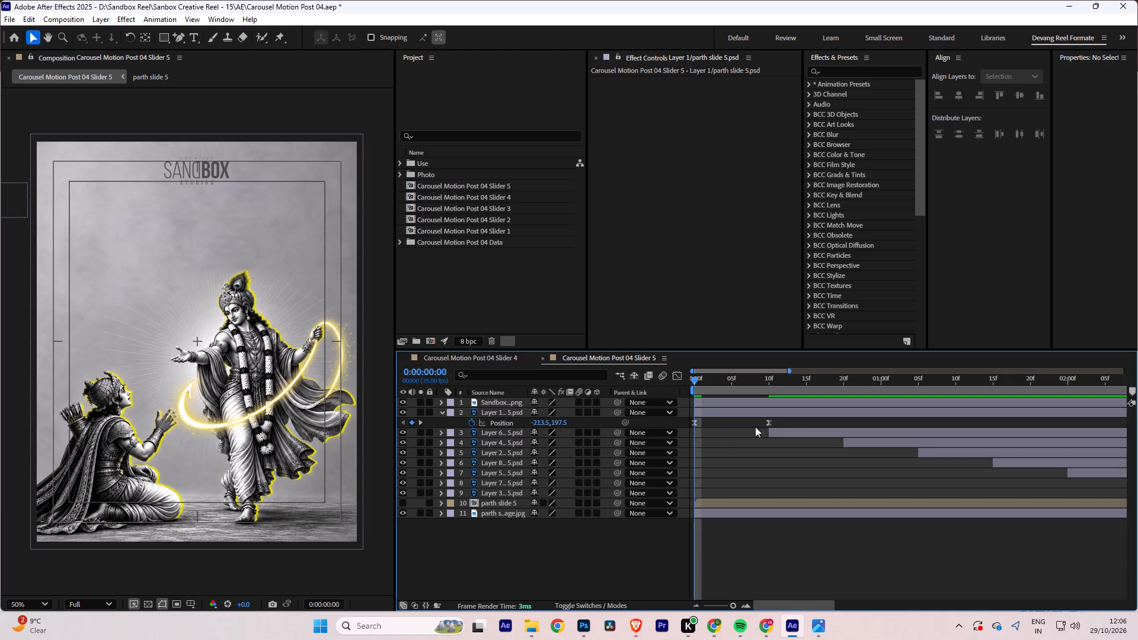
# Enable motion blur on Layer 1 and play back its slide-in.
pyautogui.moveTo(789, 422); pyautogui.dragTo(688, 427)
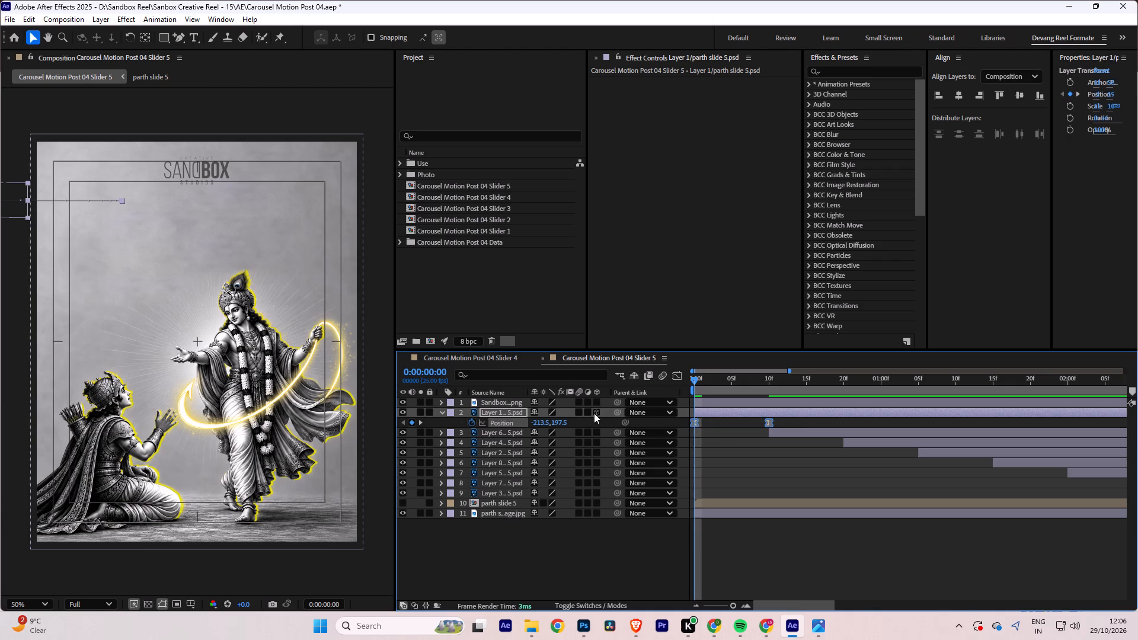
pyautogui.click(578, 414)
pyautogui.click(779, 572)
pyautogui.press('space')
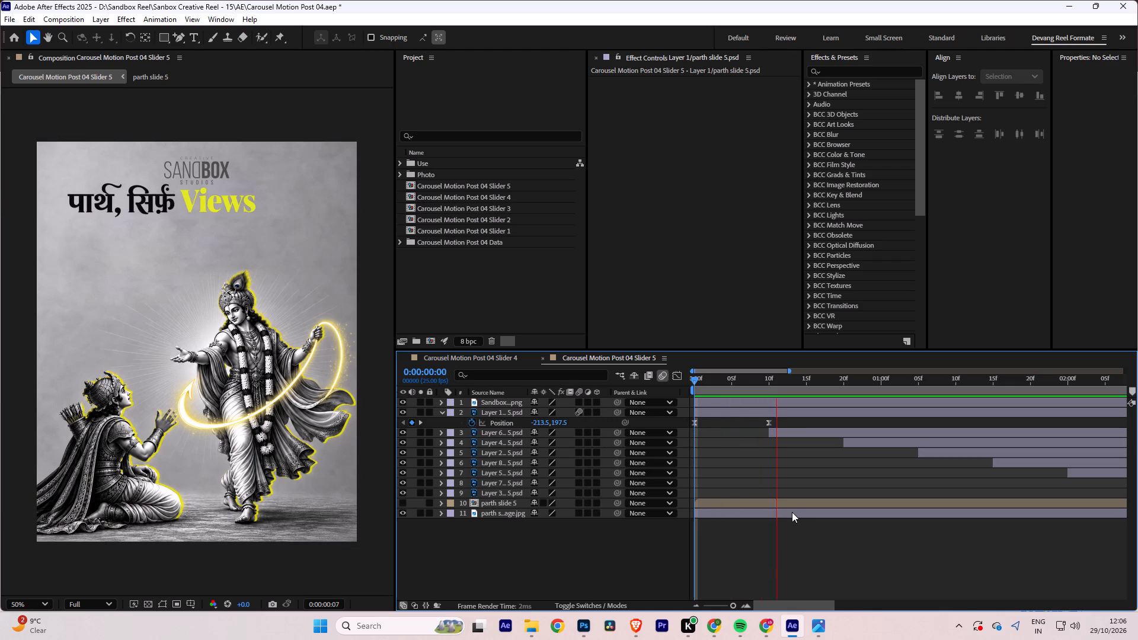
pyautogui.press('space')
# Keyframe Layer 6's (Views) Scale and Opacity at frame 20 with their current values.
pyautogui.click(851, 434)
pyautogui.press('z')
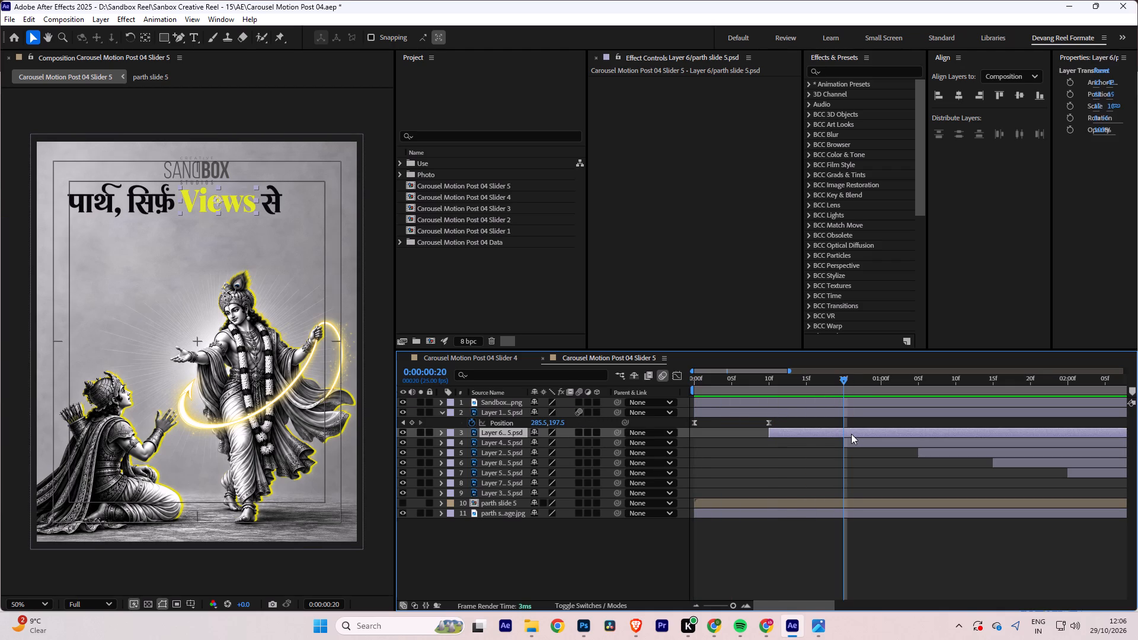
pyautogui.press('s')
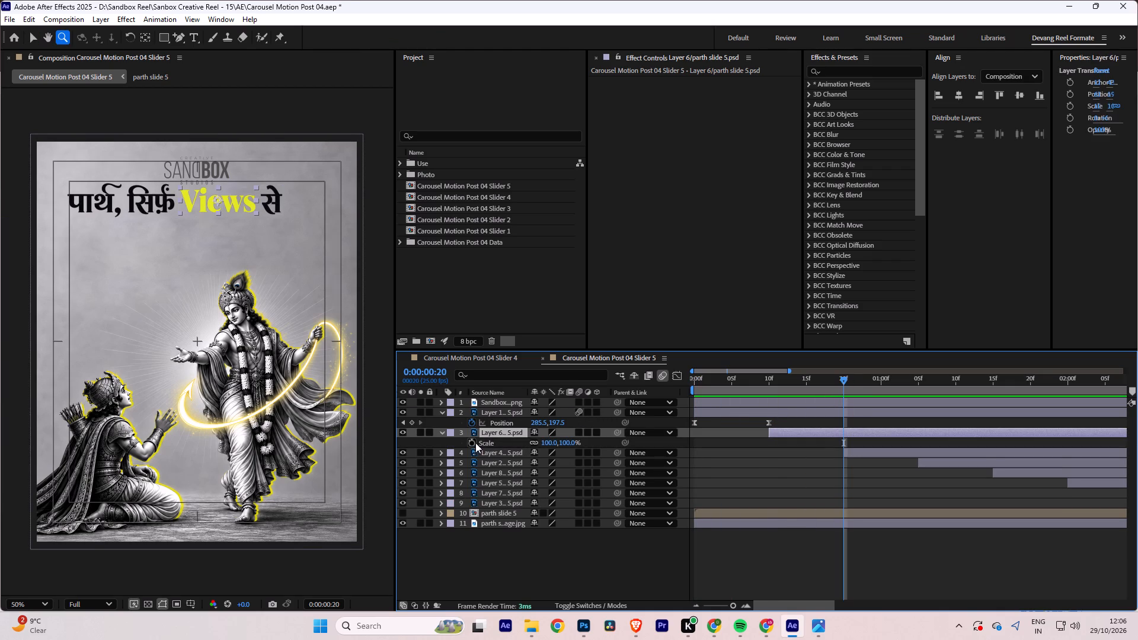
pyautogui.click(473, 443)
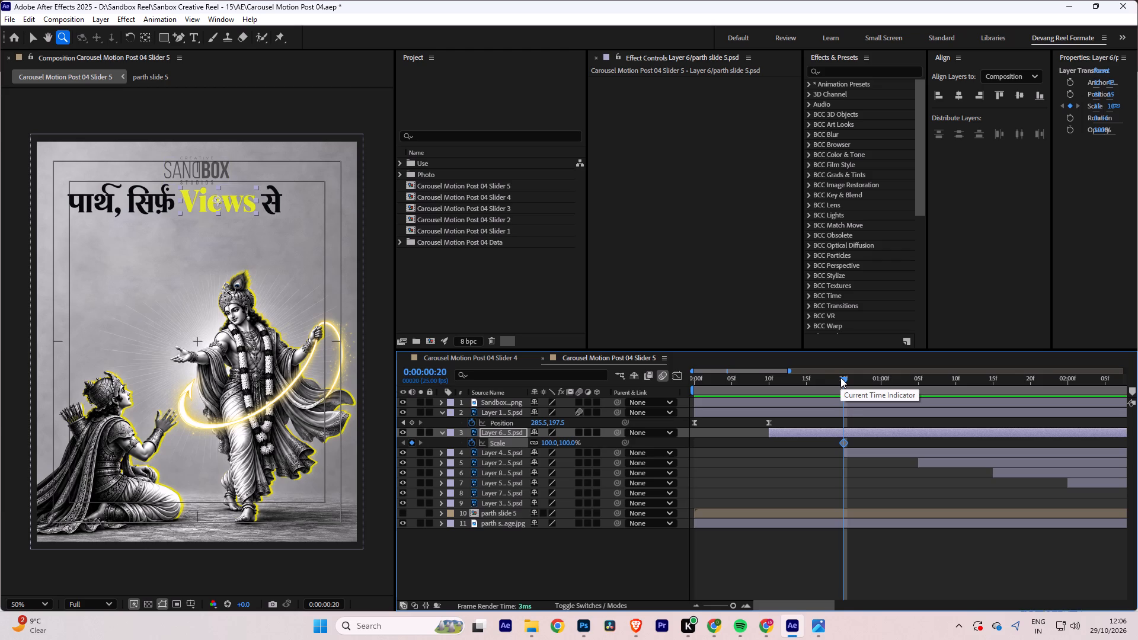
pyautogui.press('t')
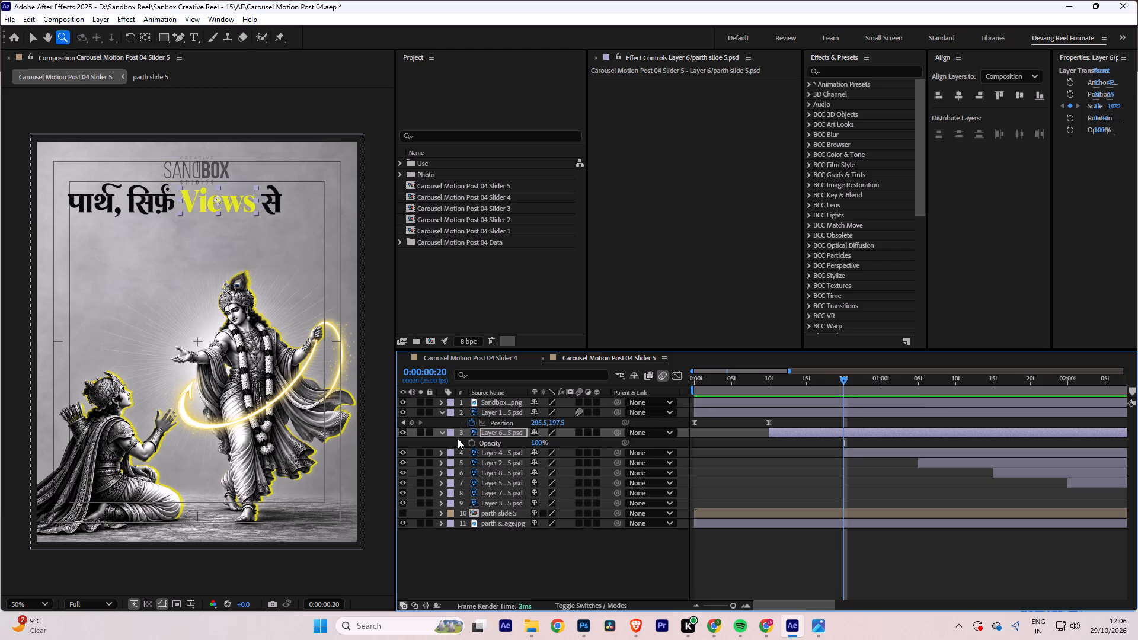
pyautogui.click(470, 444)
pyautogui.press('u')
# Keyframe Layer 6 at frame 10 with Scale 130% and Opacity 0%, so the word shrinks and fades into place.
pyautogui.moveTo(846, 379); pyautogui.dragTo(805, 381)
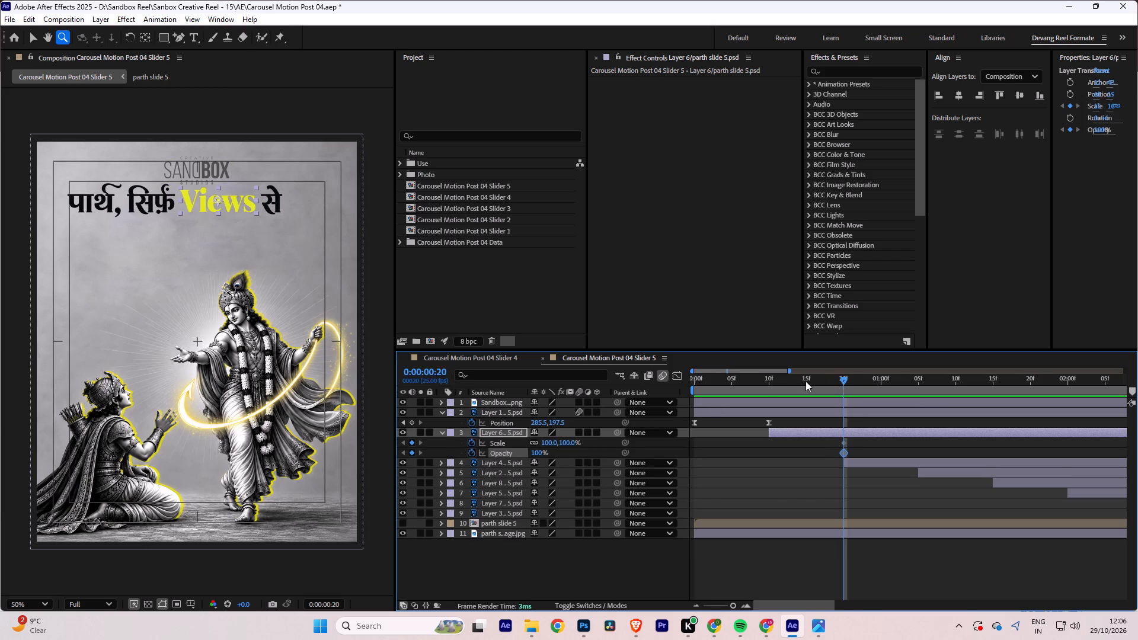
pyautogui.moveTo(805, 381); pyautogui.dragTo(768, 388)
pyautogui.click(769, 379)
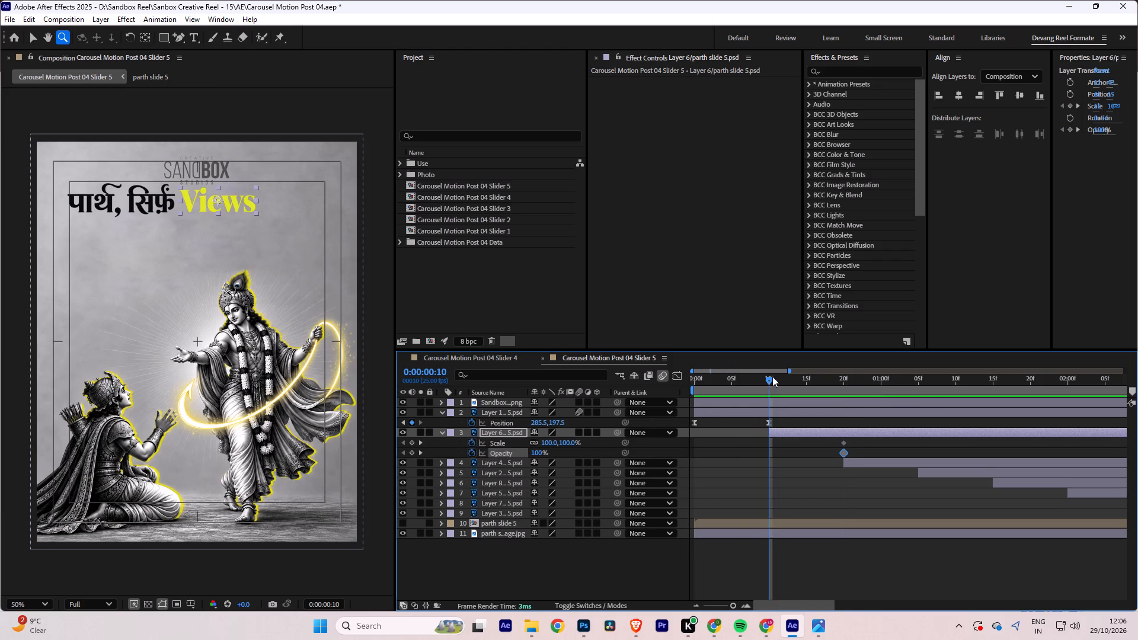
pyautogui.press('u')
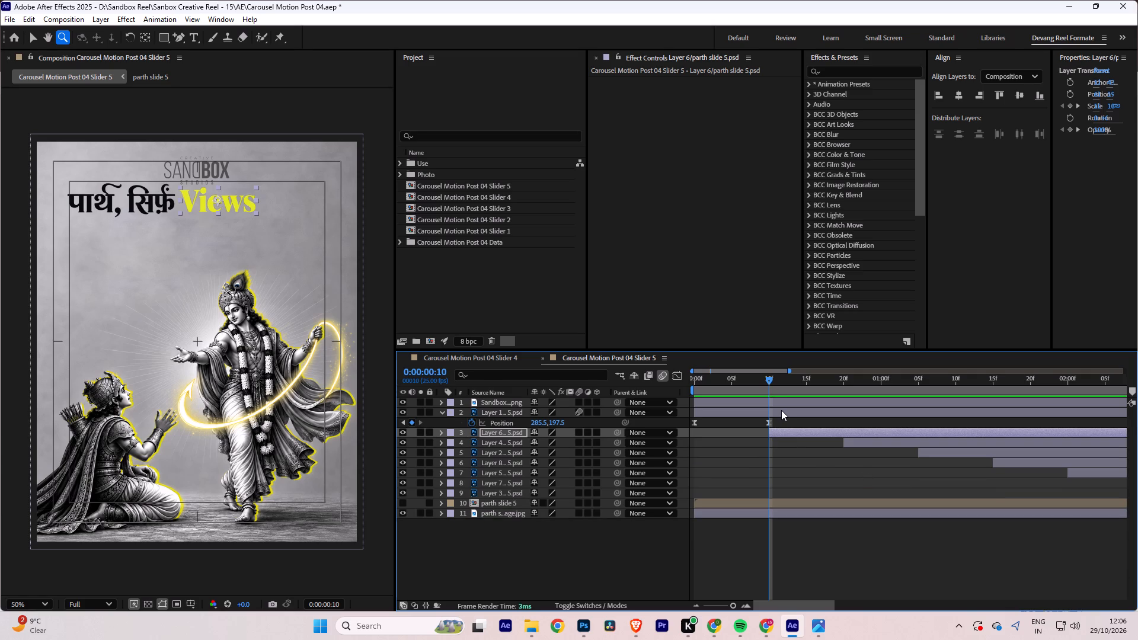
pyautogui.press('u')
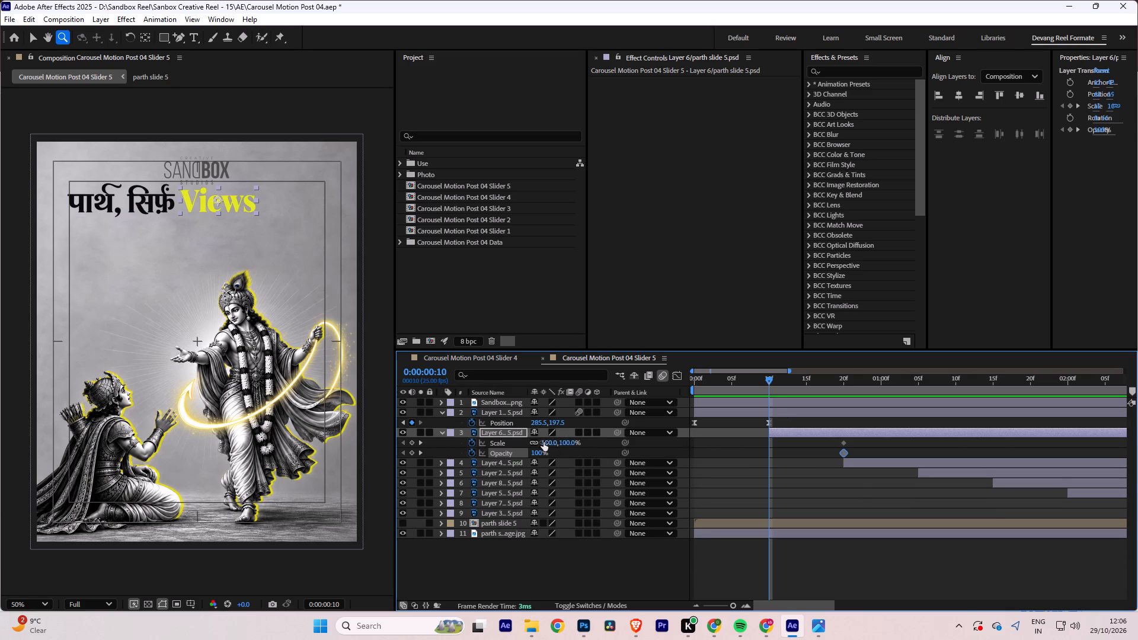
pyautogui.click(544, 442)
pyautogui.write('120')
pyautogui.press('Return')
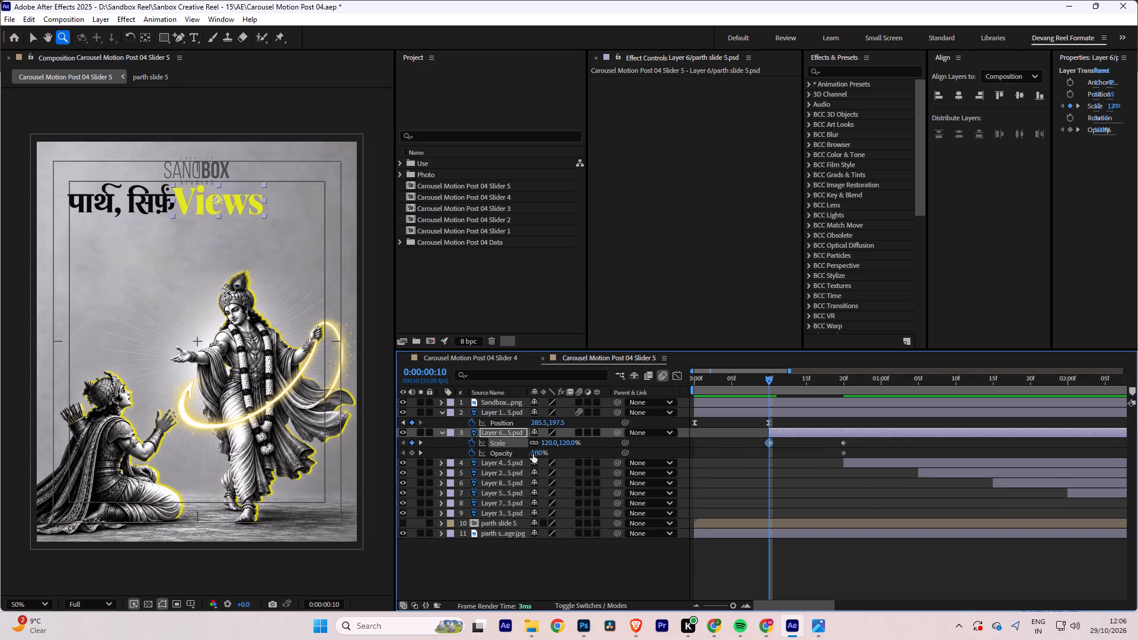
pyautogui.click(548, 443)
pyautogui.write('130')
pyautogui.press('Return')
pyautogui.click(535, 452)
pyautogui.press('0')
pyautogui.press('Return')
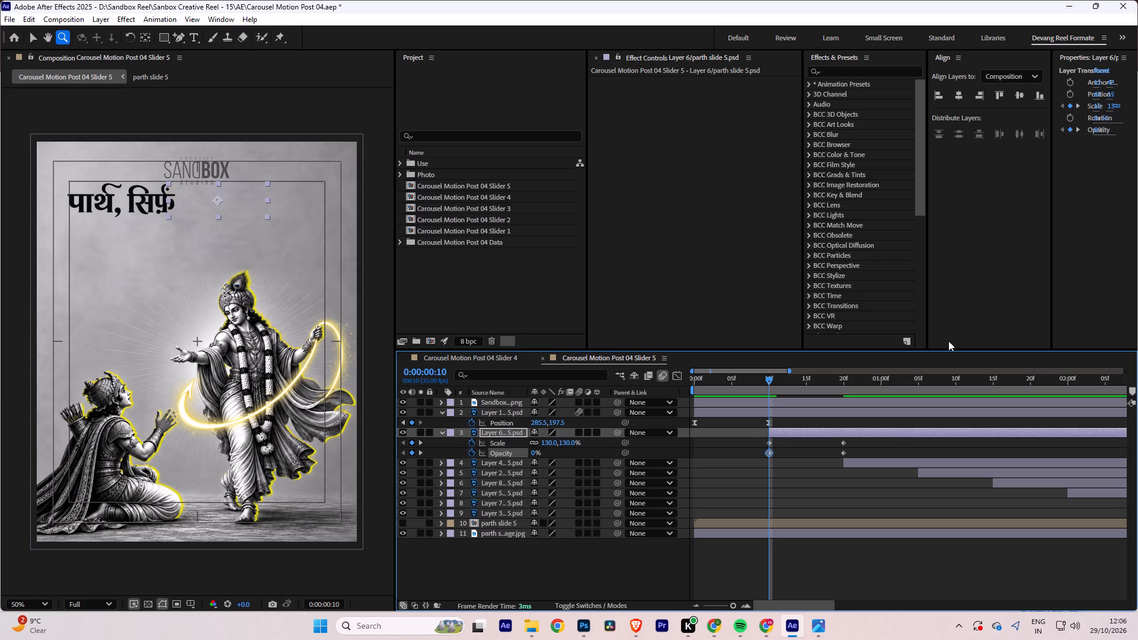
# Apply Easy Ease to all of Layer 6's Scale and Opacity keyframes.
pyautogui.moveTo(754, 441); pyautogui.dragTo(869, 457)
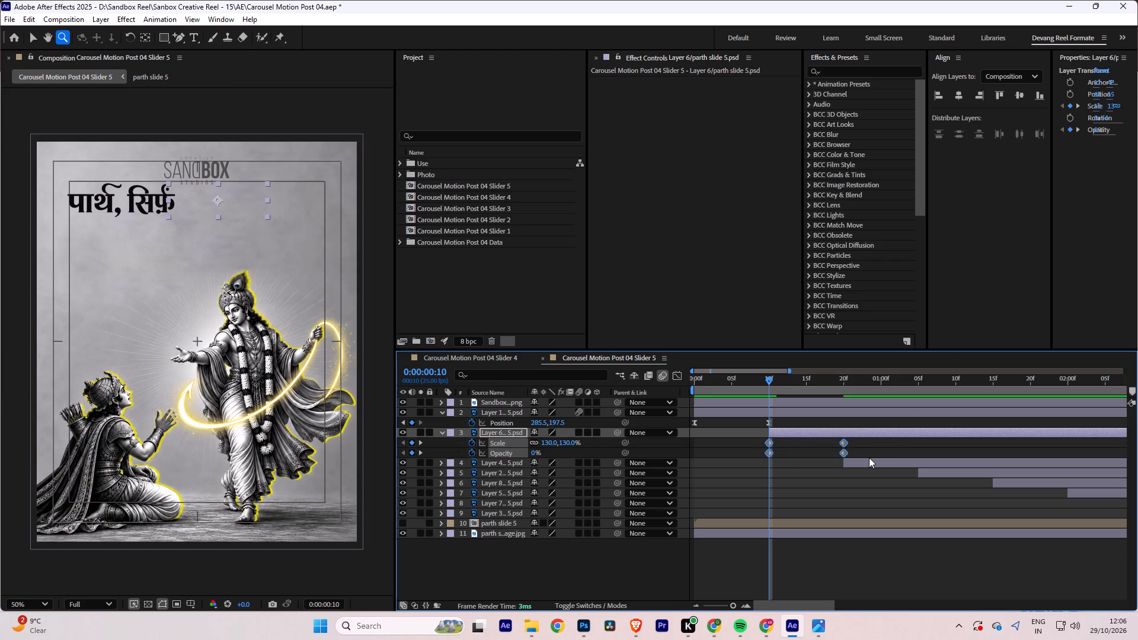
pyautogui.press('F9')
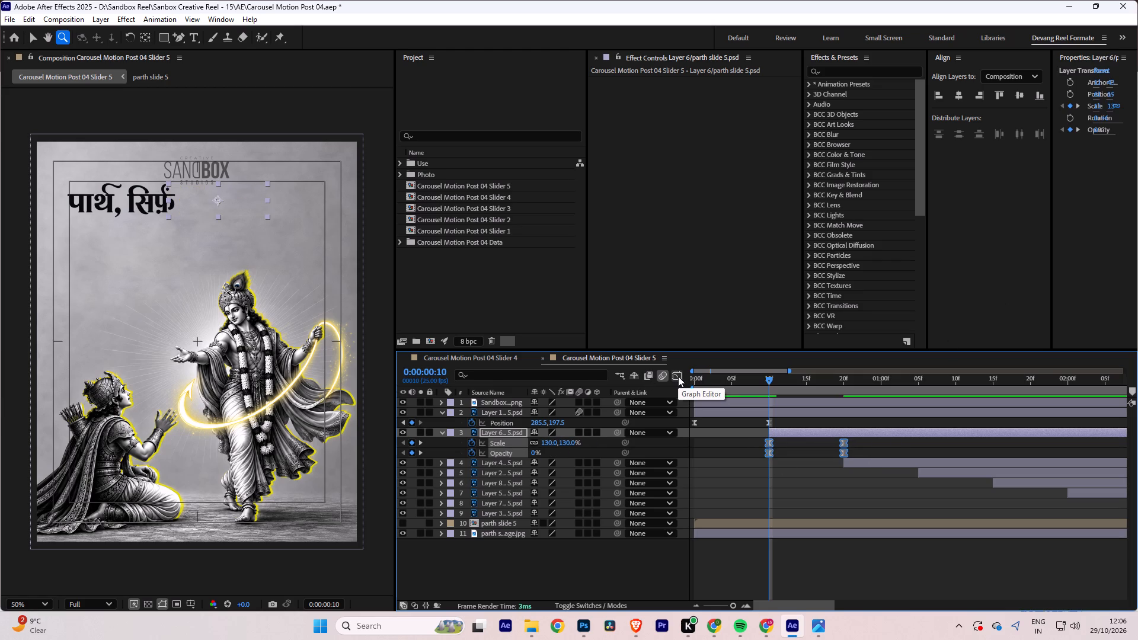
# Reshape Layer 6's Scale and Opacity speed graphs by extending the frame 20 ease handles for a slow landing, and save the project.
pyautogui.click(676, 375)
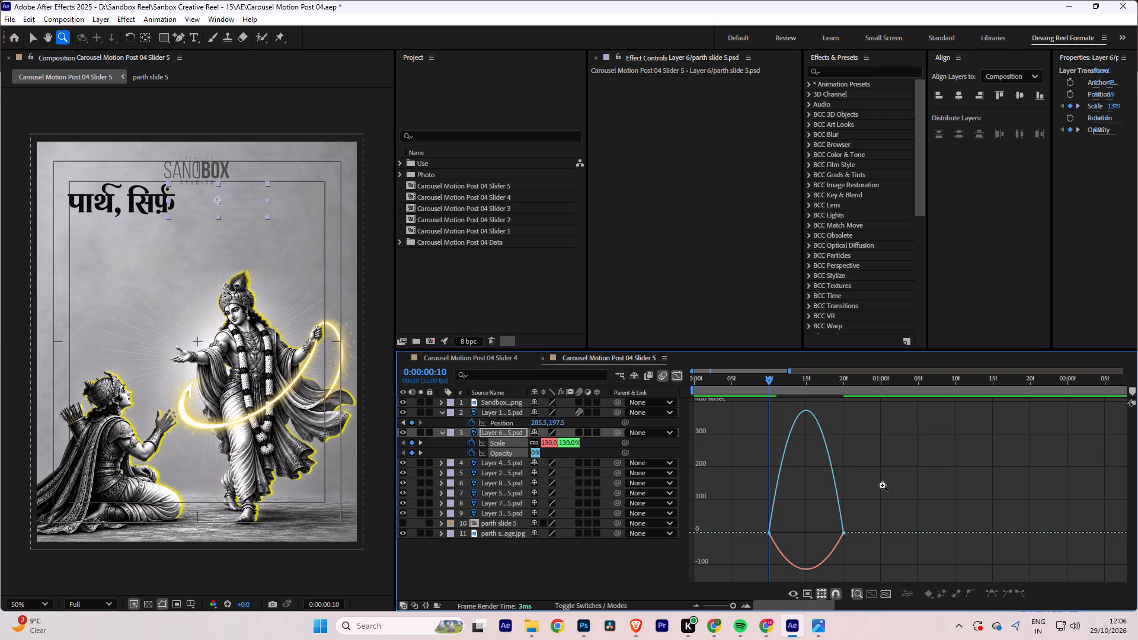
pyautogui.moveTo(881, 520); pyautogui.dragTo(822, 548)
pyautogui.press('v')
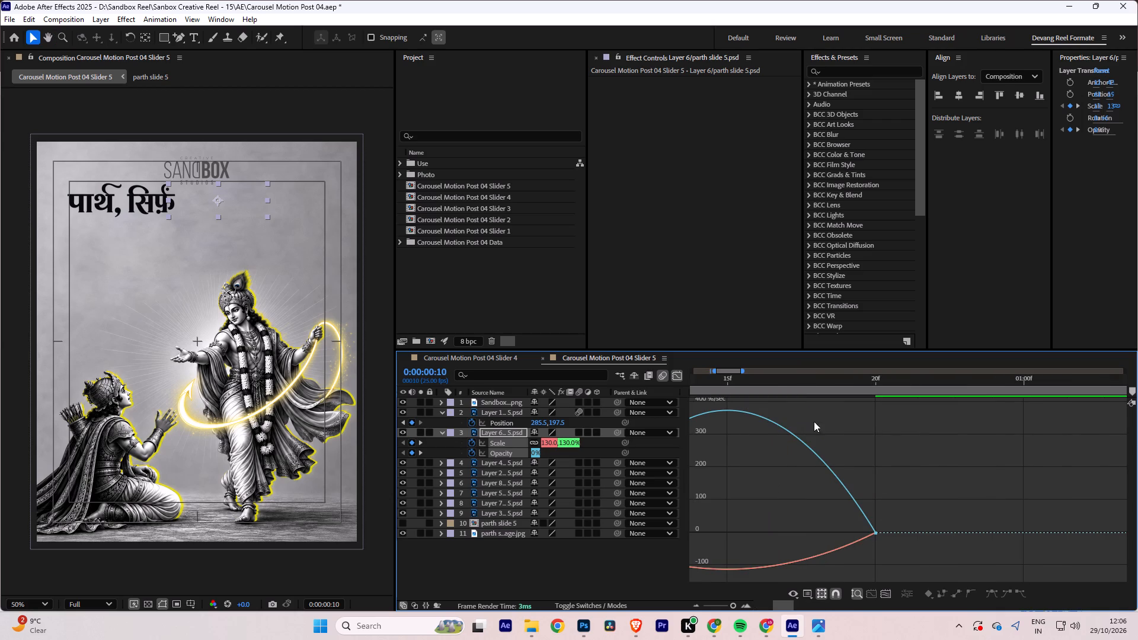
pyautogui.moveTo(944, 490); pyautogui.dragTo(833, 537)
pyautogui.keyDown('alt'); pyautogui.scroll(-3, 883, 532); pyautogui.keyUp('alt')
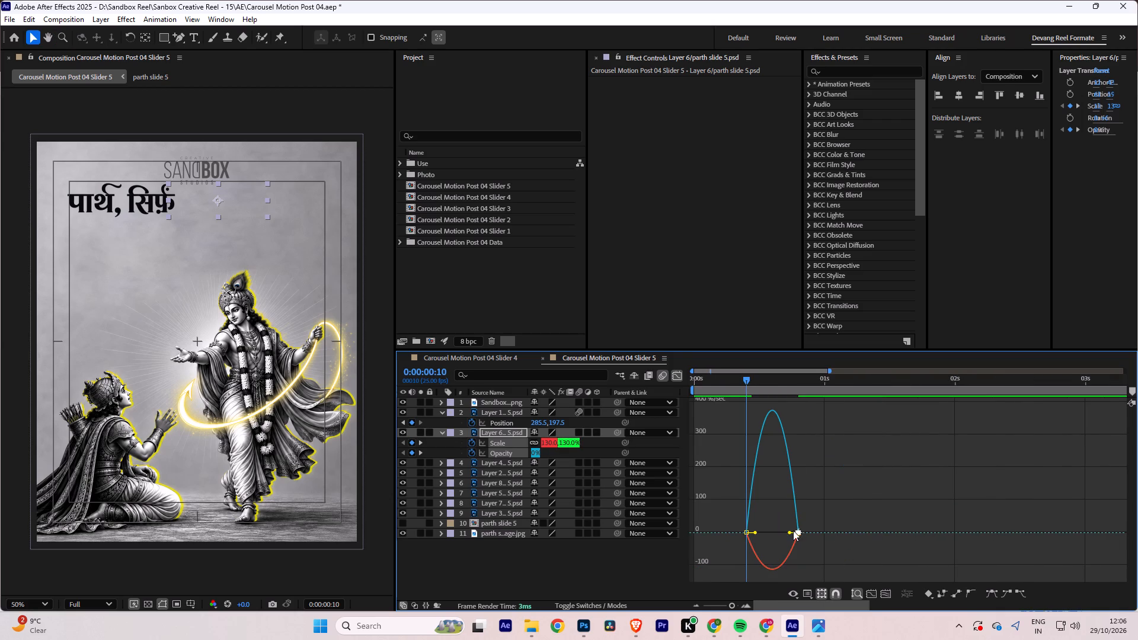
pyautogui.moveTo(789, 532); pyautogui.dragTo(738, 530)
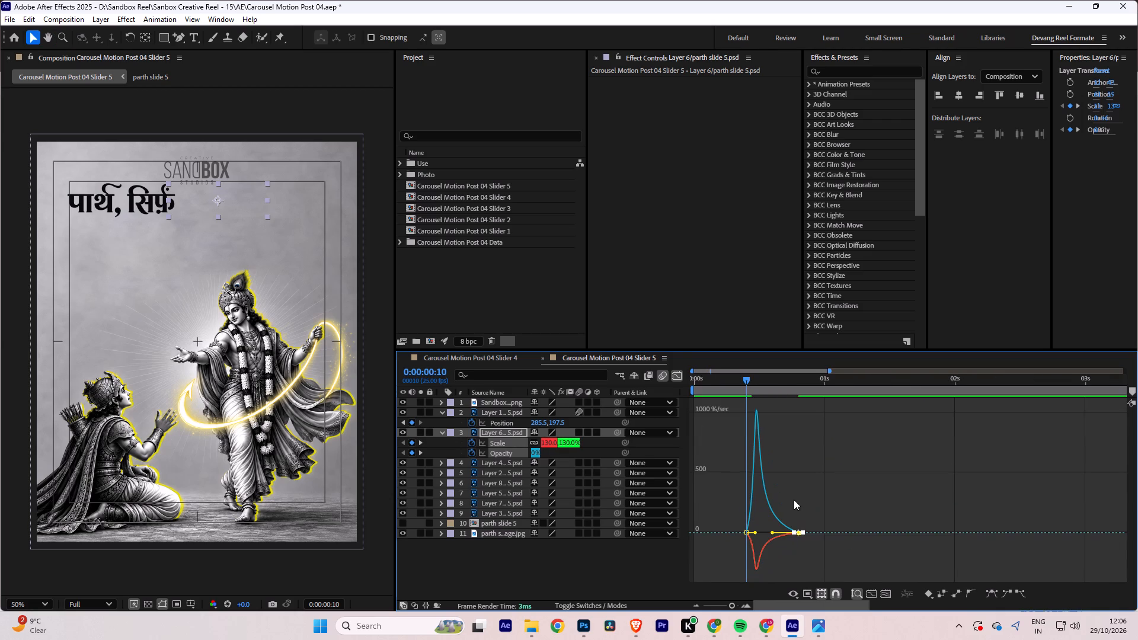
pyautogui.hotkey('ctrl', 's')
pyautogui.hotkey('ctrl', 's')
pyautogui.click(675, 376)
# Play back Layer 6's scale and fade-in animation.
pyautogui.press('space')
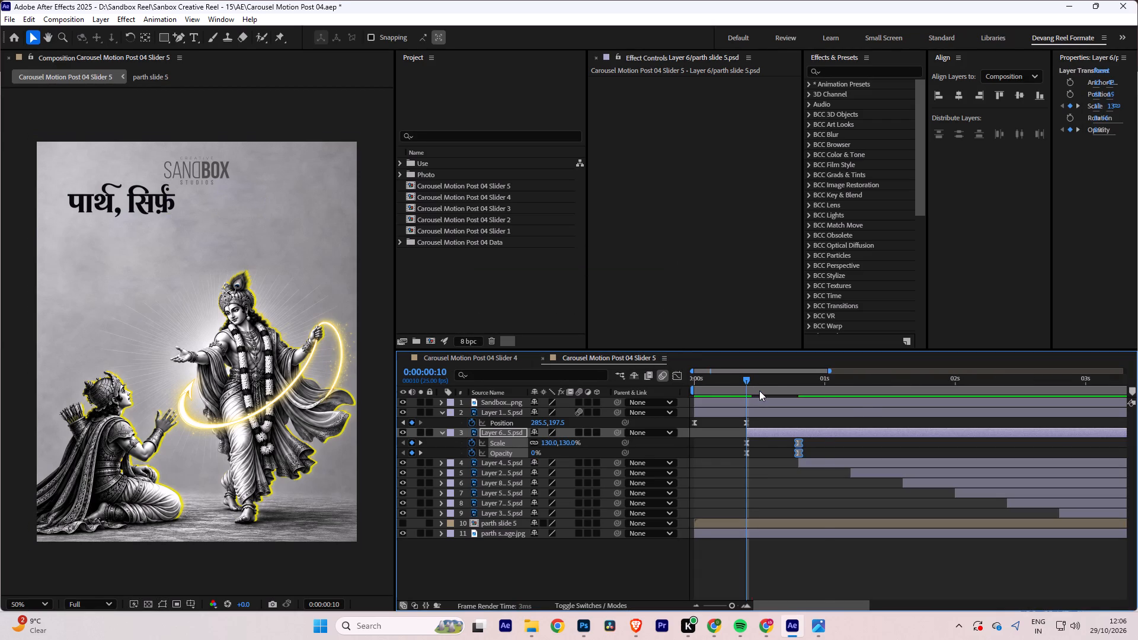
pyautogui.press('space')
# Keyframe Layer 4's Position at 0:00:01:05 in its current place and at 0:00:00:20 with X 1159.5, off-frame, and save the project.
pyautogui.moveTo(823, 377); pyautogui.dragTo(852, 377)
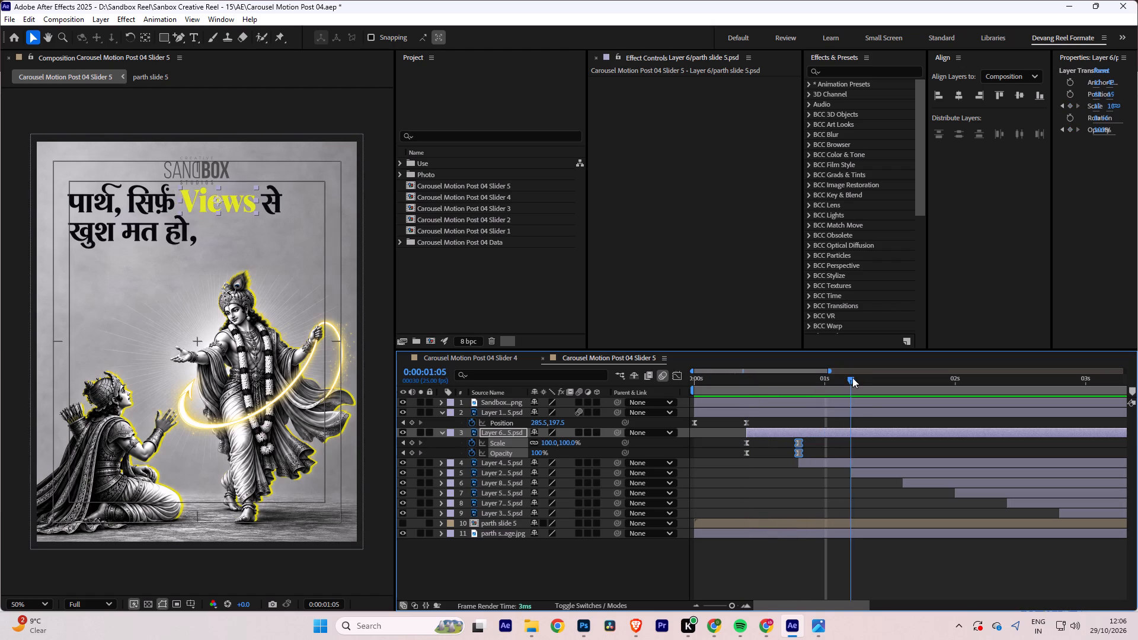
pyautogui.moveTo(852, 377); pyautogui.dragTo(846, 380)
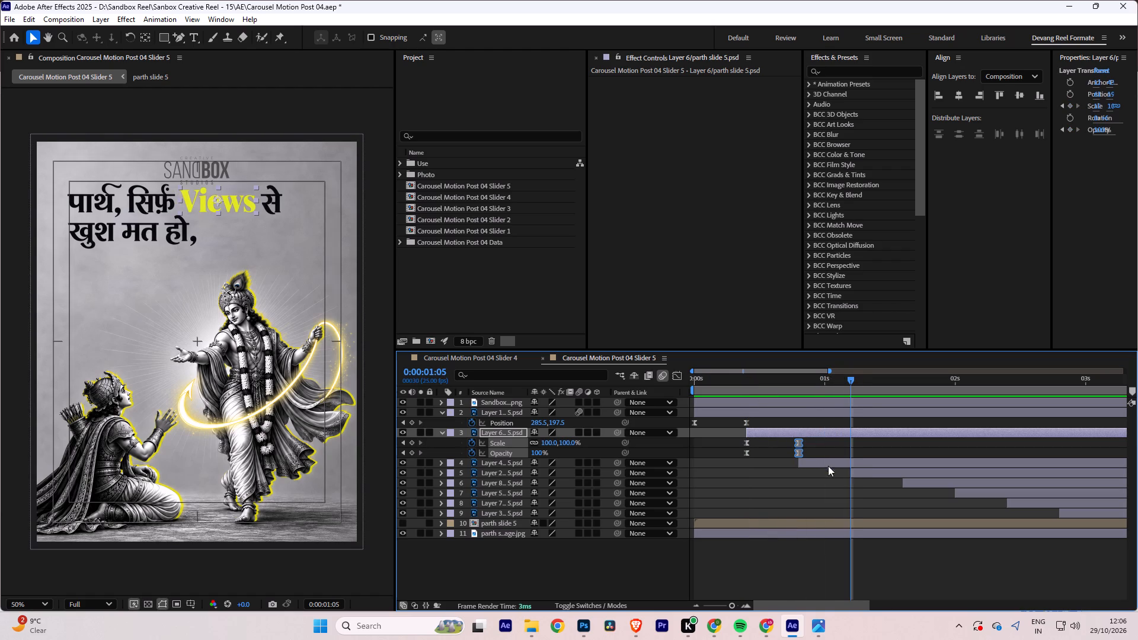
pyautogui.click(852, 465)
pyautogui.press('p')
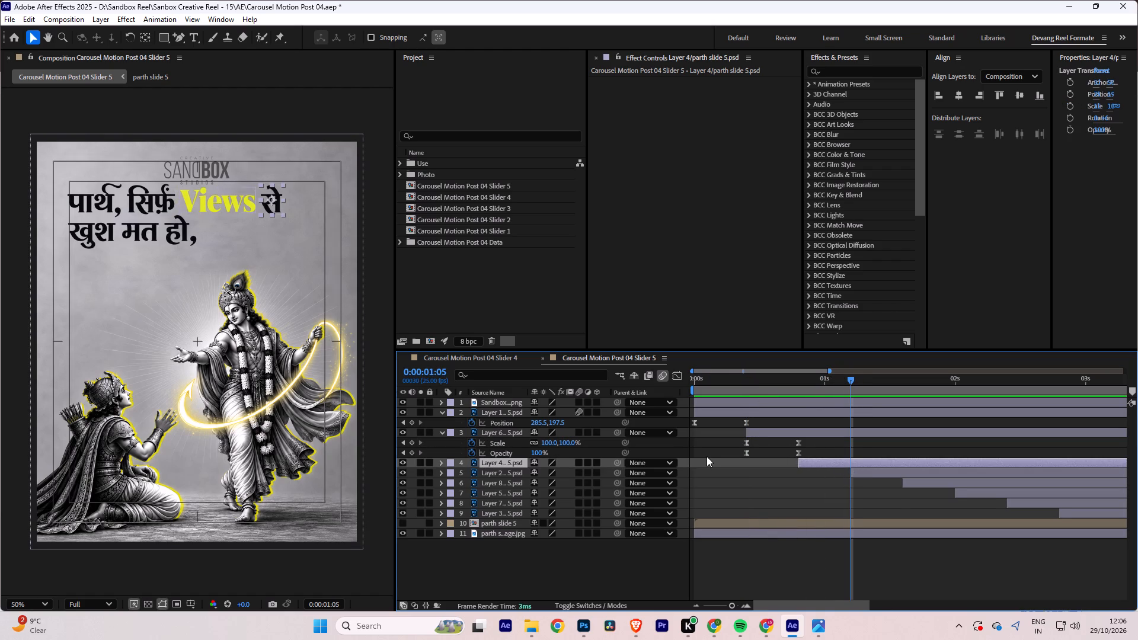
pyautogui.click(471, 473)
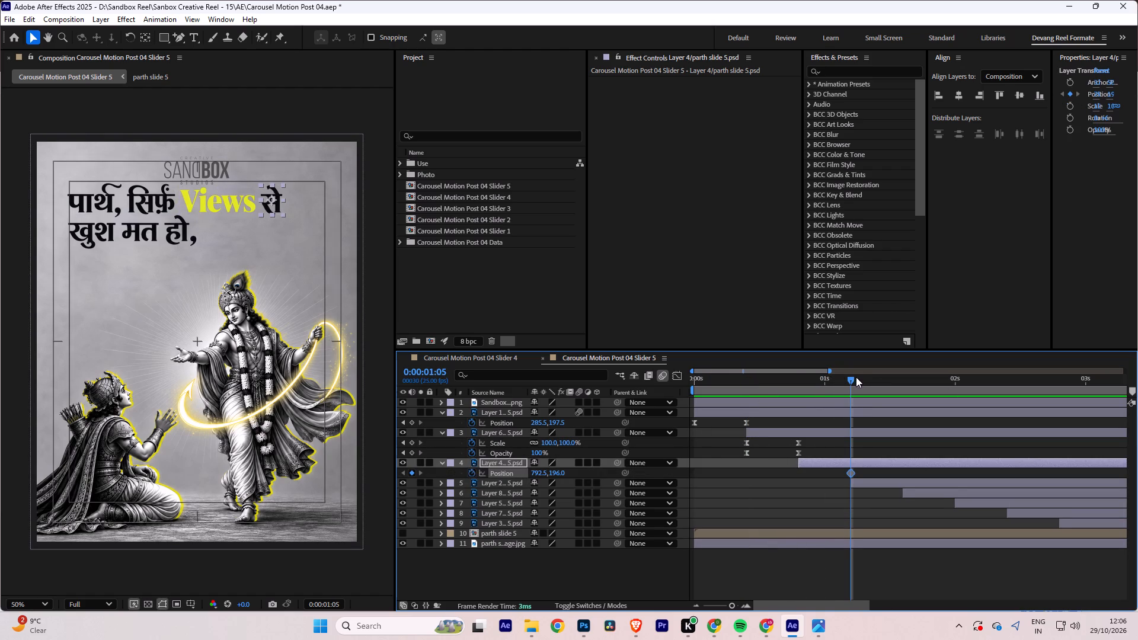
pyautogui.moveTo(852, 377); pyautogui.dragTo(798, 386)
pyautogui.moveTo(535, 472); pyautogui.dragTo(767, 470)
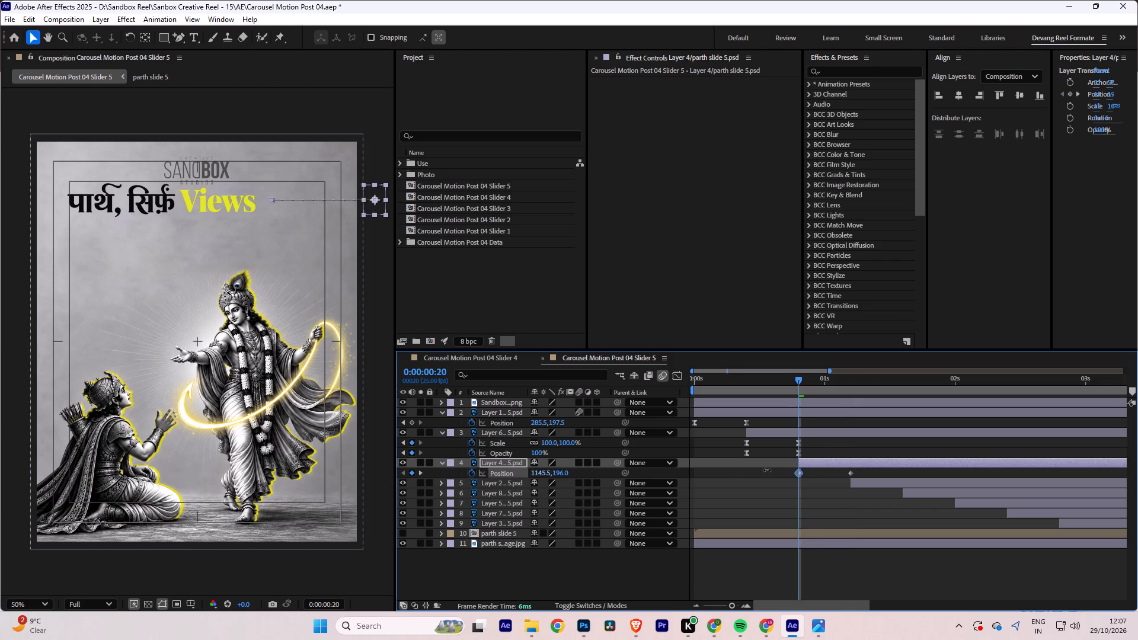
pyautogui.moveTo(767, 470); pyautogui.dragTo(747, 467)
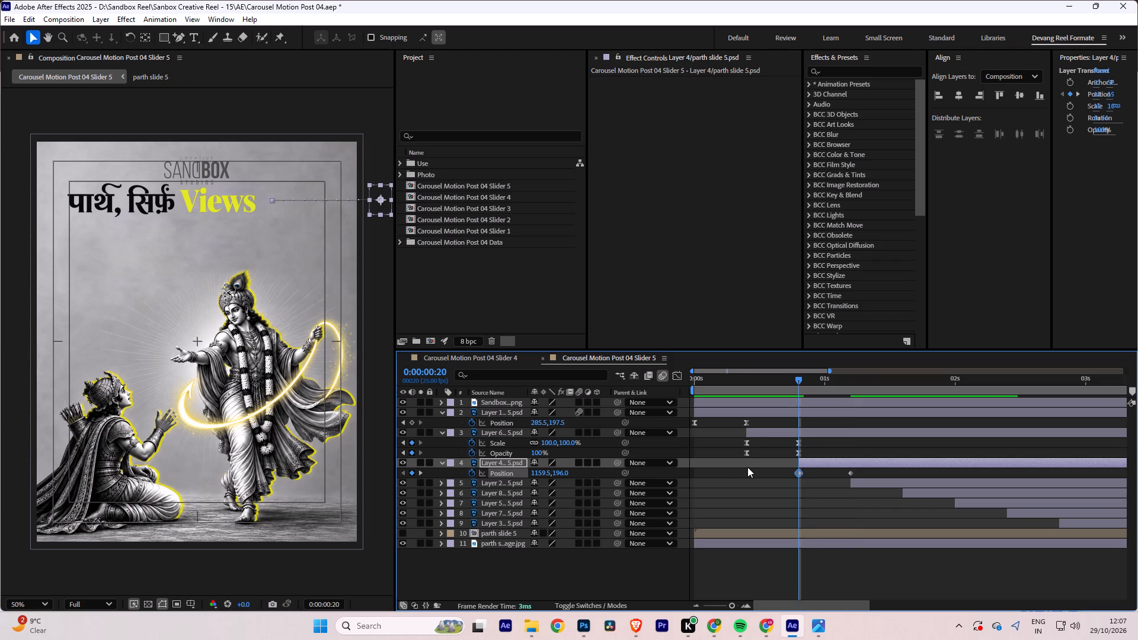
pyautogui.hotkey('ctrl', 's')
pyautogui.hotkey('ctrl', 's')
# Apply Easy Ease to both of Layer 4's Position keyframes.
pyautogui.moveTo(747, 484); pyautogui.dragTo(852, 470)
pyautogui.press('F9')
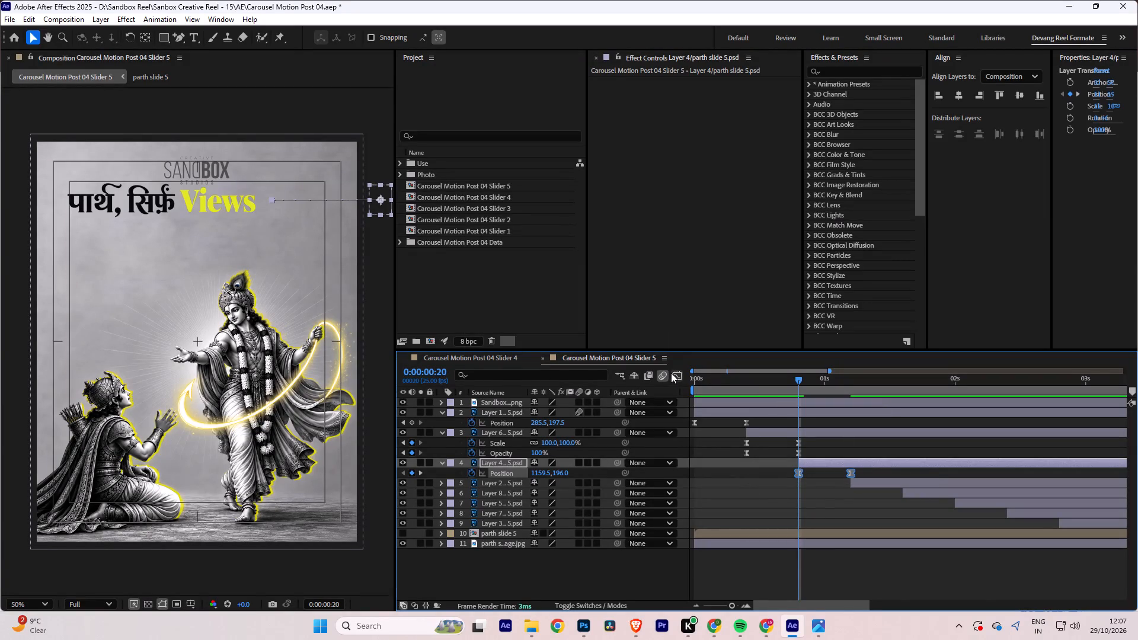
# Reshape Layer 4's Position speed graph by extending the 0:00:01:05 ease handle for a fast start and slow landing, and save the project.
pyautogui.click(671, 373)
pyautogui.moveTo(872, 565); pyautogui.dragTo(816, 580)
pyautogui.moveTo(840, 568); pyautogui.dragTo(826, 570)
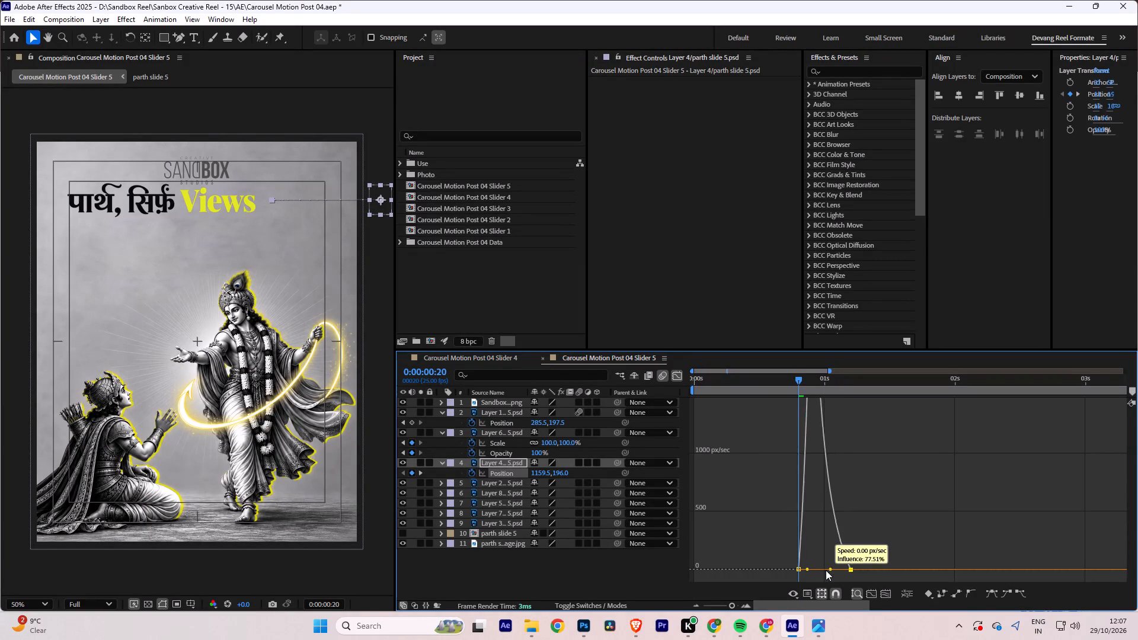
pyautogui.moveTo(826, 570); pyautogui.dragTo(817, 570)
pyautogui.hotkey('ctrl', 's')
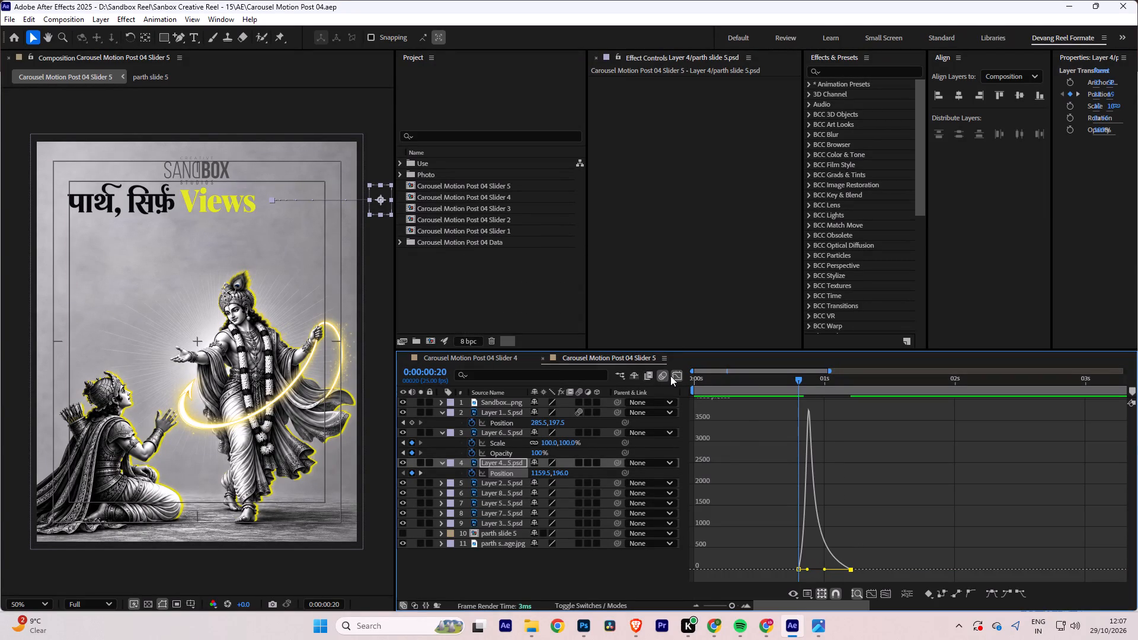
pyautogui.click(671, 376)
# Play back the text animation from the first frame.
pyautogui.moveTo(799, 379); pyautogui.dragTo(514, 377)
pyautogui.press('space')
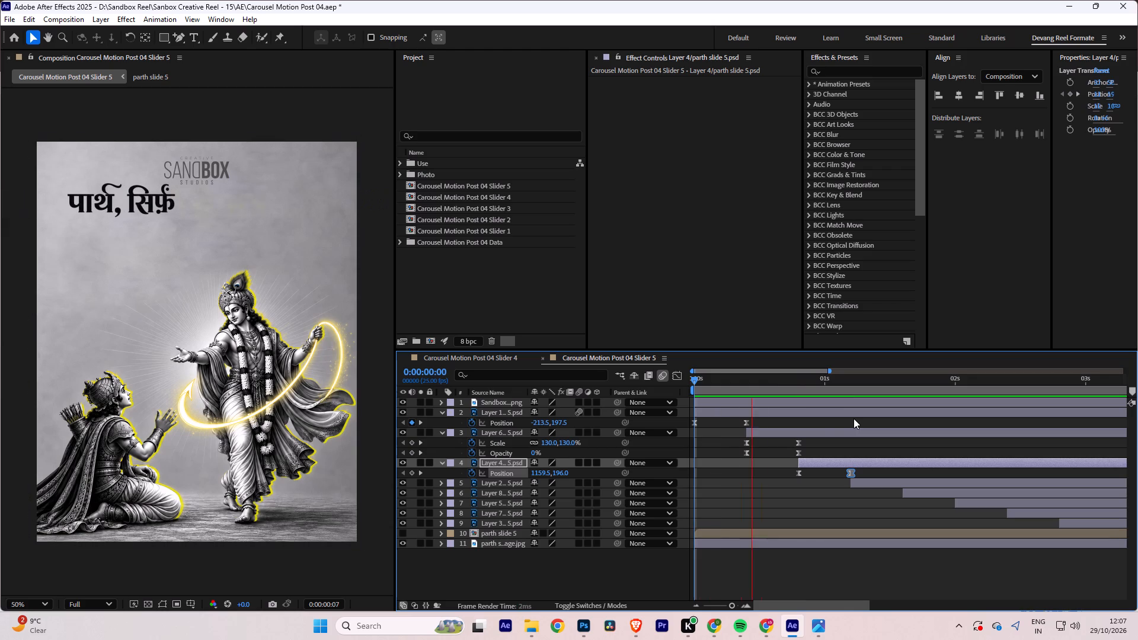
pyautogui.press('space')
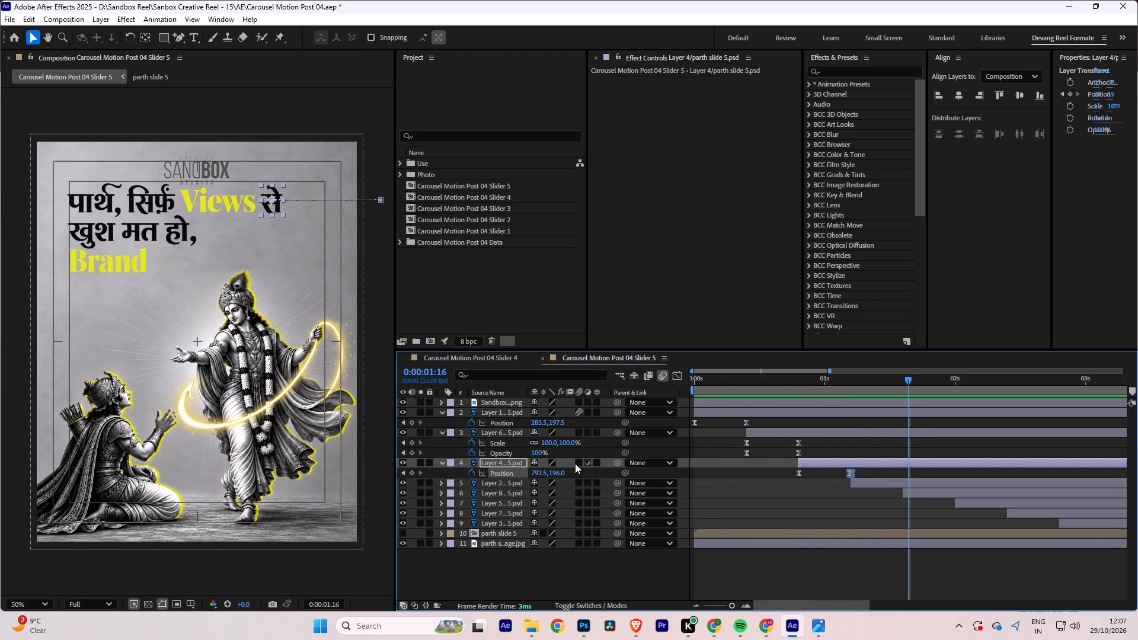
# Enable motion blur on Layers 4 and 6 and play back the text animation from the first frame.
pyautogui.click(575, 463)
pyautogui.click(579, 433)
pyautogui.moveTo(896, 378); pyautogui.dragTo(658, 380)
pyautogui.press('space')
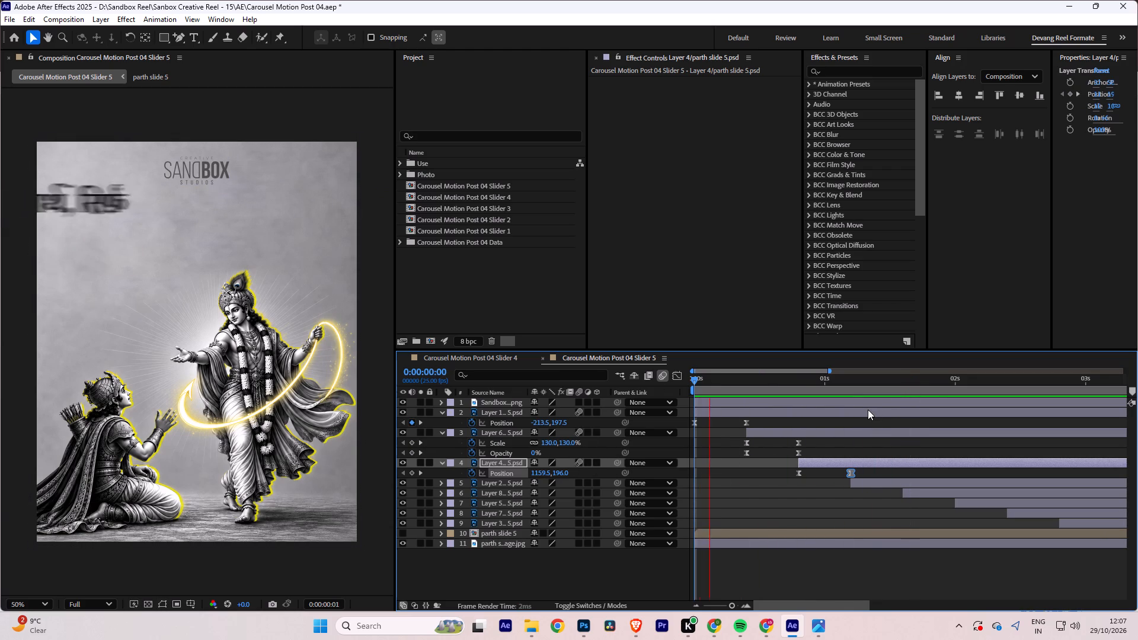
pyautogui.press('space')
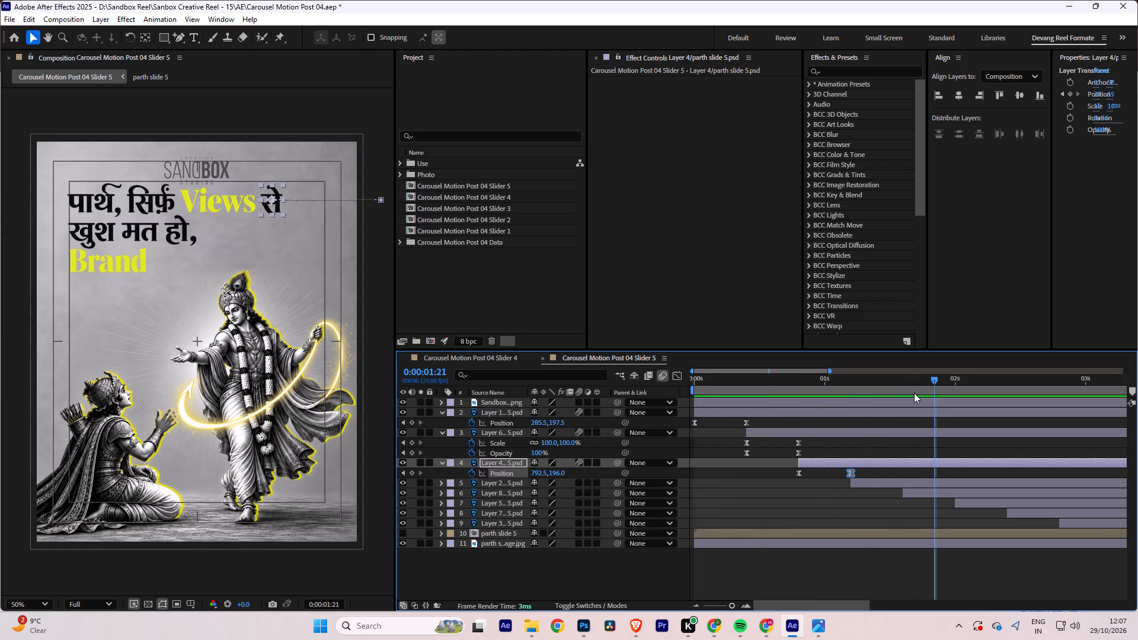
pyautogui.moveTo(935, 379); pyautogui.dragTo(918, 404)
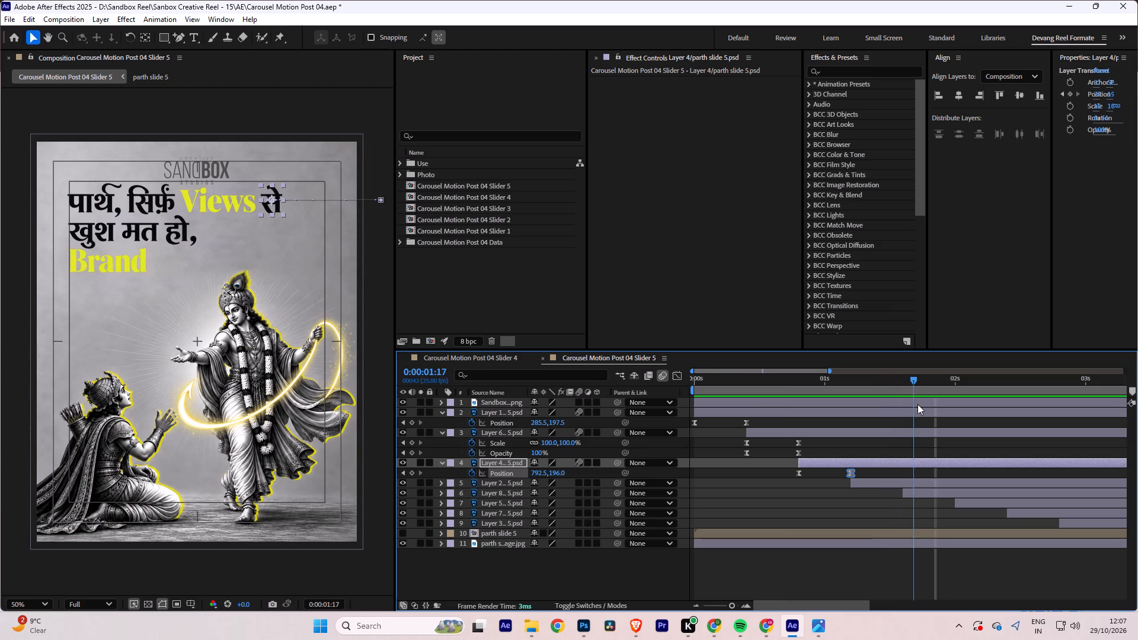
# Add Position and Opacity keyframes to Layer 2 at 0:00:01:15, keeping its resting position and 100% opacity.
pyautogui.moveTo(918, 404); pyautogui.dragTo(904, 406)
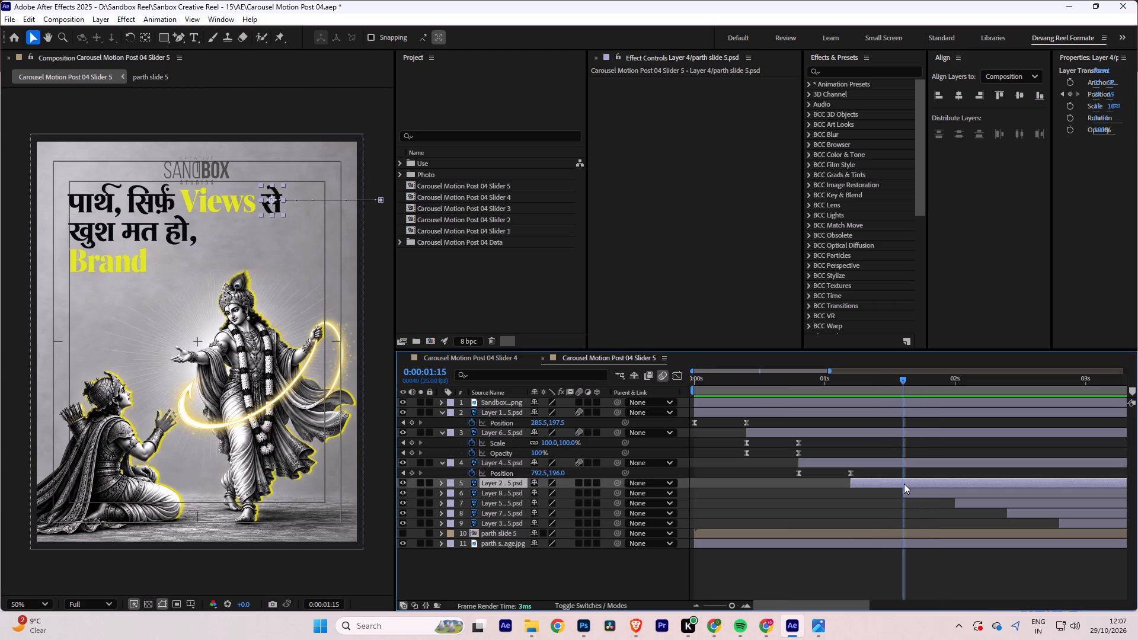
pyautogui.click(904, 484)
pyautogui.press('p')
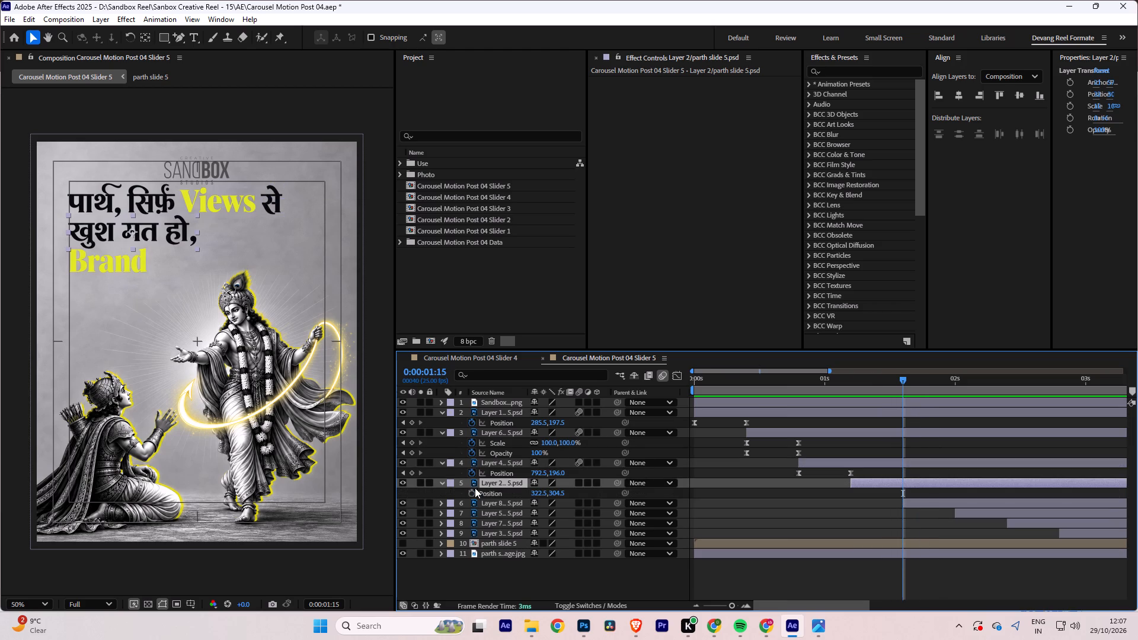
pyautogui.click(472, 492)
pyautogui.press('t')
pyautogui.click(472, 492)
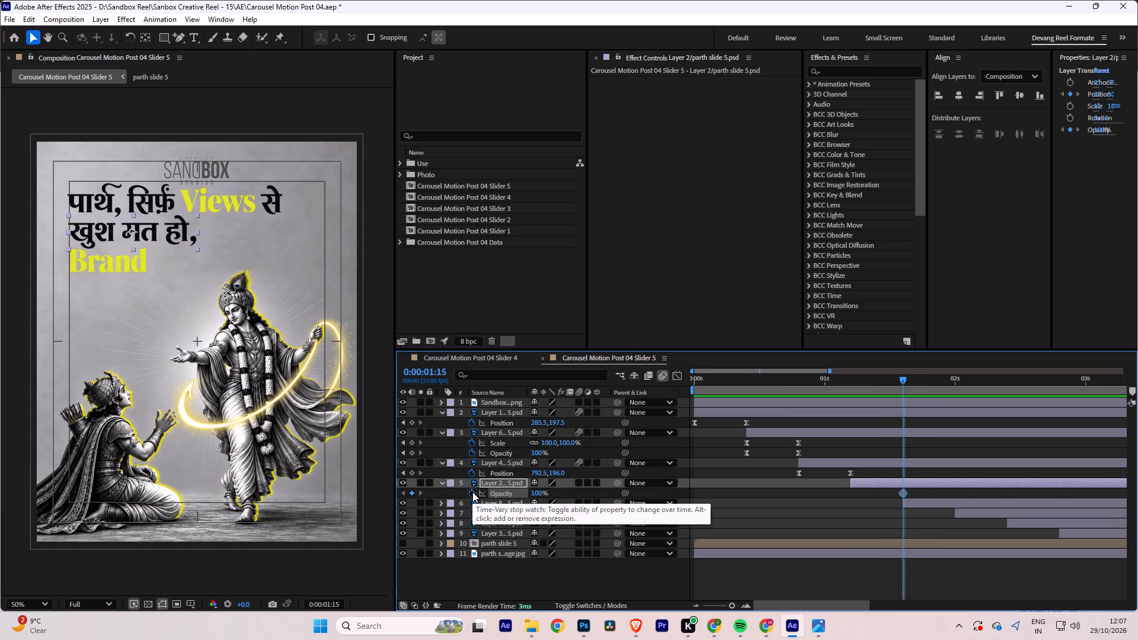
pyautogui.press('u')
# At 0:00:01:05, set Layer 2's vertical position to about 231.5 and its opacity to 0%, closing any stray layer view.
pyautogui.moveTo(900, 377); pyautogui.dragTo(849, 384)
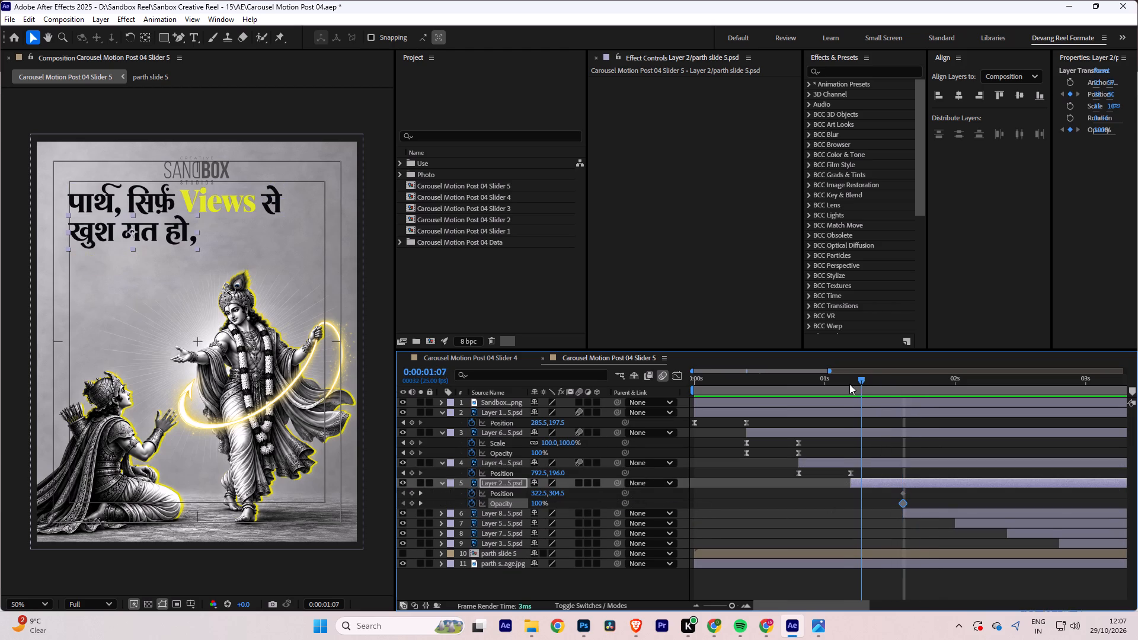
pyautogui.moveTo(849, 384); pyautogui.dragTo(848, 385)
pyautogui.moveTo(560, 492); pyautogui.dragTo(507, 503)
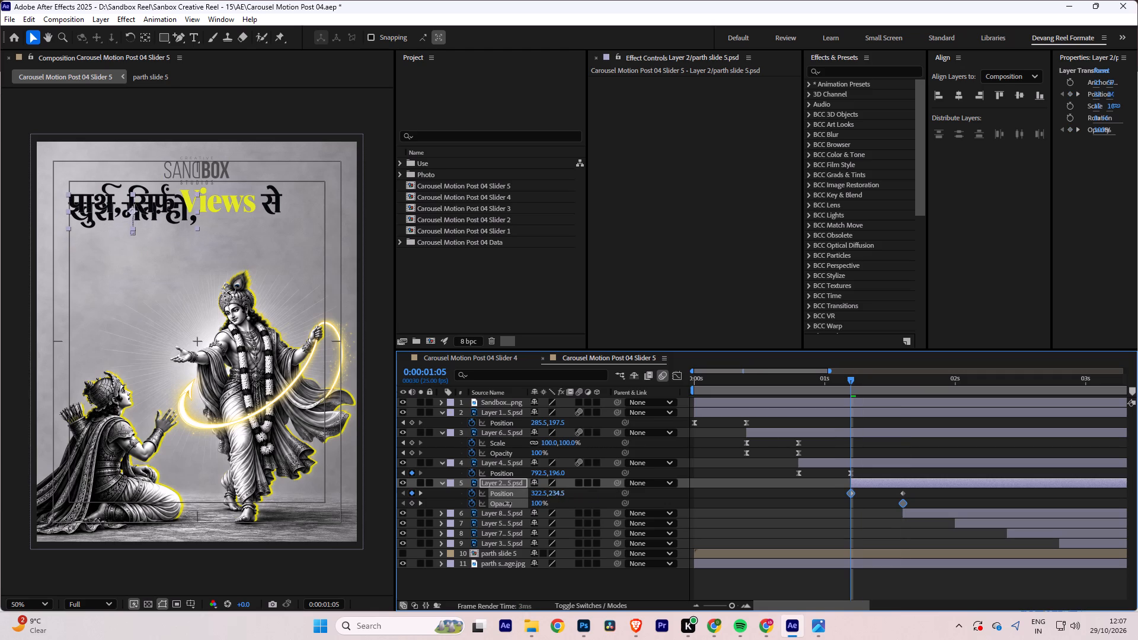
pyautogui.moveTo(507, 503); pyautogui.dragTo(506, 503)
pyautogui.click(530, 502)
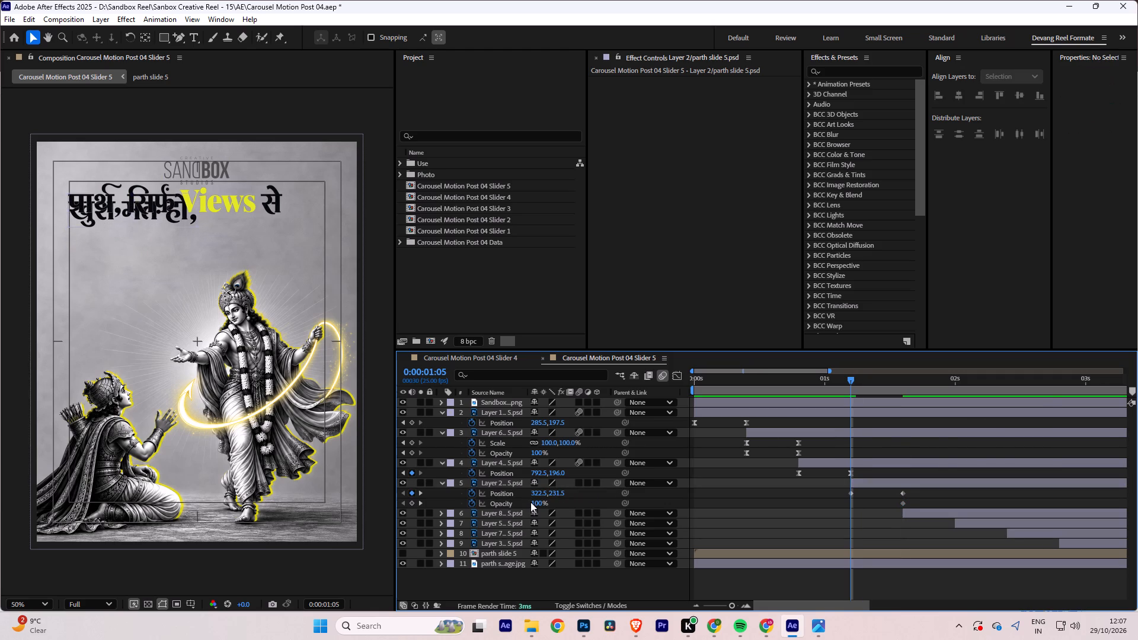
pyautogui.click(536, 502)
pyautogui.press('0')
pyautogui.press('Return')
pyautogui.press('Return')
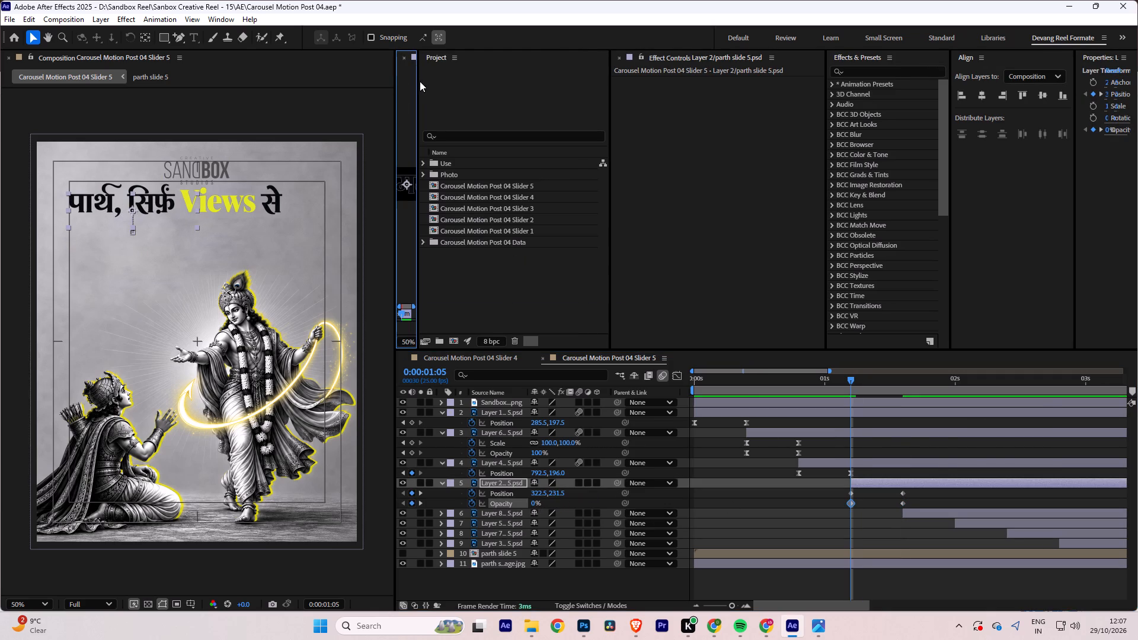
pyautogui.moveTo(417, 84); pyautogui.dragTo(568, 87)
pyautogui.rightClick(504, 58)
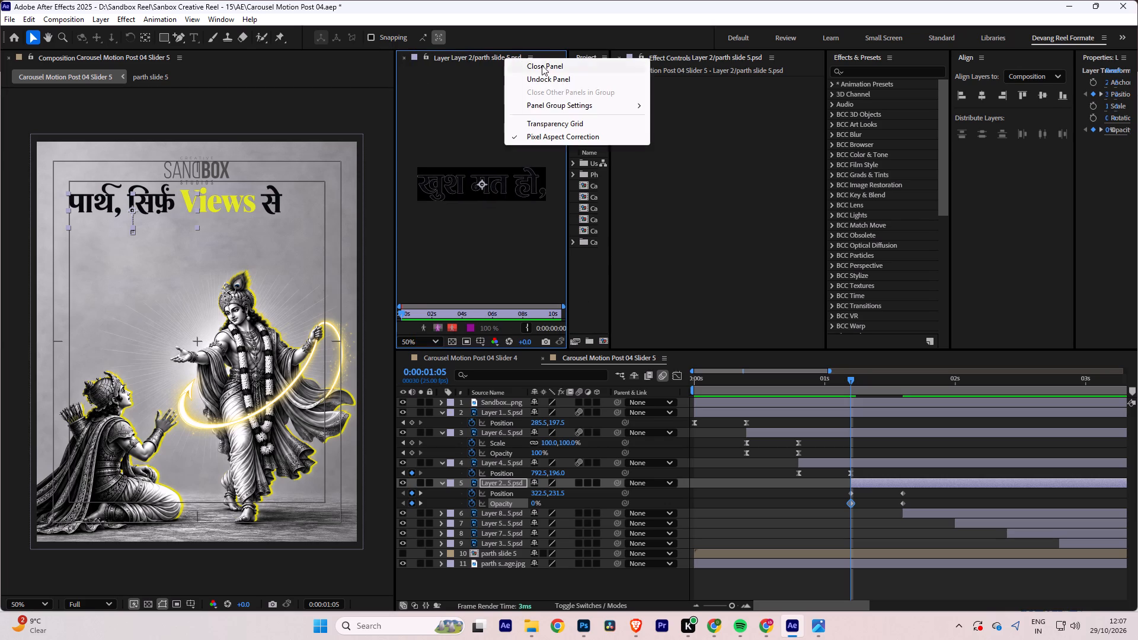
pyautogui.click(545, 65)
# Apply Easy Ease to Layer 2's Position and Opacity keyframes, extend the 0:00:01:15 ease handles to 100% influence, and save.
pyautogui.click(803, 507)
pyautogui.moveTo(778, 507); pyautogui.dragTo(908, 499)
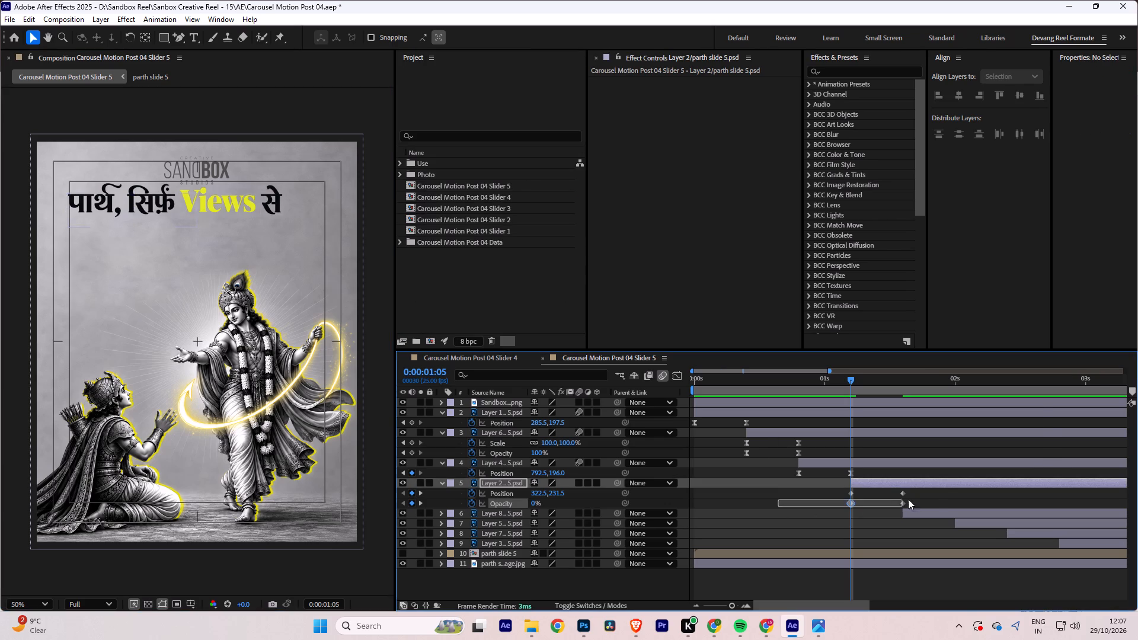
pyautogui.moveTo(908, 499); pyautogui.dragTo(934, 497)
pyautogui.press('F9')
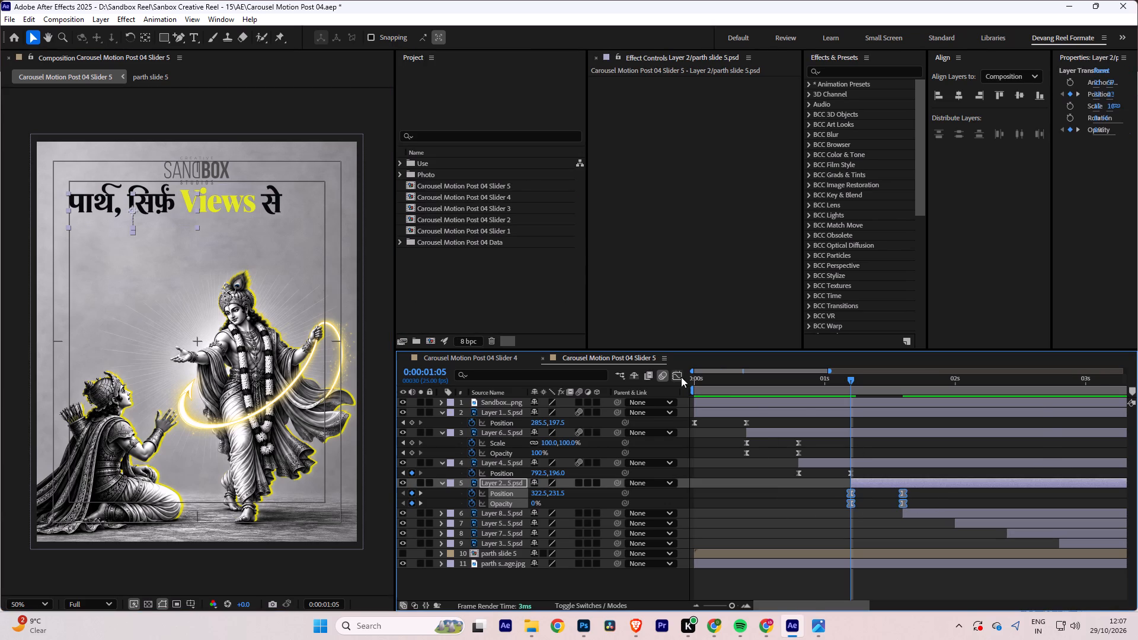
pyautogui.click(675, 373)
pyautogui.moveTo(947, 535); pyautogui.dragTo(886, 583)
pyautogui.moveTo(891, 565); pyautogui.dragTo(857, 568)
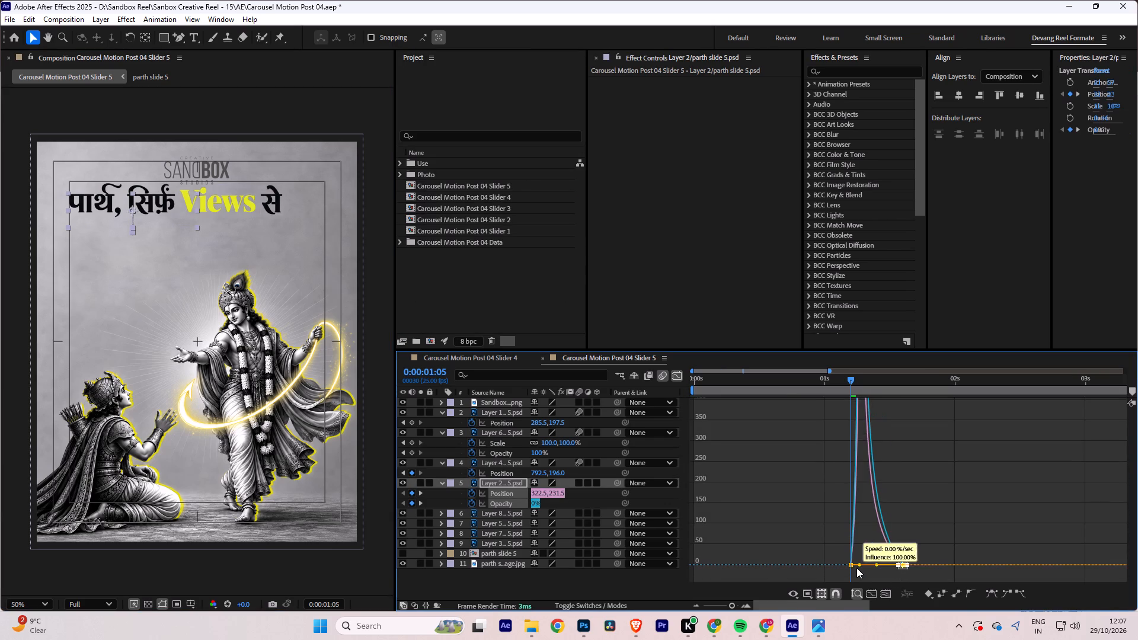
pyautogui.hotkey('ctrl', 's')
pyautogui.hotkey('ctrl', 's')
pyautogui.click(678, 373)
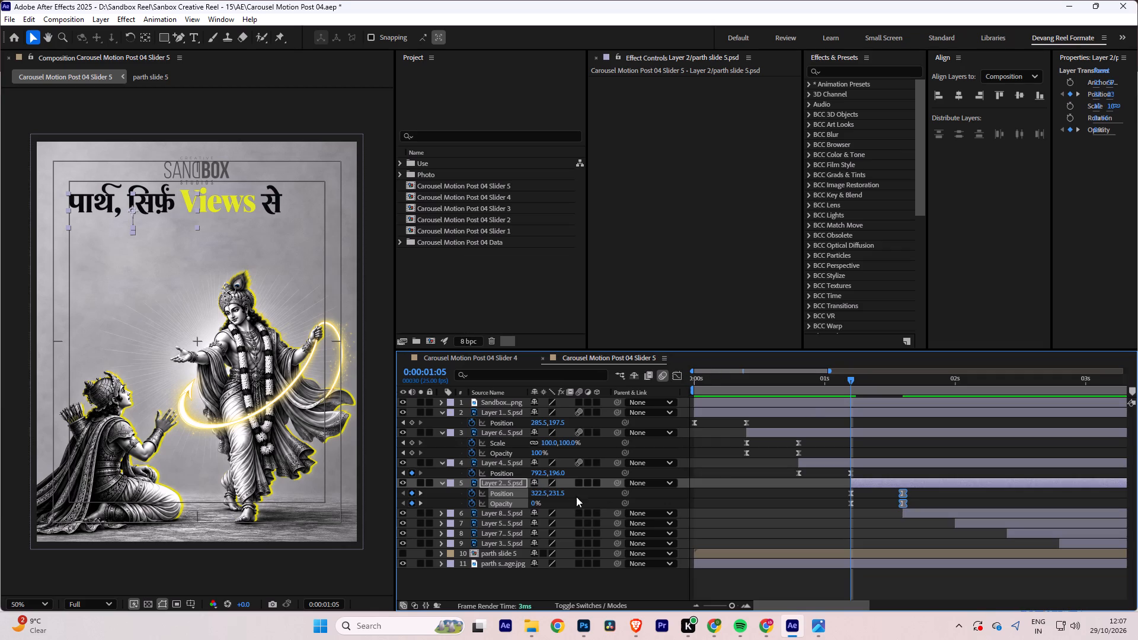
# Enable motion blur on Layer 2 and play back its animation from 0:00:00:22.
pyautogui.moveTo(578, 484); pyautogui.dragTo(584, 484)
pyautogui.moveTo(848, 376); pyautogui.dragTo(807, 381)
pyautogui.press('space')
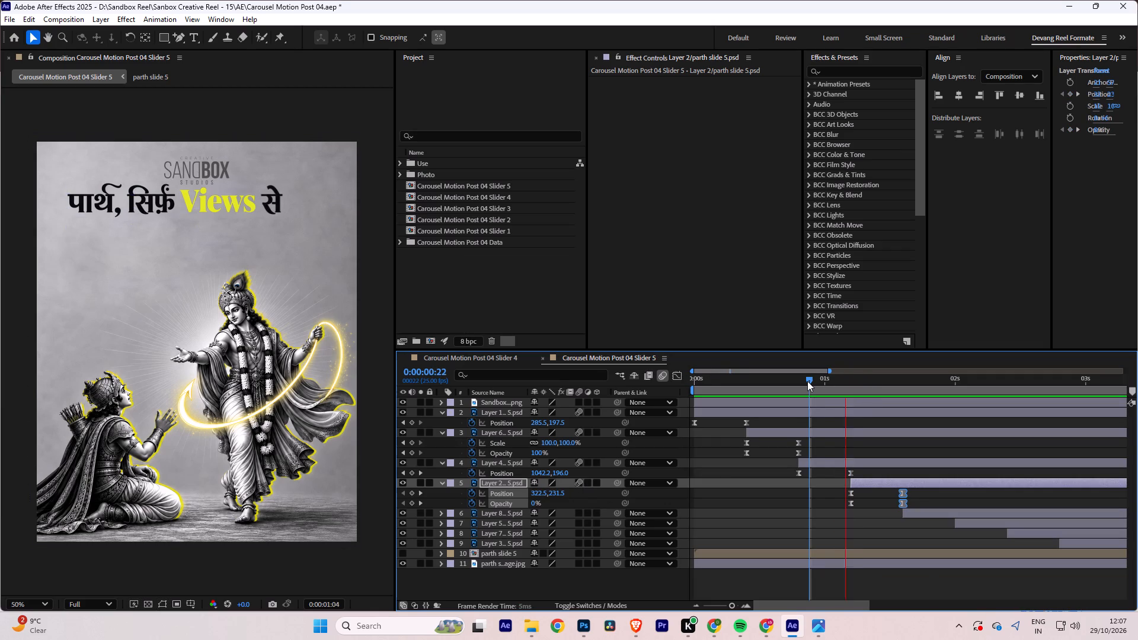
pyautogui.press('space')
# Add Scale and Opacity keyframes to Layer 8, the yellow word Brand, at 0:00:02:00 with both values at 100%.
pyautogui.moveTo(944, 377); pyautogui.dragTo(950, 379)
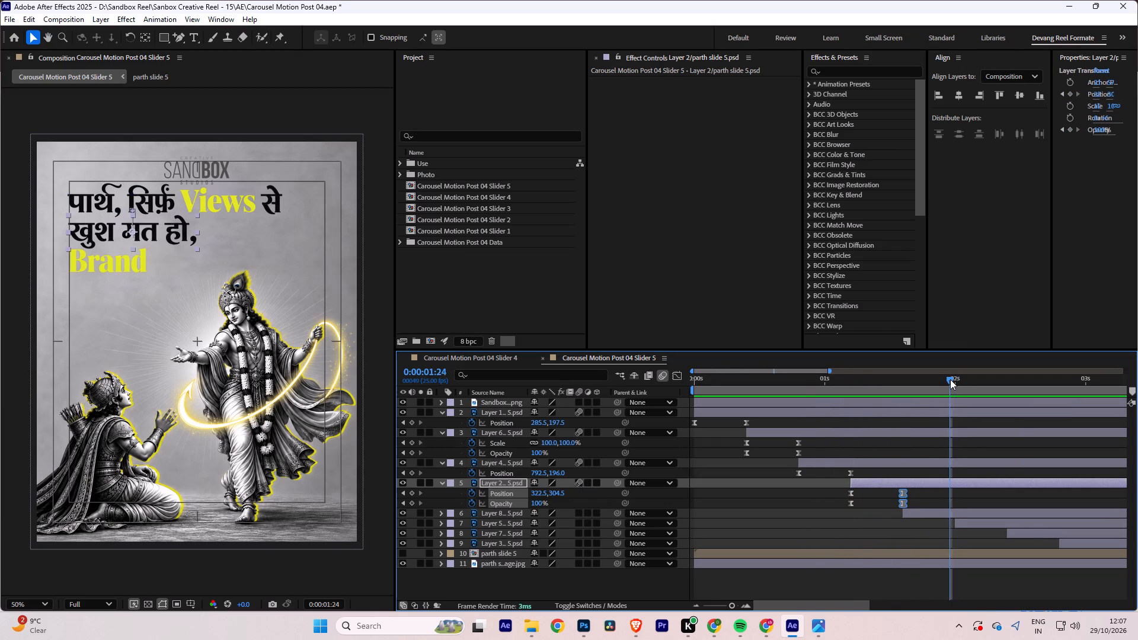
pyautogui.moveTo(950, 379); pyautogui.dragTo(953, 379)
pyautogui.keyDown('alt'); pyautogui.scroll(1, 979, 479); pyautogui.keyUp('alt')
pyautogui.click(941, 517)
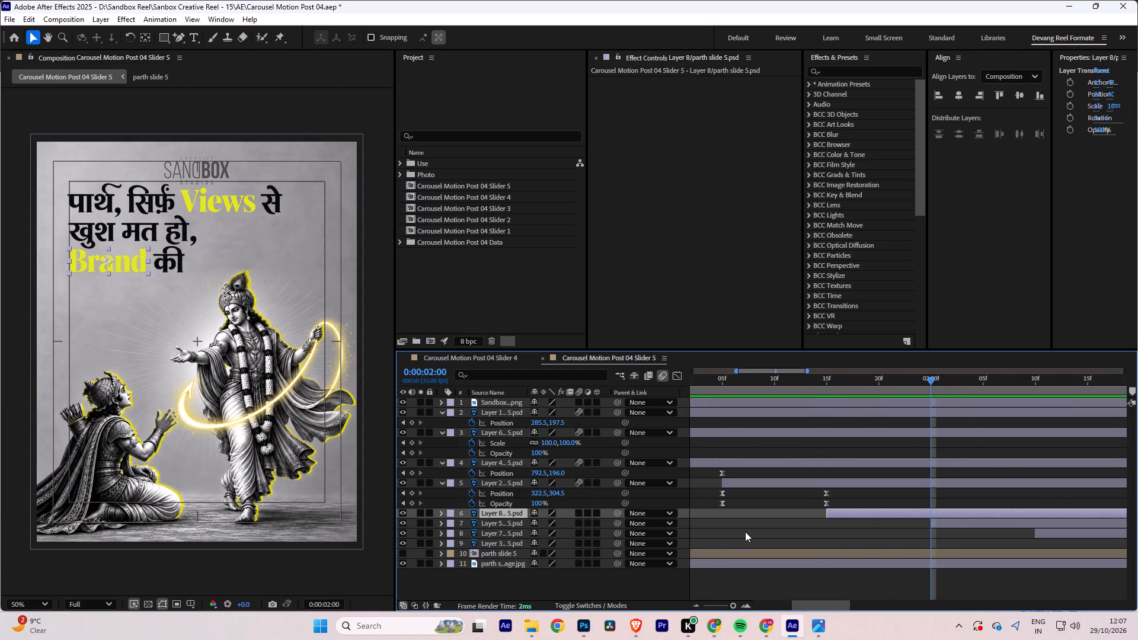
pyautogui.press('s')
pyautogui.click(469, 523)
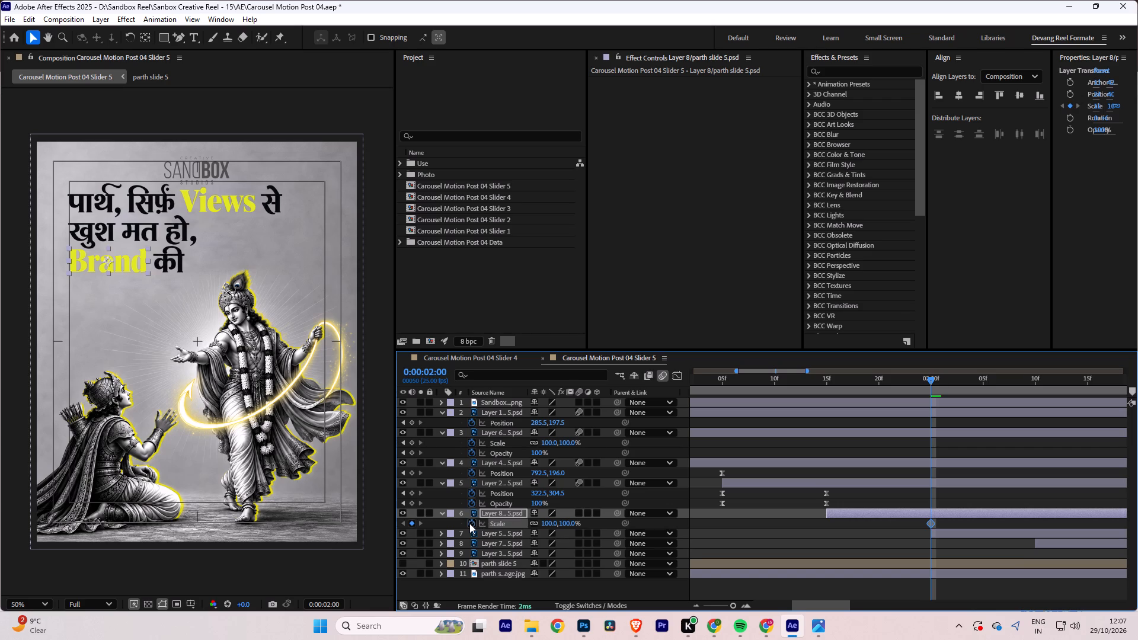
pyautogui.press('t')
pyautogui.click(469, 523)
pyautogui.press('u')
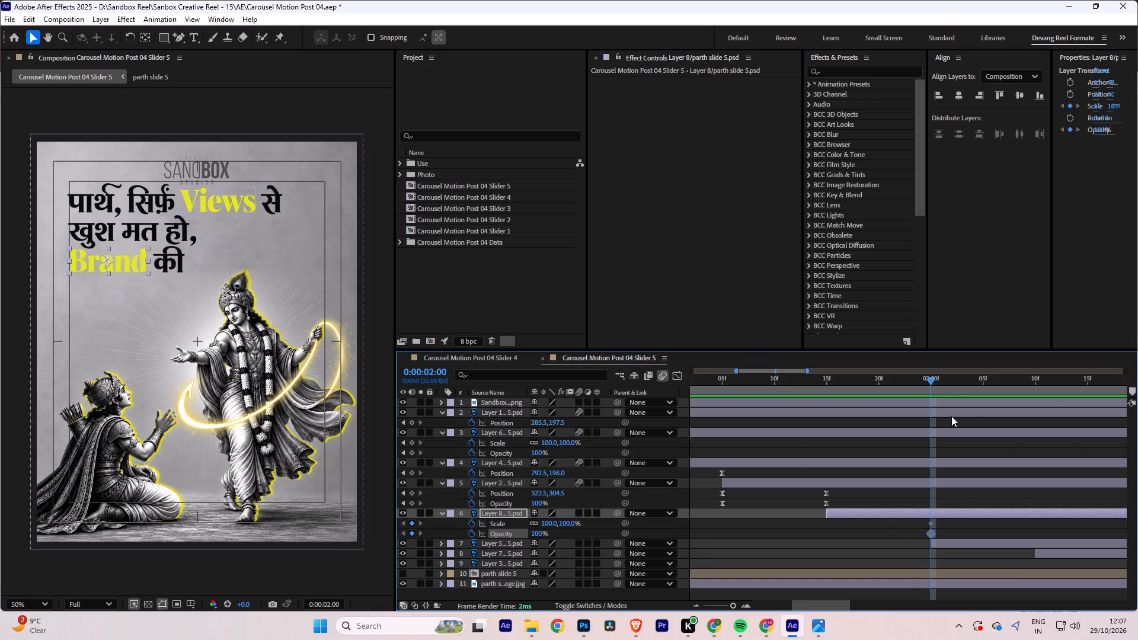
# At 0:00:01:15, set Layer 8's scale to 130% and opacity to 0%, and save the project.
pyautogui.moveTo(930, 376); pyautogui.dragTo(824, 391)
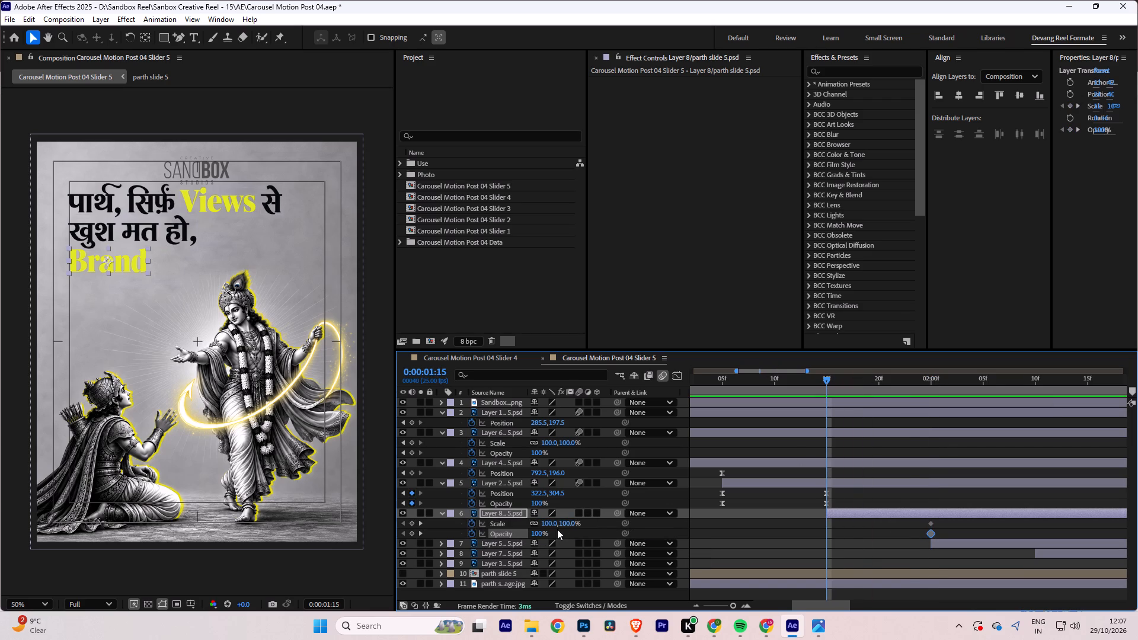
pyautogui.click(549, 524)
pyautogui.write('130')
pyautogui.press('Return')
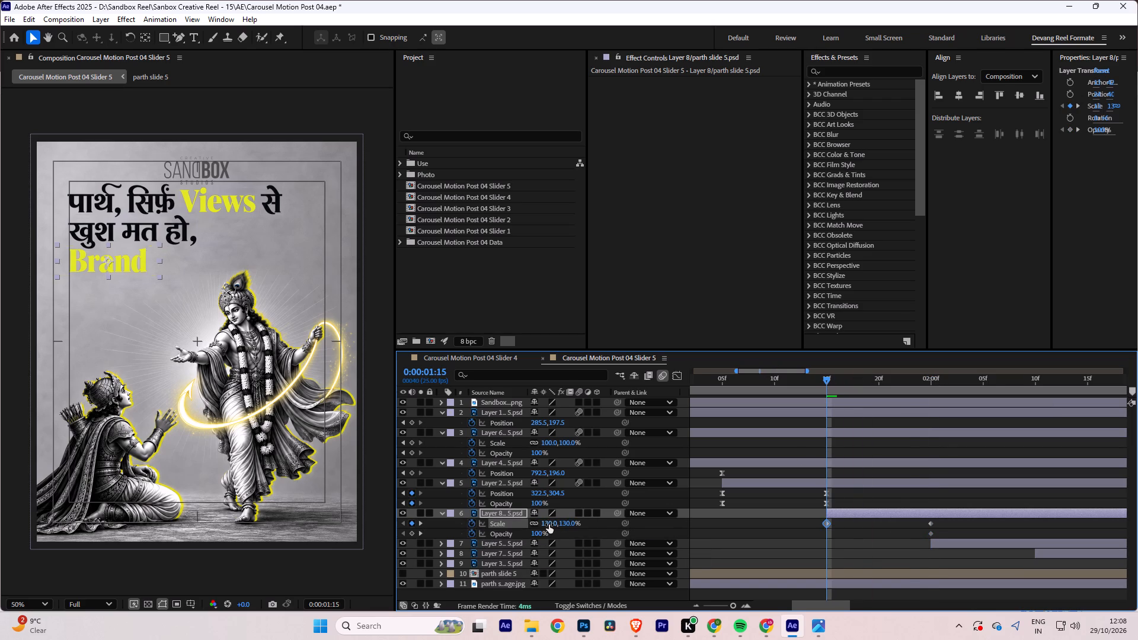
pyautogui.click(538, 533)
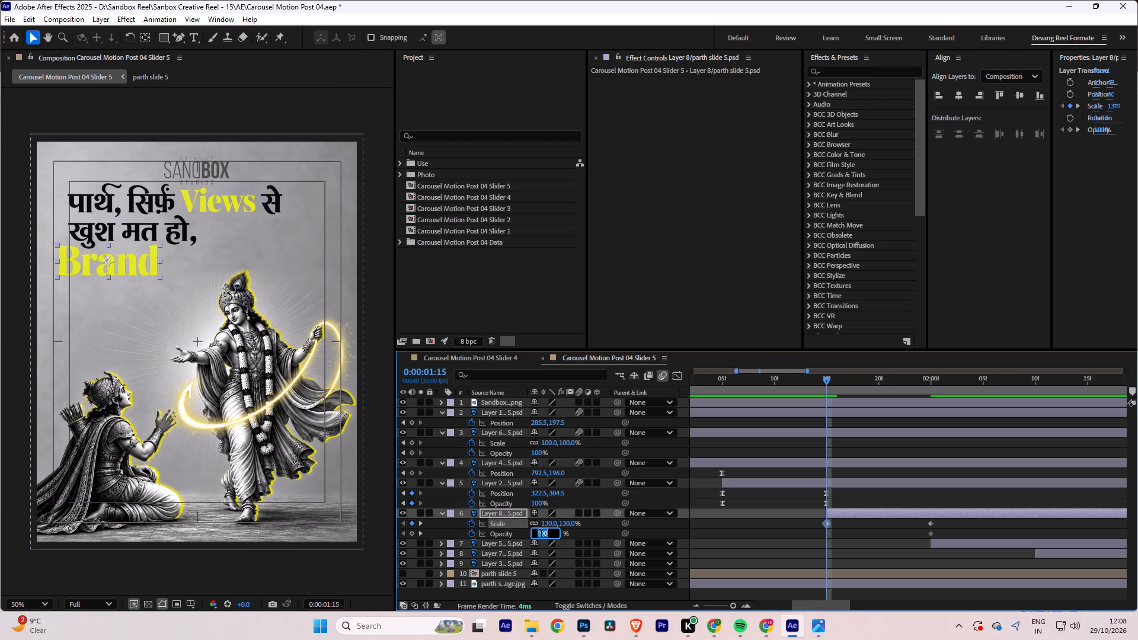
pyautogui.press('0')
pyautogui.press('Return')
pyautogui.hotkey('ctrl', 's')
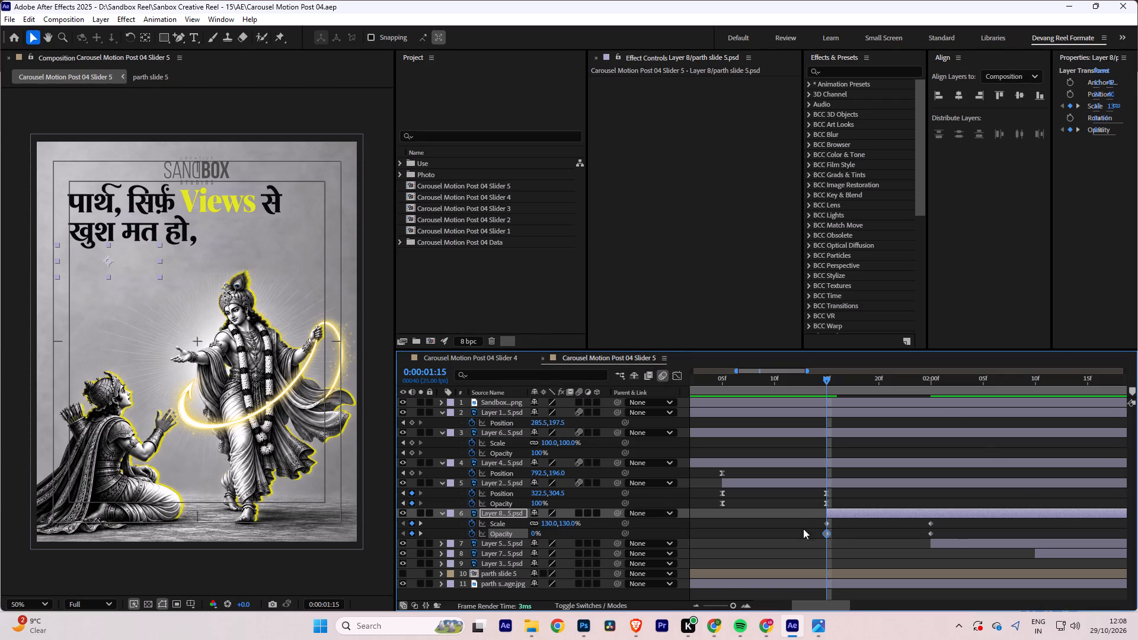
# Apply Easy Ease to Layer 8's Scale and Opacity keyframes, extend the 0:00:02:00 ease handles for a slow landing, and save.
pyautogui.moveTo(785, 525); pyautogui.dragTo(954, 535)
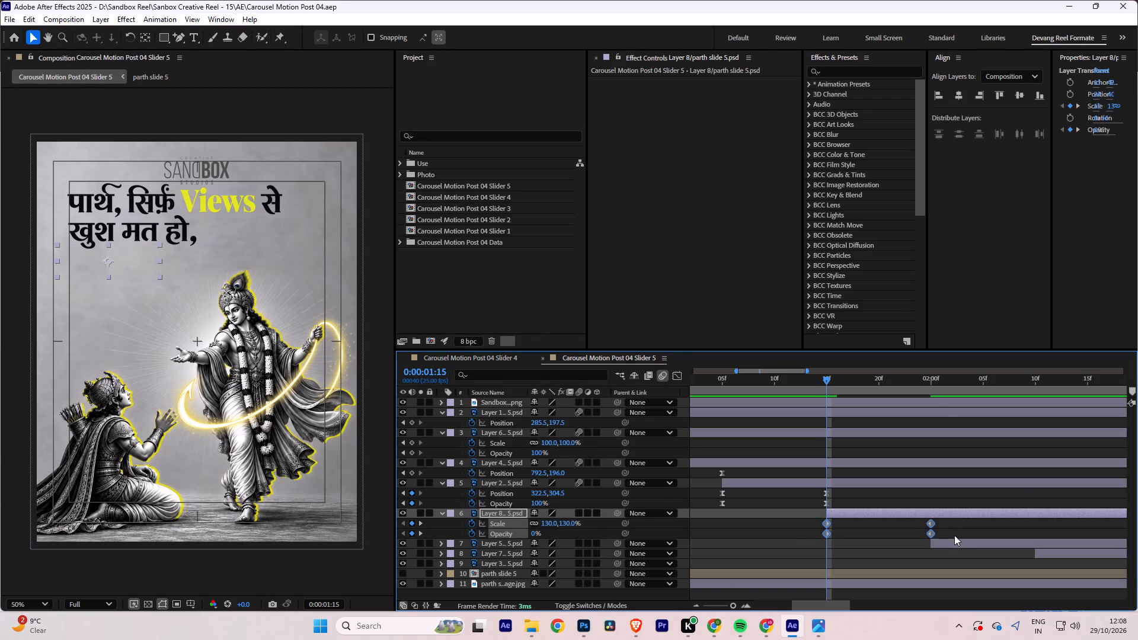
pyautogui.press('F9')
pyautogui.click(677, 375)
pyautogui.moveTo(942, 521); pyautogui.dragTo(915, 542)
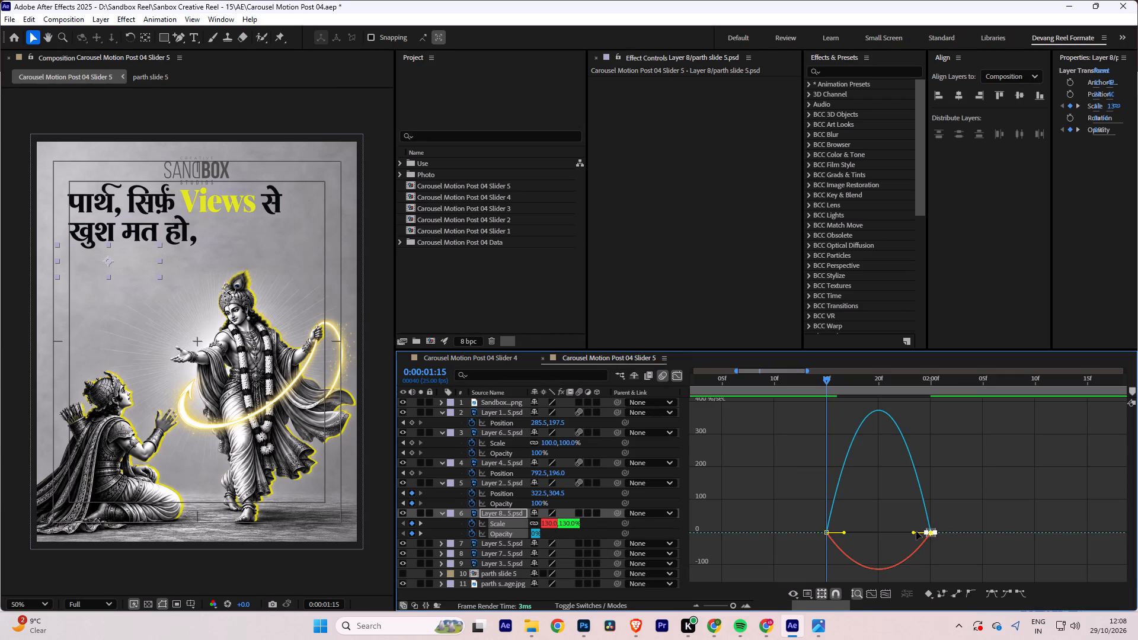
pyautogui.moveTo(913, 532); pyautogui.dragTo(828, 532)
pyautogui.hotkey('ctrl', 's')
pyautogui.hotkey('ctrl', 's')
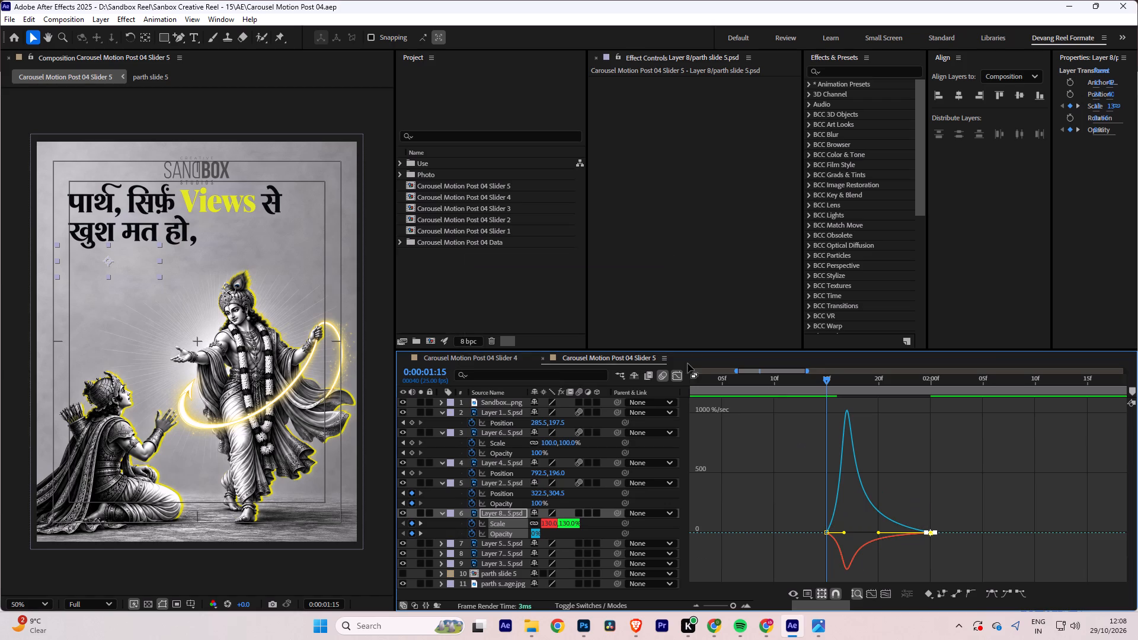
pyautogui.click(679, 373)
# Play back the Layer 2 and Layer 8 text animation, starting from 0:00:01:10 and again from slightly earlier.
pyautogui.moveTo(827, 381); pyautogui.dragTo(775, 386)
pyautogui.press('space')
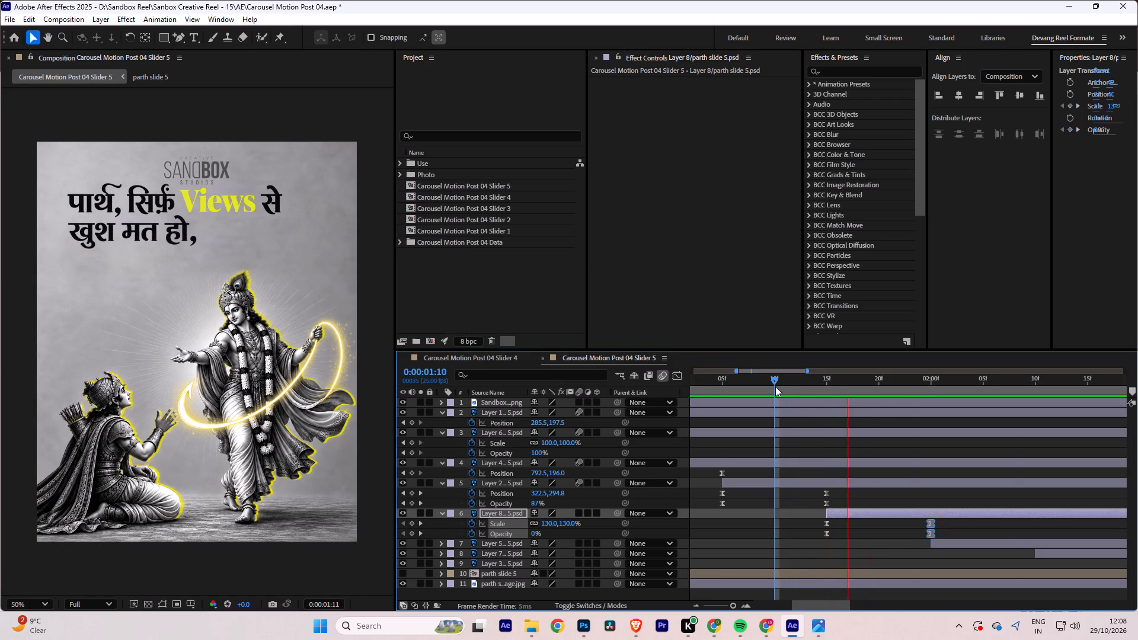
pyautogui.press('space')
pyautogui.moveTo(1014, 373); pyautogui.dragTo(926, 389)
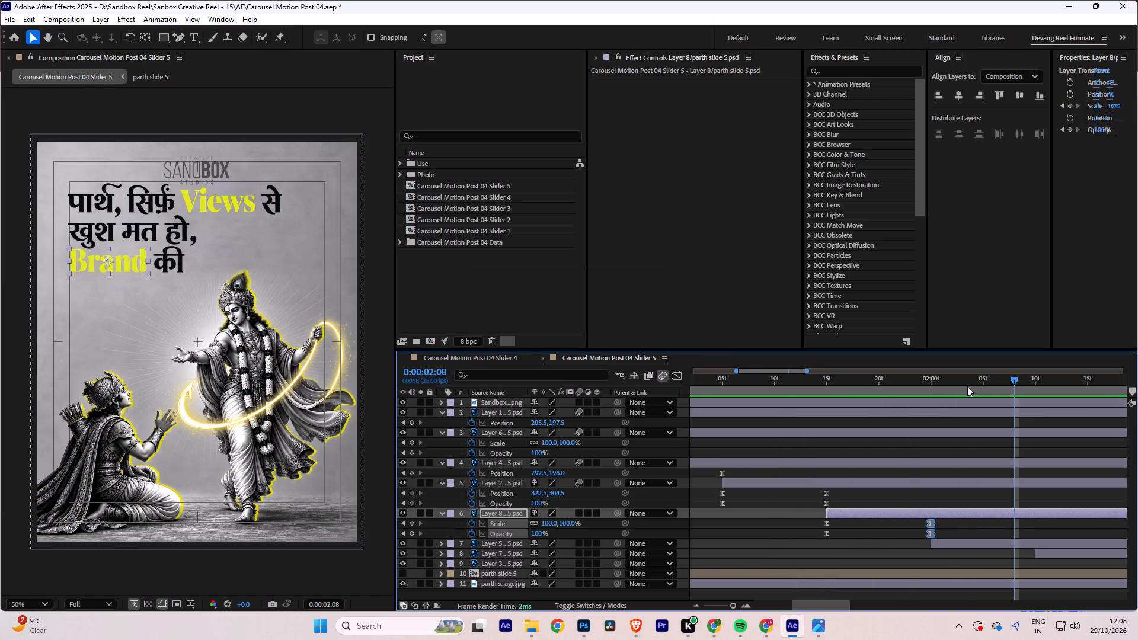
pyautogui.moveTo(1009, 378); pyautogui.dragTo(1037, 415)
pyautogui.moveTo(1037, 415); pyautogui.dragTo(930, 420)
pyautogui.keyDown('alt'); pyautogui.scroll(-3, 910, 428); pyautogui.keyUp('alt')
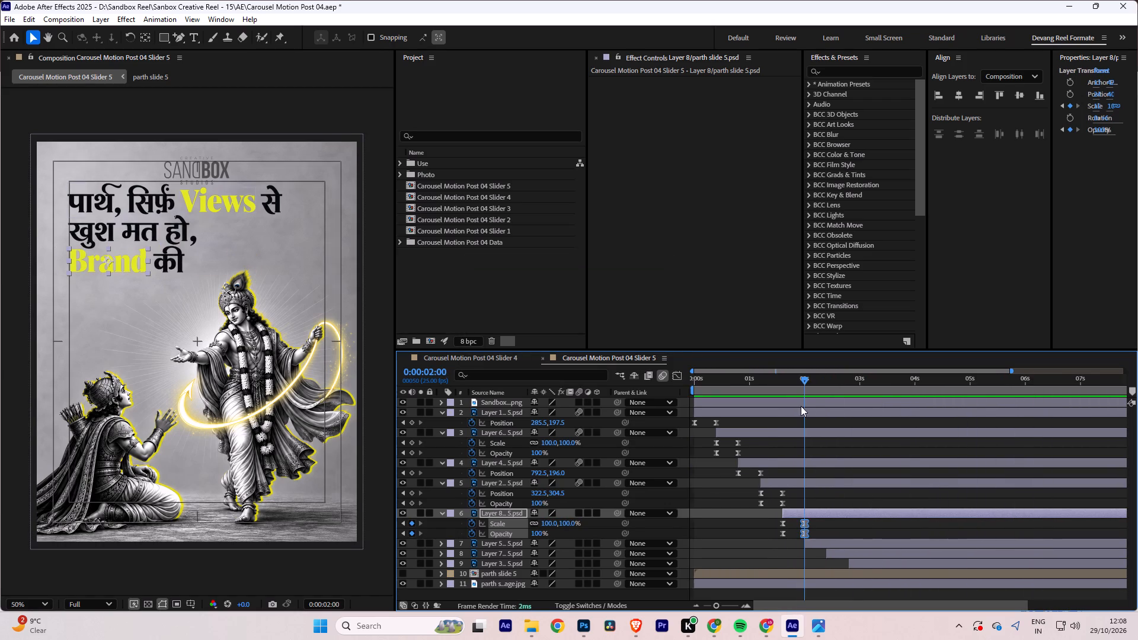
pyautogui.moveTo(807, 380); pyautogui.dragTo(769, 388)
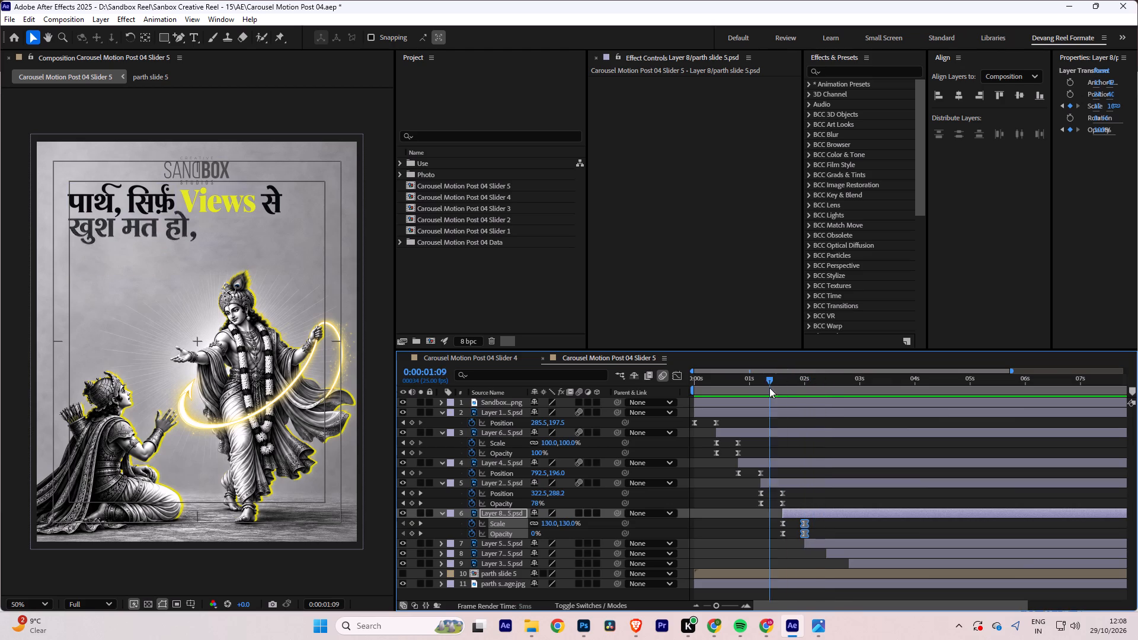
pyautogui.moveTo(769, 388); pyautogui.dragTo(763, 390)
pyautogui.press('space')
pyautogui.press('space')
# Add Position and Opacity keyframes to Layer 5 at 0:00:02:10, keeping its resting position and 100% opacity.
pyautogui.keyDown('alt'); pyautogui.scroll(1, 756, 439); pyautogui.keyUp('alt')
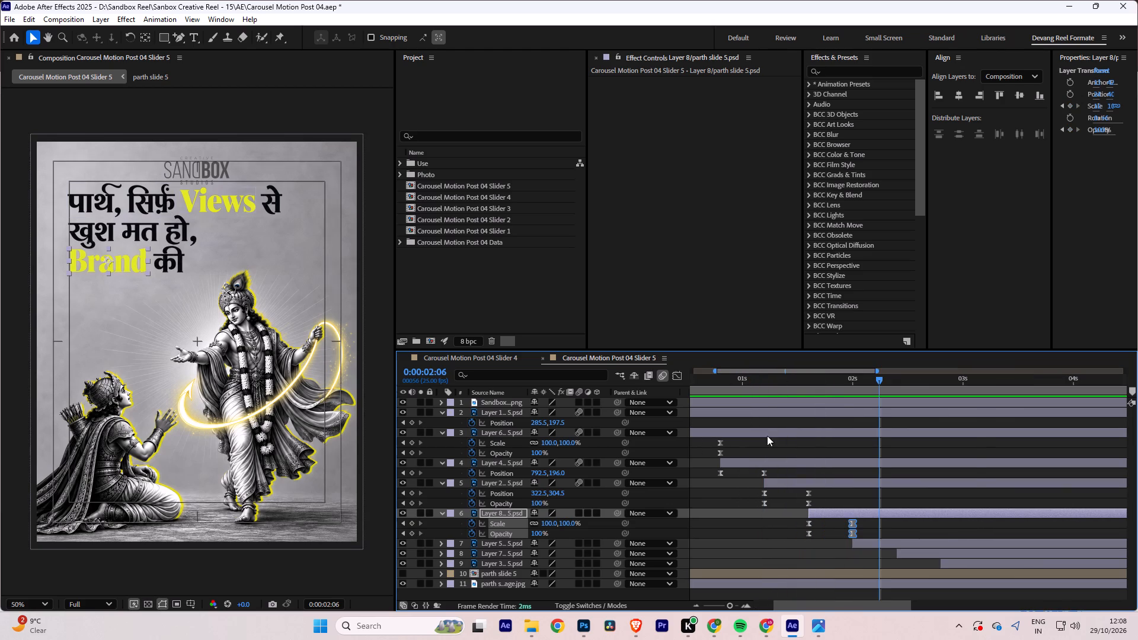
pyautogui.moveTo(880, 379); pyautogui.dragTo(841, 386)
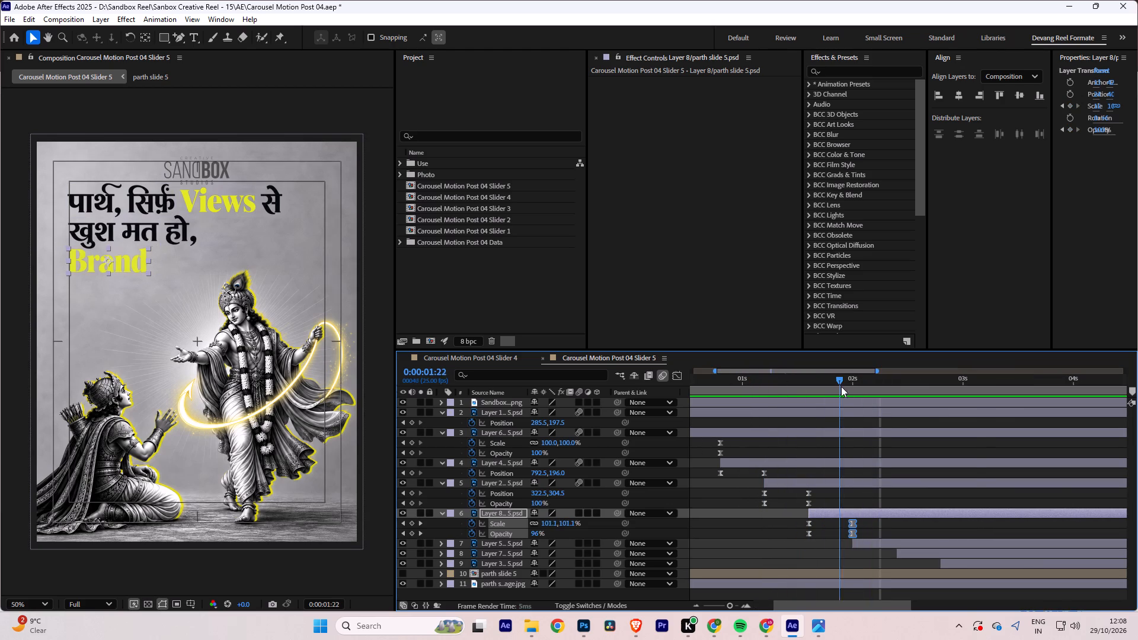
pyautogui.moveTo(841, 386); pyautogui.dragTo(896, 391)
pyautogui.click(903, 544)
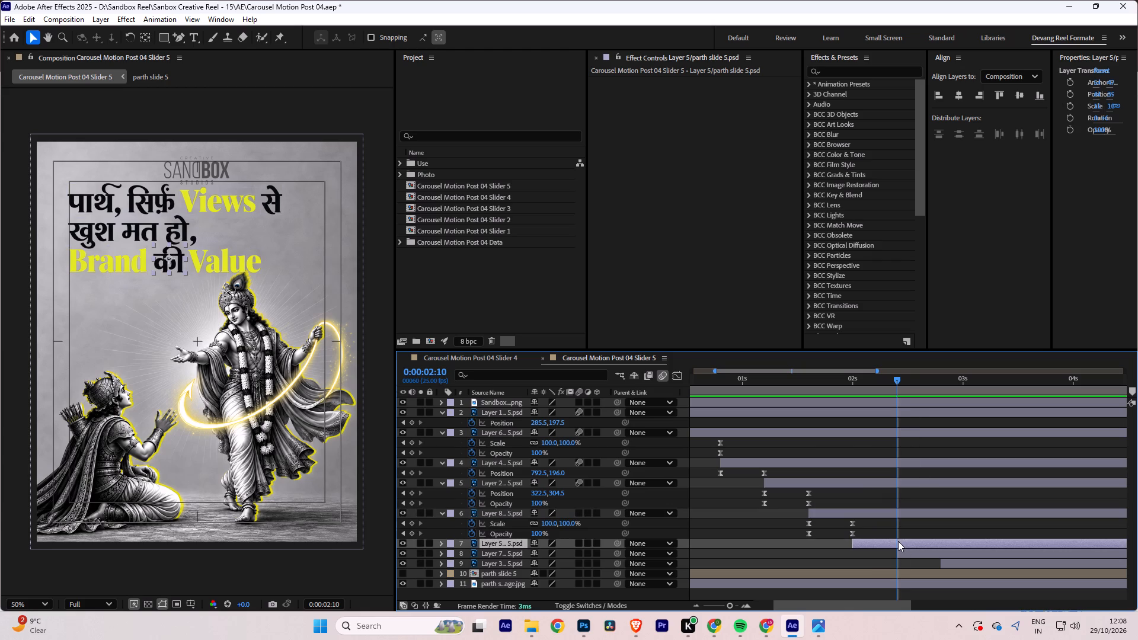
pyautogui.press('p')
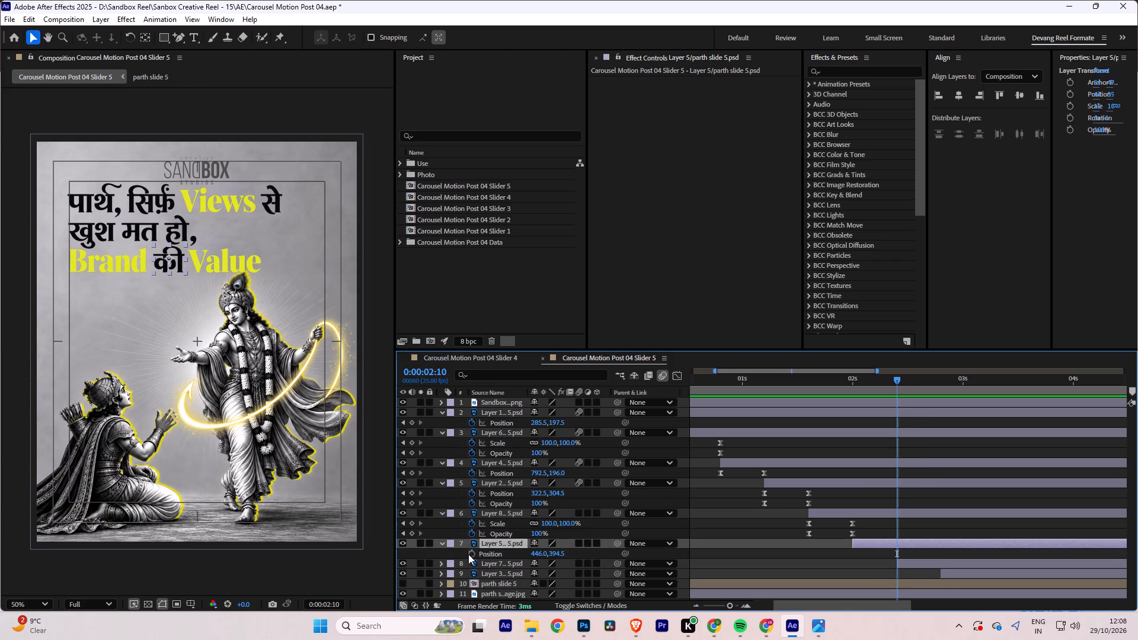
pyautogui.click(468, 554)
pyautogui.press('t')
pyautogui.click(468, 554)
pyautogui.press('u')
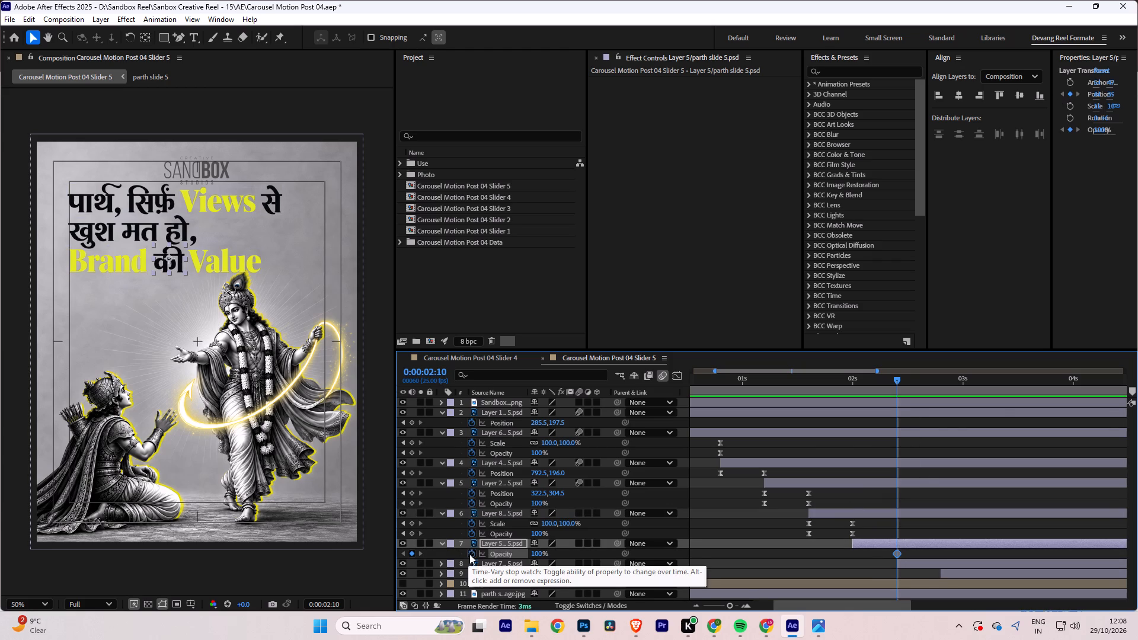
# At 0:00:02:00, set Layer 5's position to 311.0, 394.5 and its opacity to 0%.
pyautogui.moveTo(896, 380); pyautogui.dragTo(852, 393)
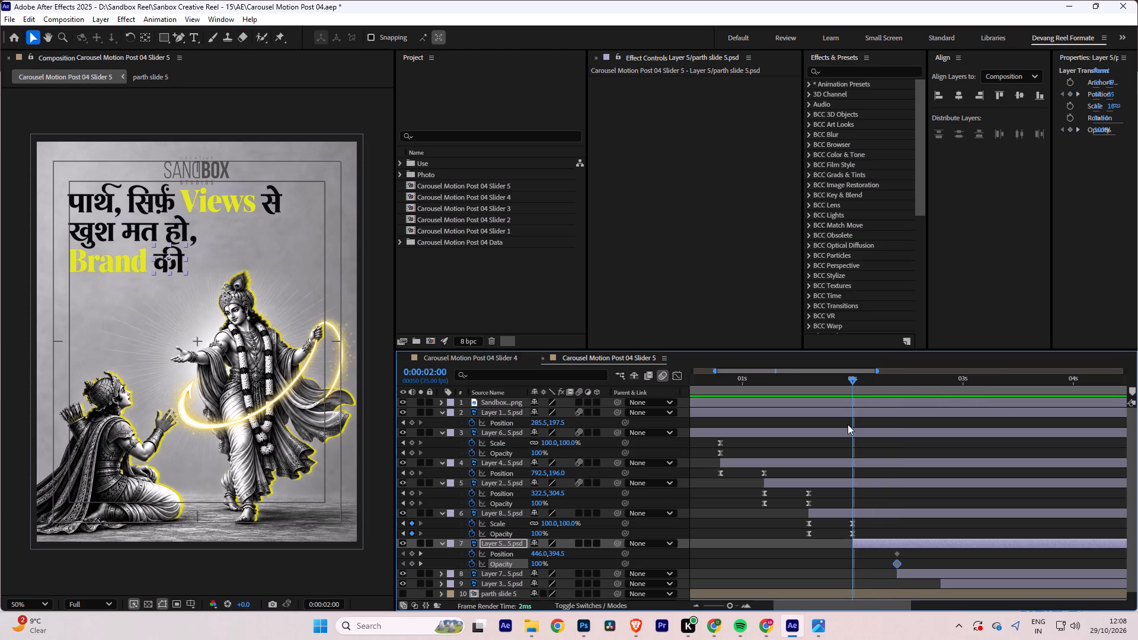
pyautogui.moveTo(535, 555); pyautogui.dragTo(450, 551)
pyautogui.click(538, 565)
pyautogui.press('0')
pyautogui.press('Return')
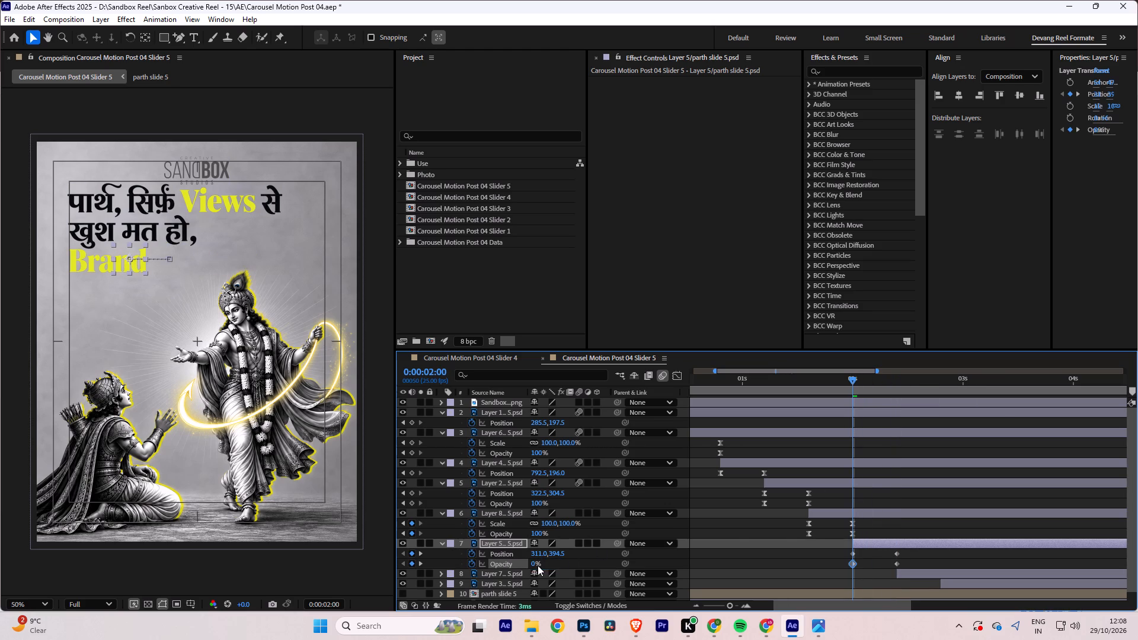
# Apply Easy Ease to Layer 5's Position and Opacity keyframes and extend the 0:00:02:10 ease handles for a slow landing.
pyautogui.moveTo(837, 548); pyautogui.dragTo(913, 567)
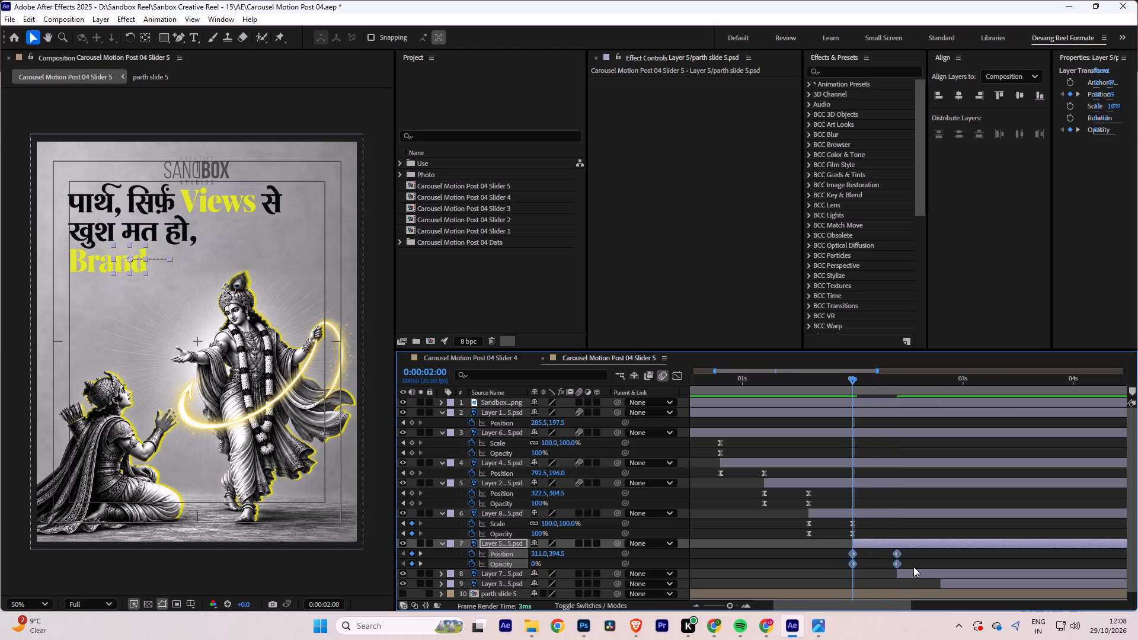
pyautogui.press('F9')
pyautogui.click(679, 375)
pyautogui.moveTo(922, 539); pyautogui.dragTo(882, 578)
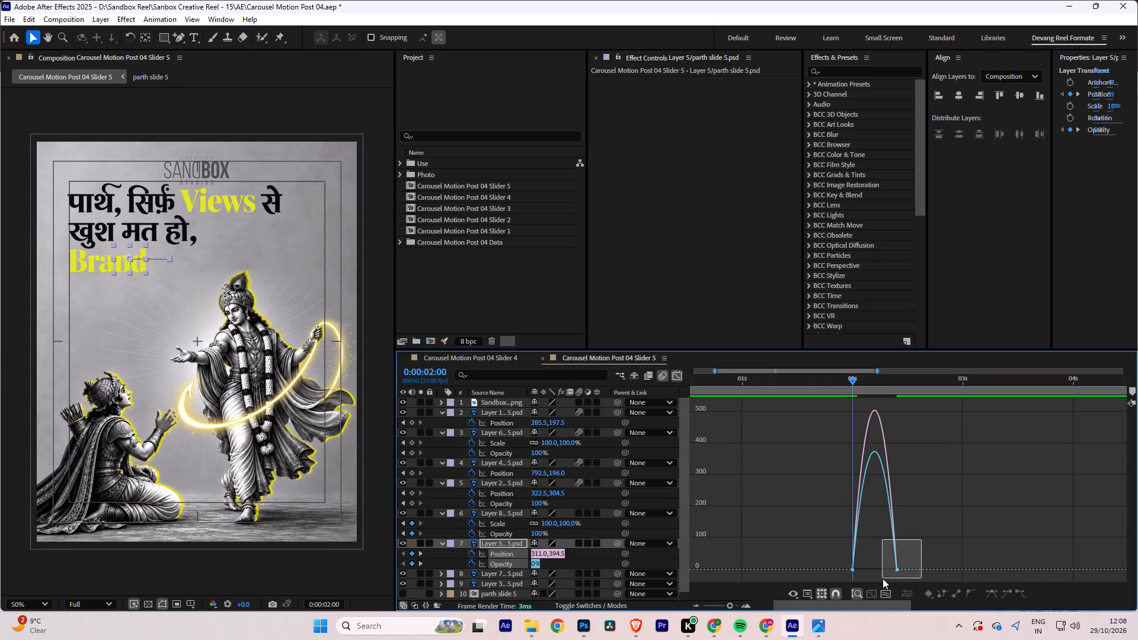
pyautogui.moveTo(887, 565); pyautogui.dragTo(856, 564)
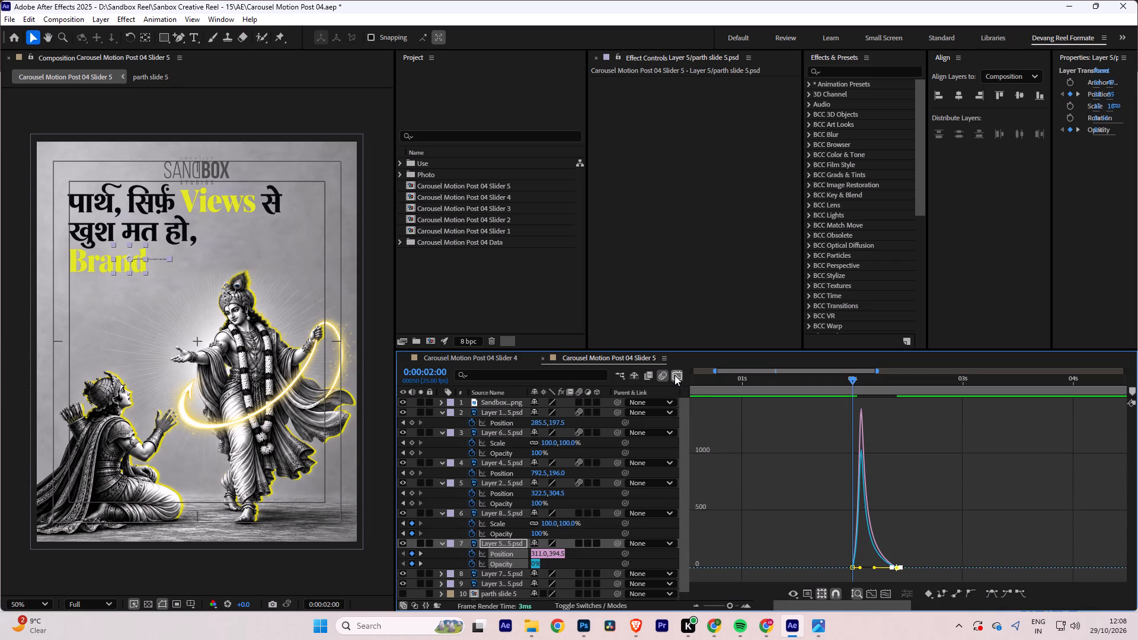
pyautogui.click(675, 375)
# Enable motion blur on Layer 5 and Layer 8.
pyautogui.click(578, 543)
pyautogui.click(582, 511)
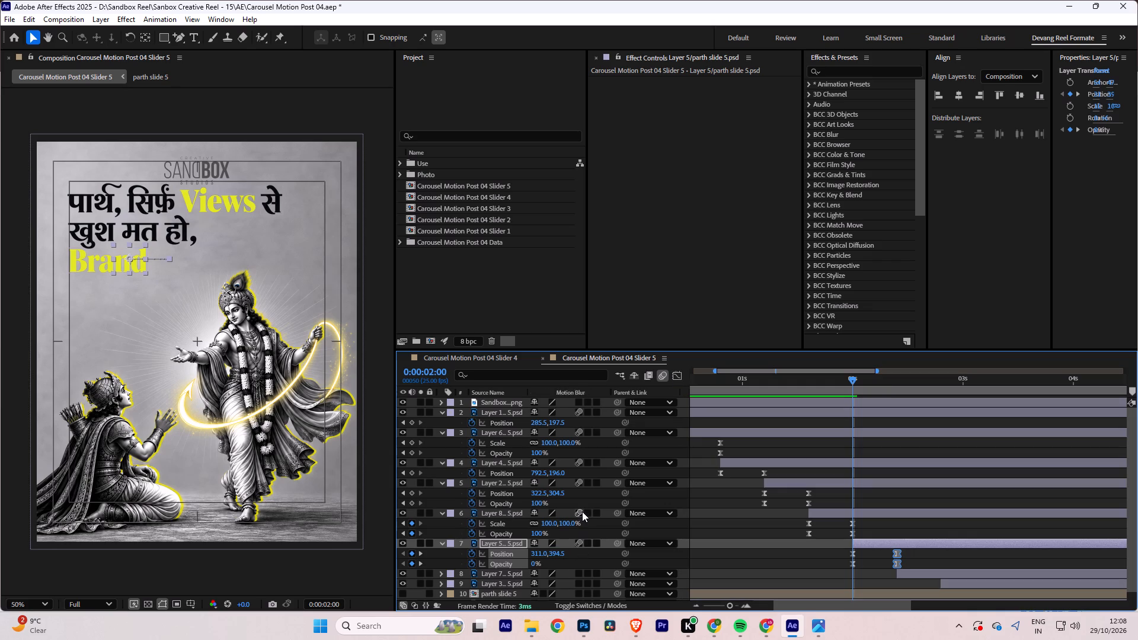
# Play back the Layer 8 and Layer 5 text animation from 0:00:01:14.
pyautogui.moveTo(851, 379); pyautogui.dragTo(803, 384)
pyautogui.press('space')
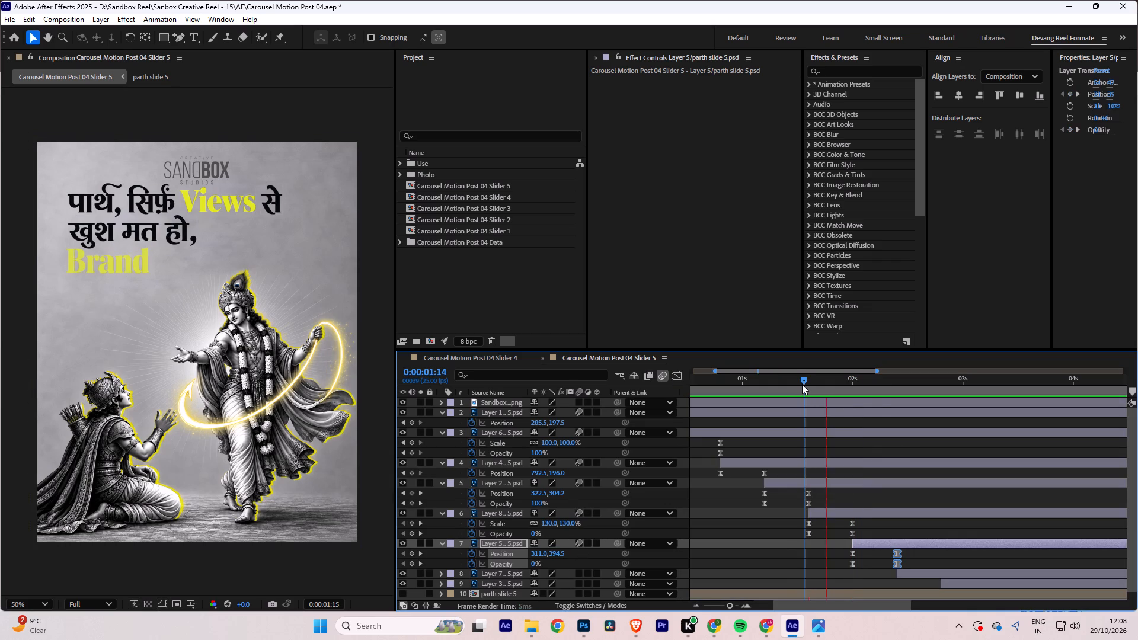
pyautogui.press('space')
# Add Scale and Opacity keyframes to Layer 7 at 0:00:02:20, keeping both at 100%.
pyautogui.moveTo(925, 373); pyautogui.dragTo(938, 373)
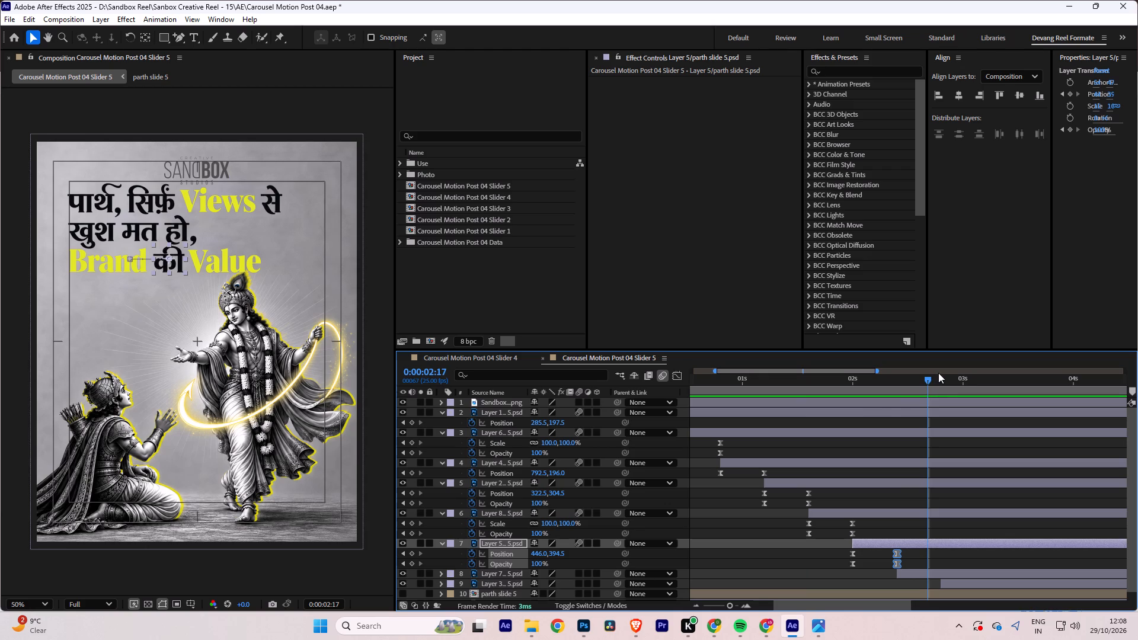
pyautogui.moveTo(938, 373); pyautogui.dragTo(942, 372)
pyautogui.moveTo(931, 377); pyautogui.dragTo(944, 378)
pyautogui.scroll(-3, 909, 411)
pyautogui.click(945, 561)
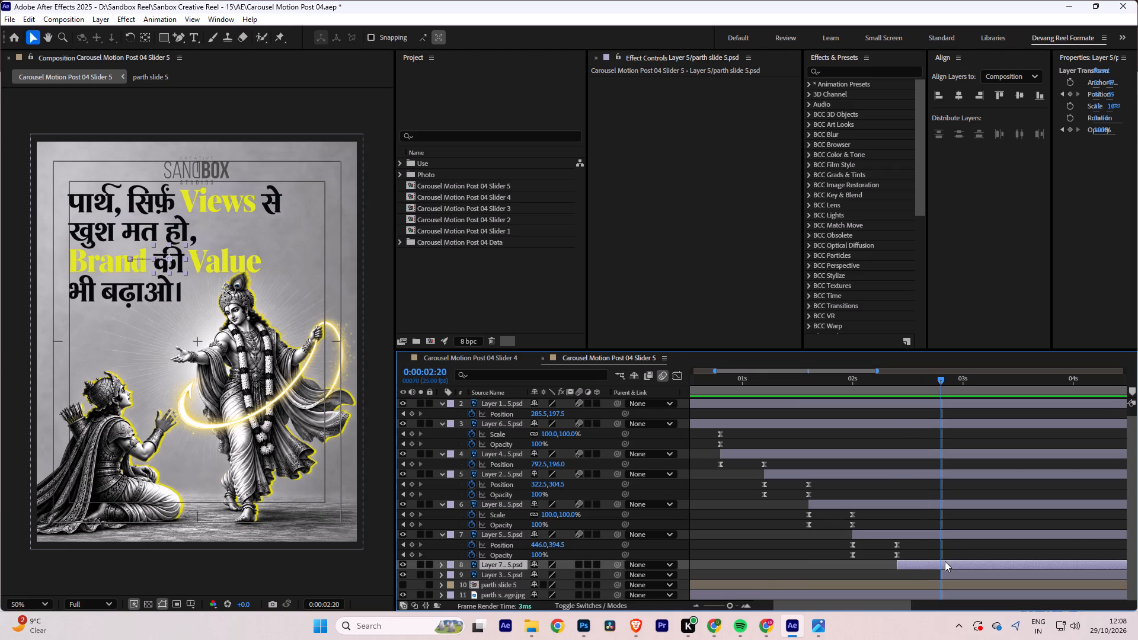
pyautogui.press('s')
pyautogui.click(472, 575)
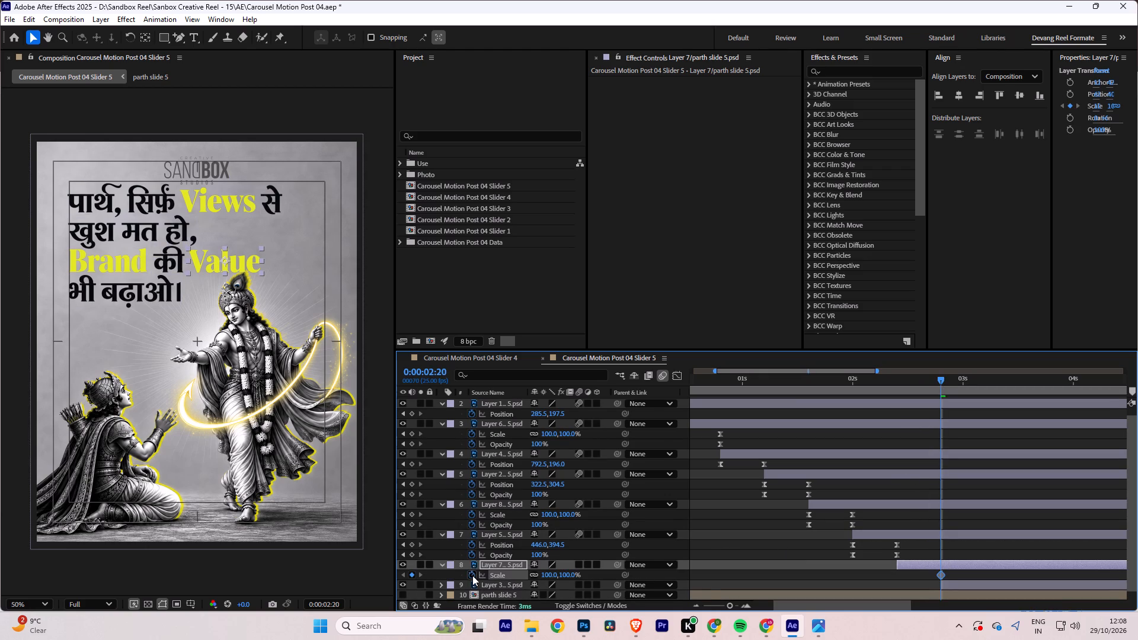
pyautogui.press('t')
pyautogui.click(467, 575)
pyautogui.press('u')
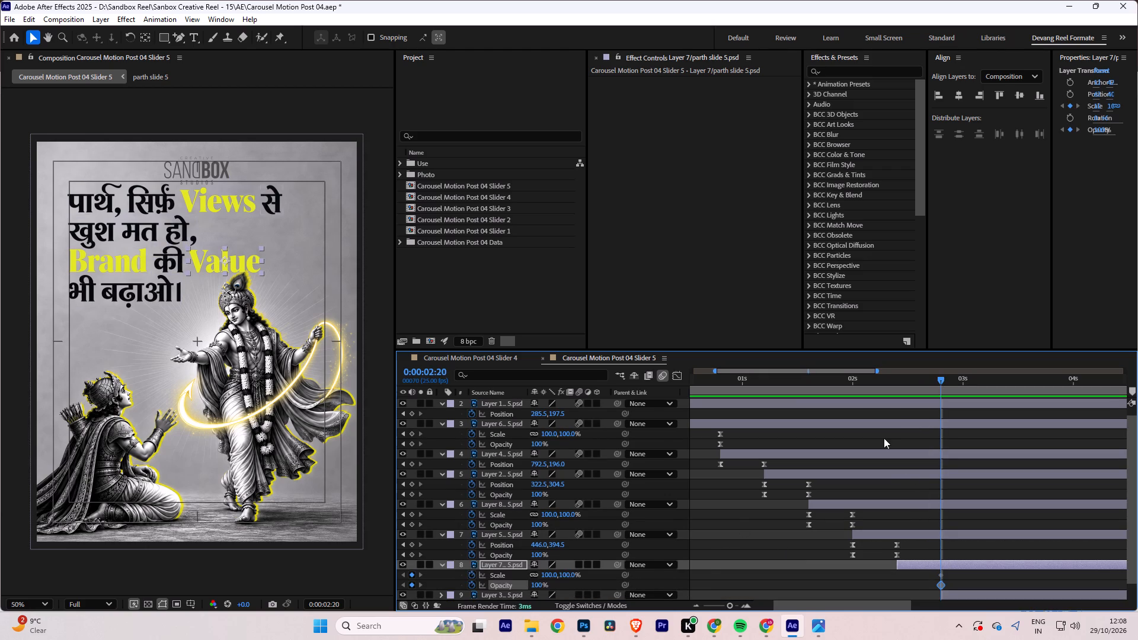
# At 0:00:02:10, set Layer 7's scale to 130% and its opacity to 0%.
pyautogui.moveTo(939, 378); pyautogui.dragTo(896, 386)
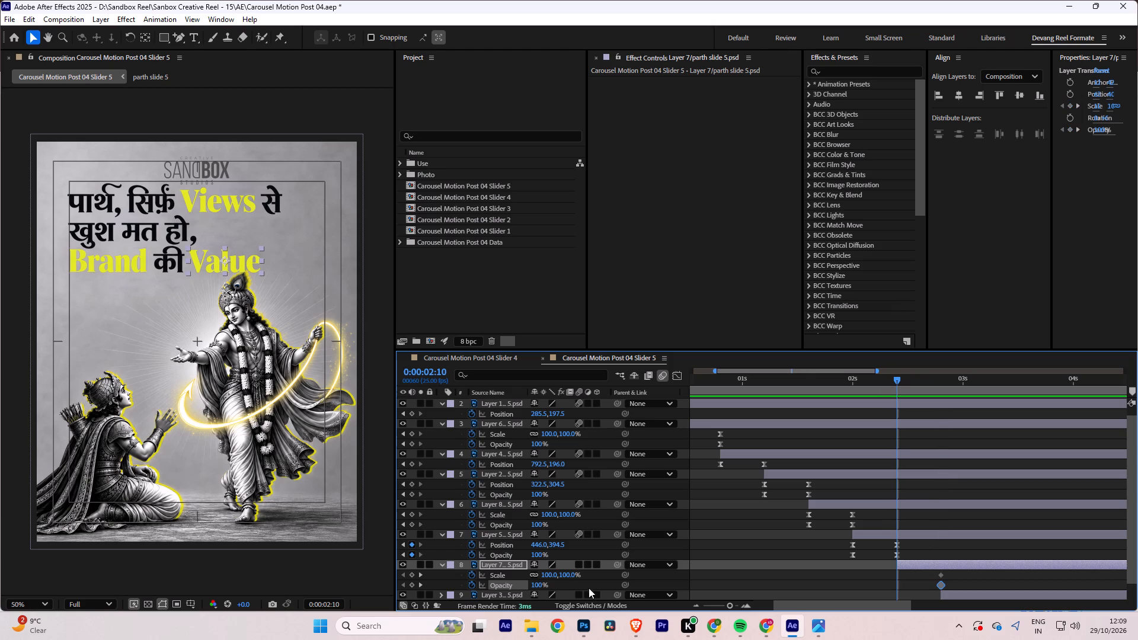
pyautogui.click(551, 577)
pyautogui.write('130')
pyautogui.press('Return')
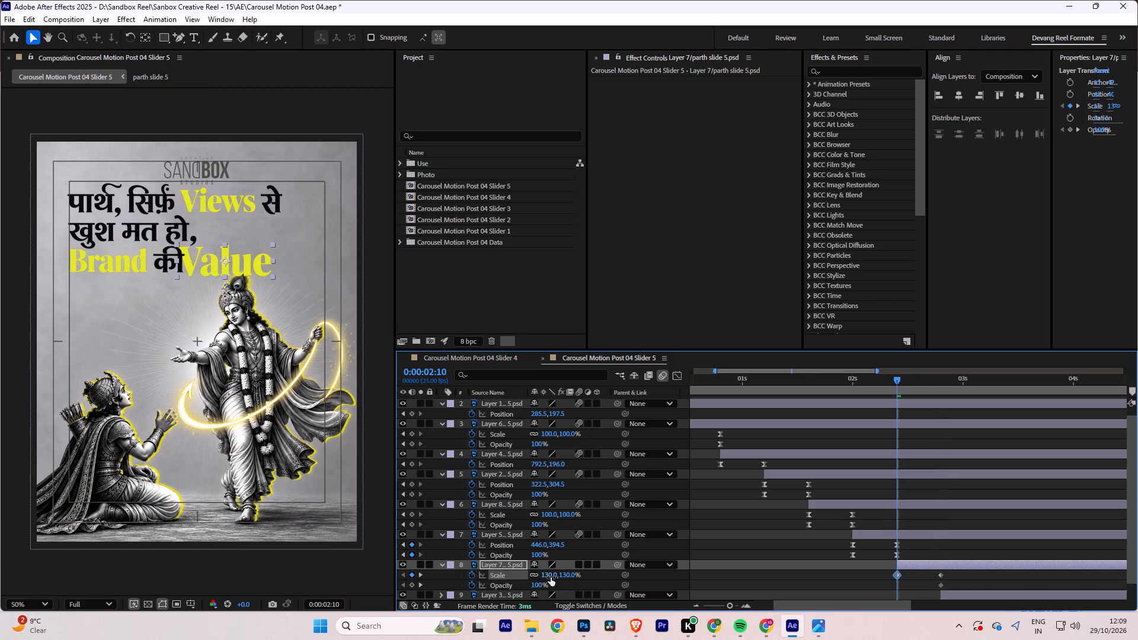
pyautogui.click(541, 582)
pyautogui.press('0')
pyautogui.press('Return')
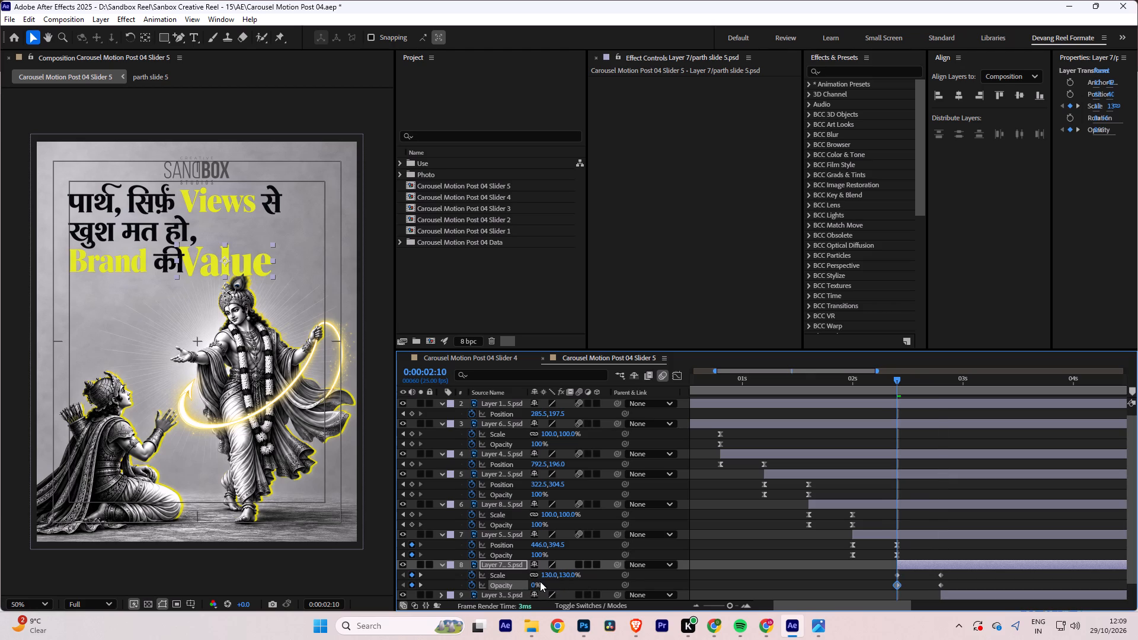
# Apply Easy Ease to Layer 7's Scale and Opacity keyframes, extend the 0:00:02:20 ease handles for a slow landing, and save.
pyautogui.moveTo(884, 572); pyautogui.dragTo(972, 587)
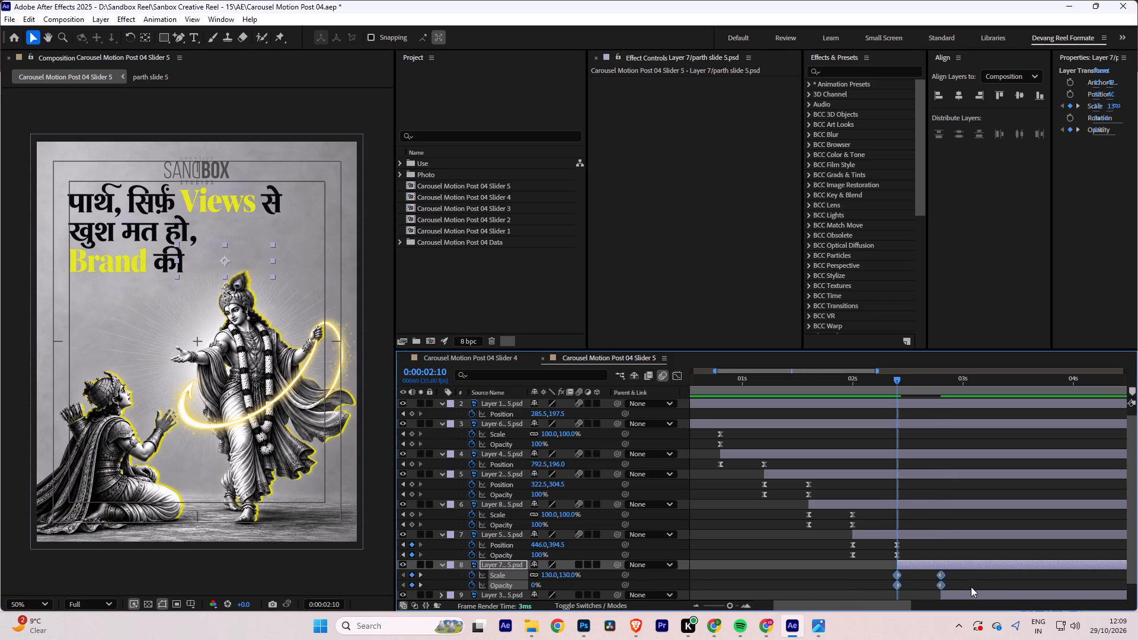
pyautogui.press('F9')
pyautogui.click(675, 374)
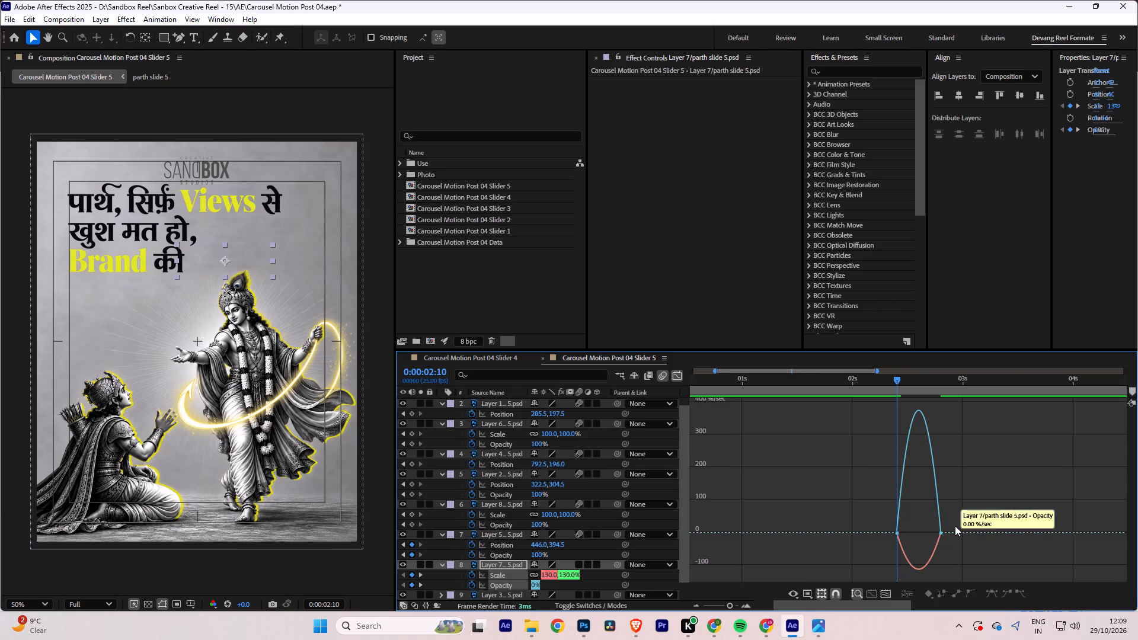
pyautogui.moveTo(956, 520); pyautogui.dragTo(917, 540)
pyautogui.moveTo(932, 532); pyautogui.dragTo(895, 533)
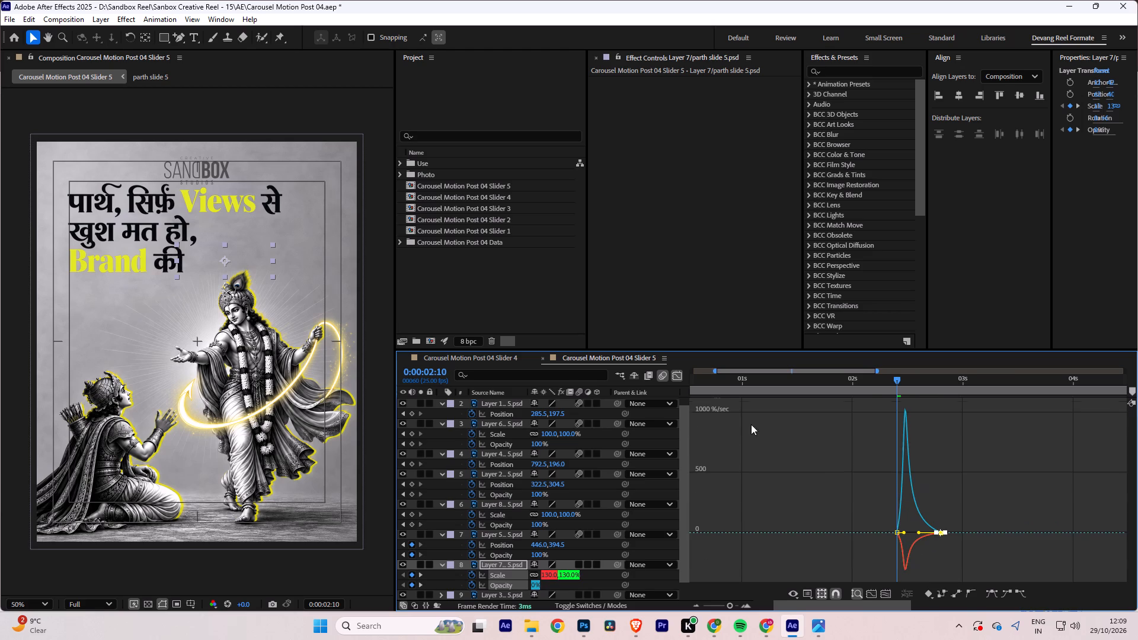
pyautogui.click(676, 375)
pyautogui.hotkey('ctrl', 's')
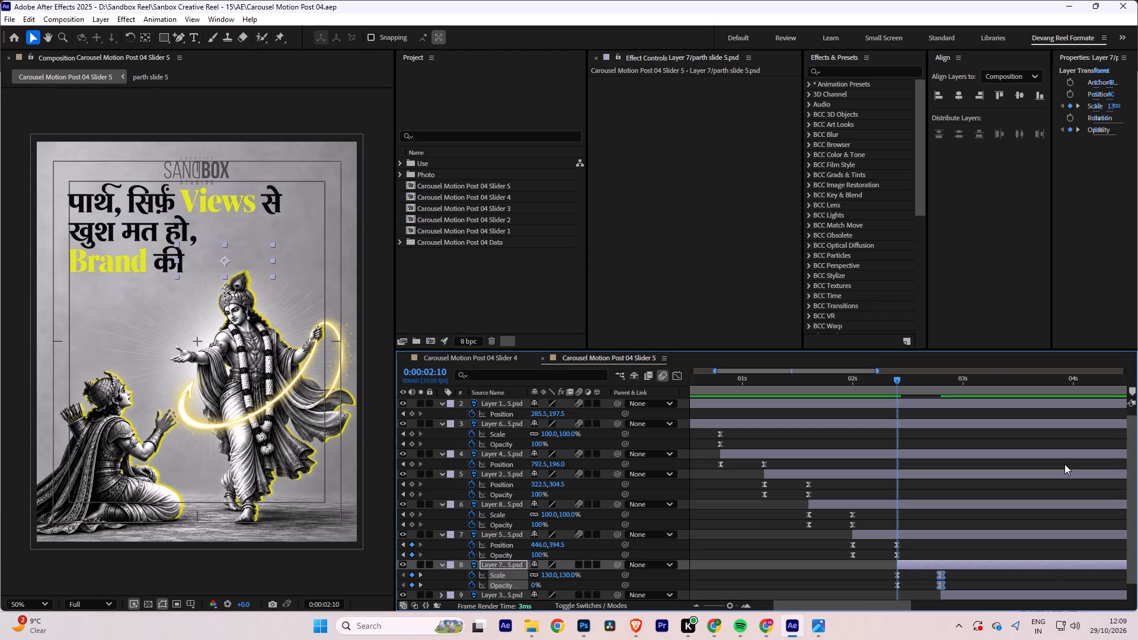
# Play back the text animation from 0:00:01:18 and scrub back through Layer 7's scale and fade-in.
pyautogui.moveTo(889, 376); pyautogui.dragTo(821, 376)
pyautogui.press('space')
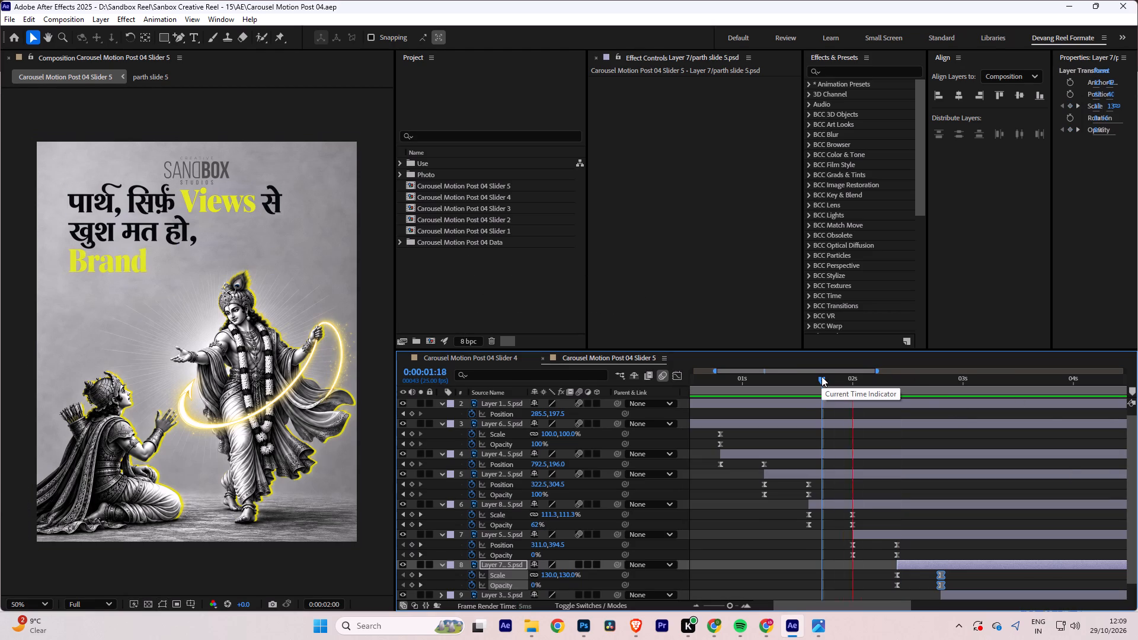
pyautogui.press('space')
pyautogui.moveTo(976, 378); pyautogui.dragTo(954, 381)
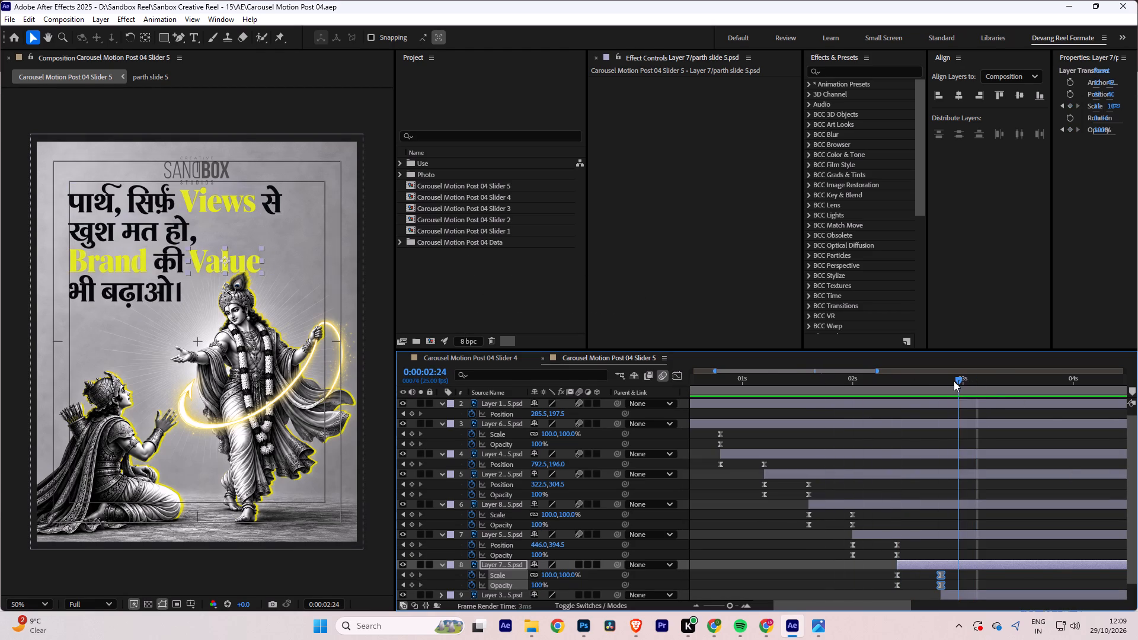
pyautogui.moveTo(954, 381); pyautogui.dragTo(900, 389)
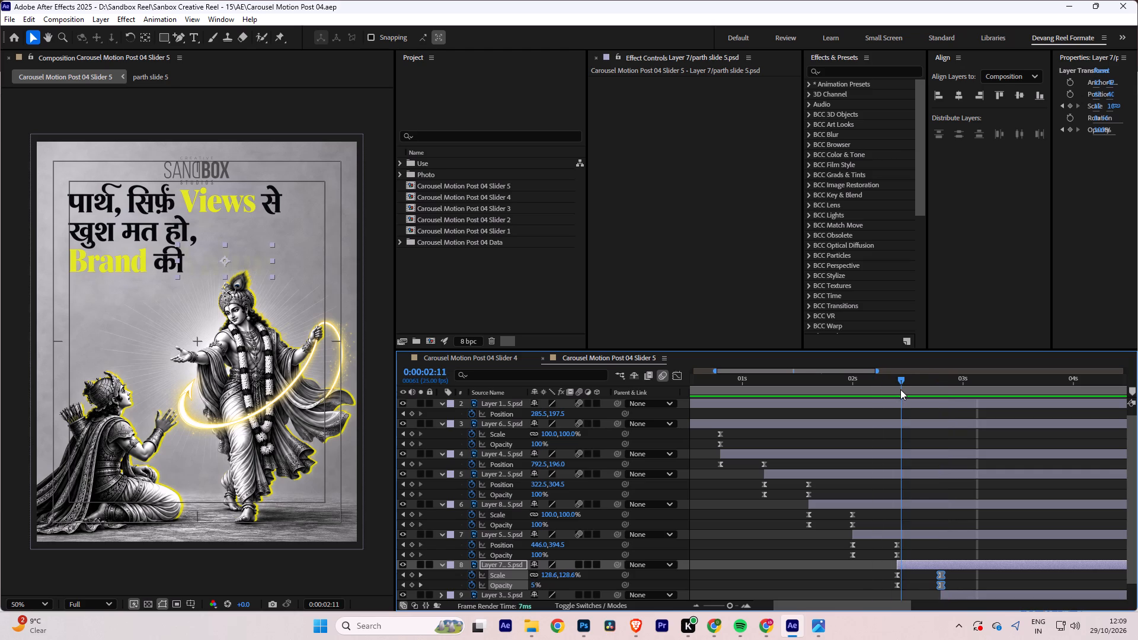
# Add Position and Opacity keyframes to Layer 3 at 0:00:03:05, 10 frames after 0:00:02:20, keeping its resting position and 100% opacity.
pyautogui.moveTo(900, 389); pyautogui.dragTo(939, 399)
pyautogui.keyDown('alt'); pyautogui.scroll(-4, 916, 446); pyautogui.keyUp('alt')
pyautogui.scroll(-4, 856, 457)
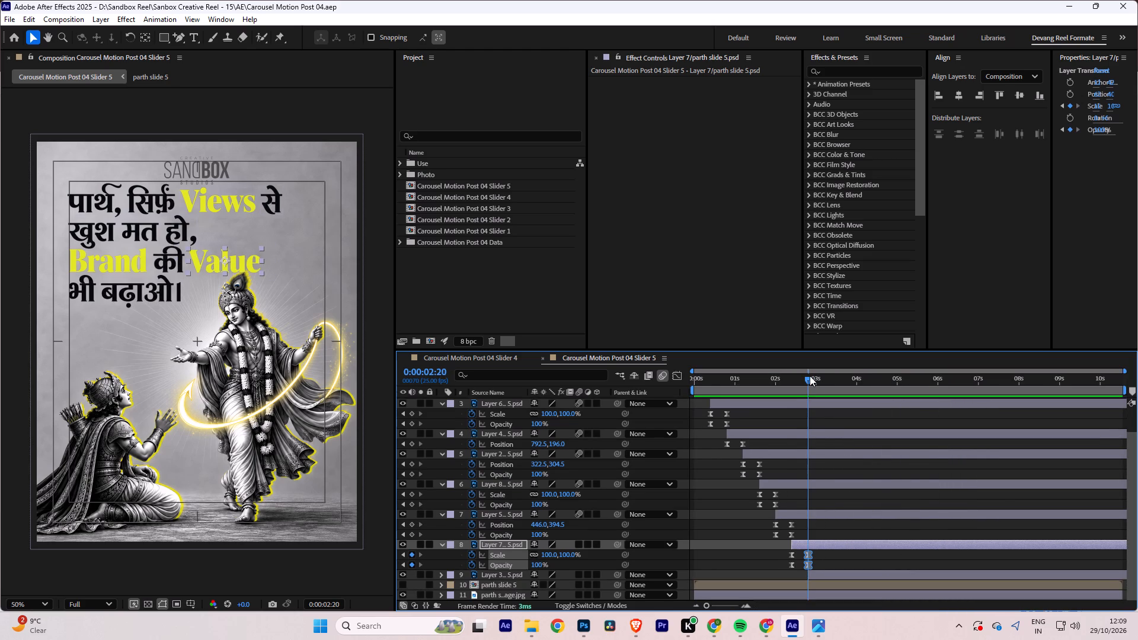
pyautogui.moveTo(810, 376); pyautogui.dragTo(810, 385)
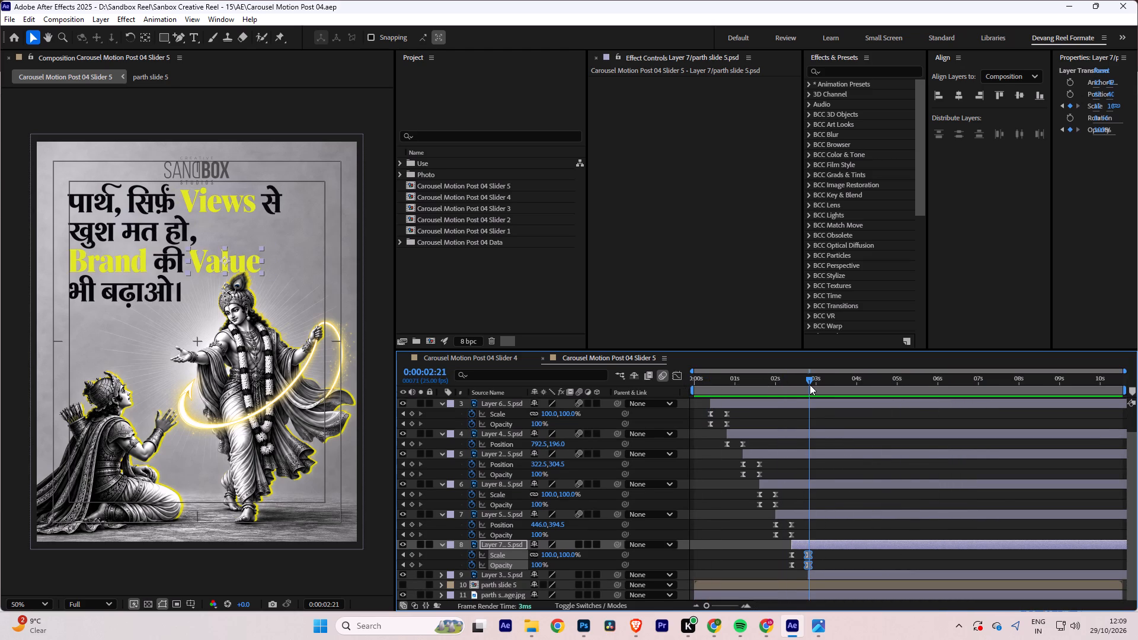
pyautogui.moveTo(810, 385); pyautogui.dragTo(808, 391)
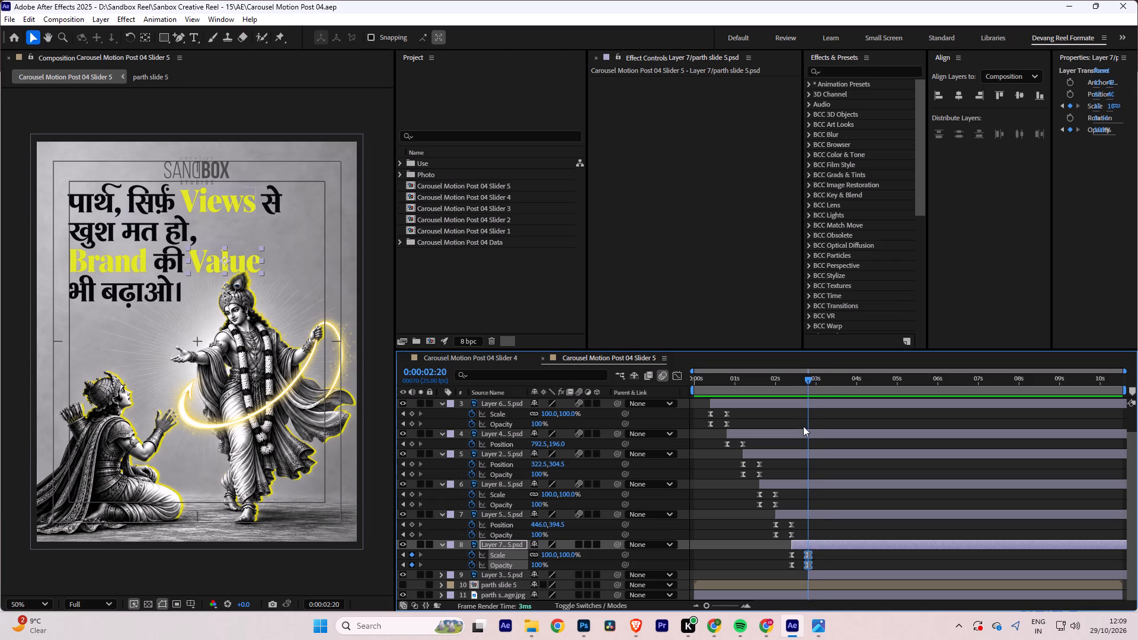
pyautogui.keyDown('alt'); pyautogui.scroll(4, 794, 481); pyautogui.keyUp('alt')
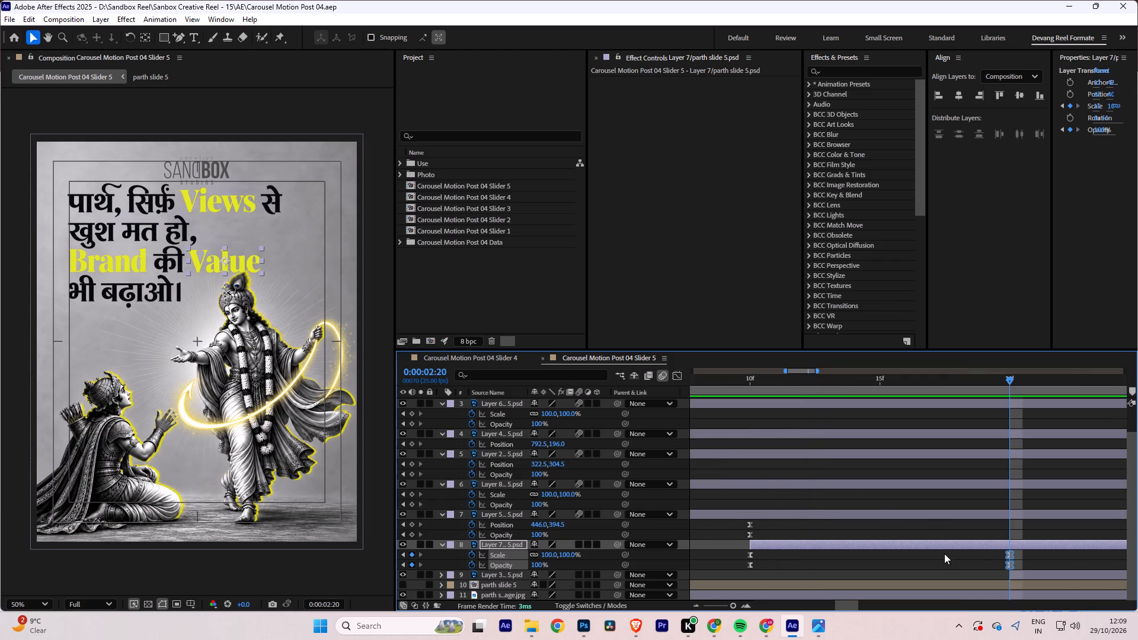
pyautogui.click(1047, 576)
pyautogui.hotkey('shift', 'pagedown')
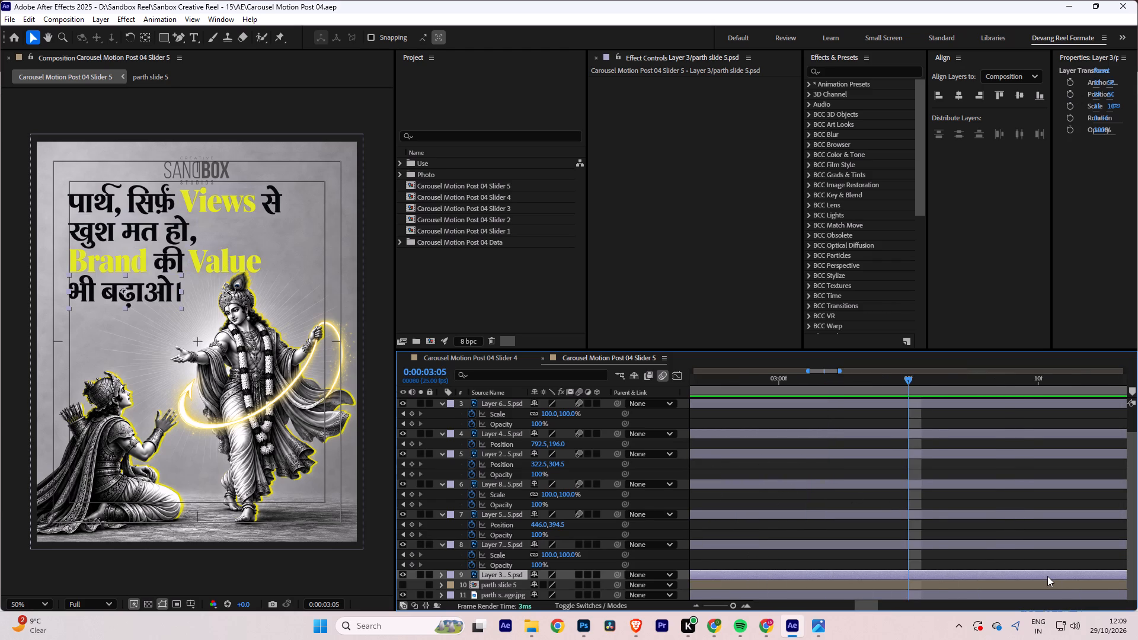
pyautogui.keyDown('alt'); pyautogui.scroll(-3, 968, 555); pyautogui.keyUp('alt')
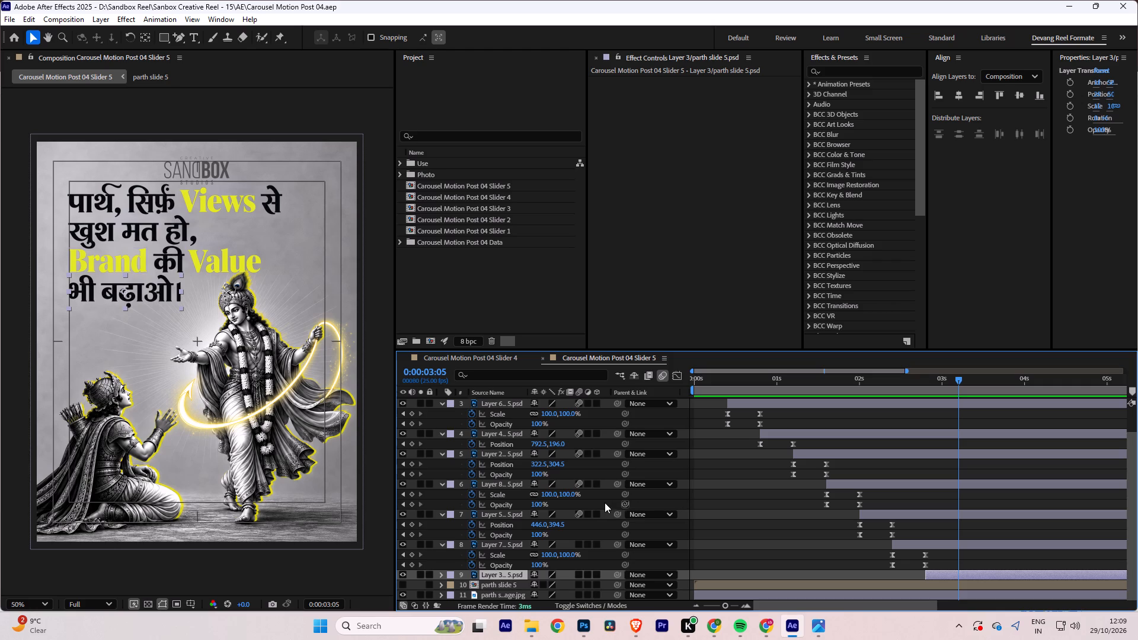
pyautogui.press('p')
pyautogui.click(474, 586)
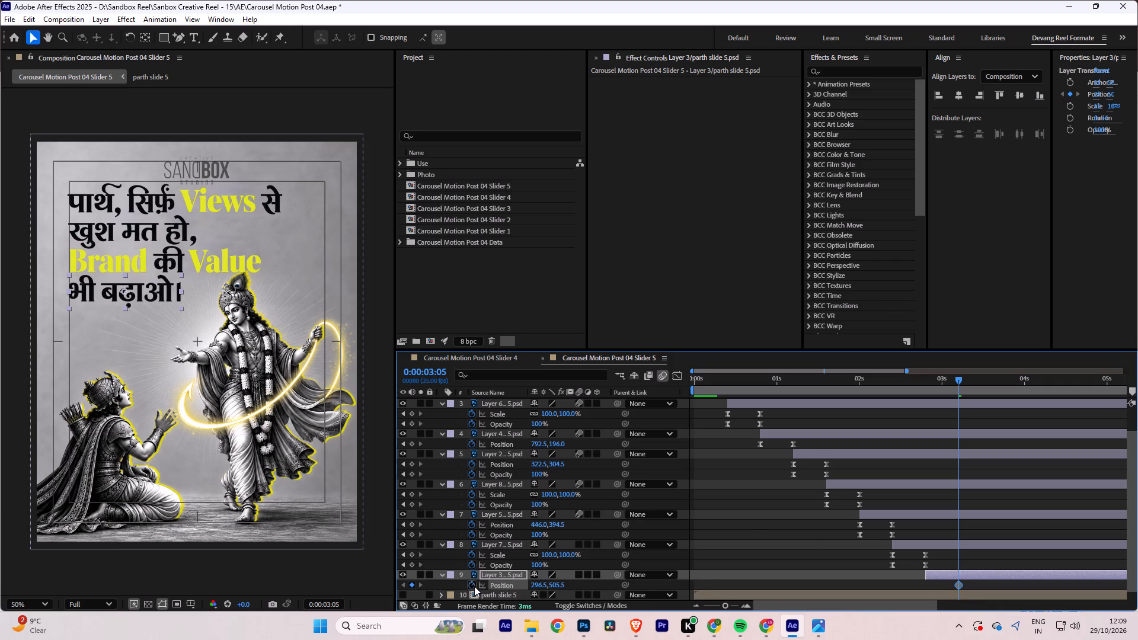
pyautogui.press('t')
pyautogui.click(474, 586)
pyautogui.press('u')
# At 0:00:02:20, set Layer 3's position to 296.5, 601.5 and its opacity to 0%.
pyautogui.scroll(-2, 865, 597)
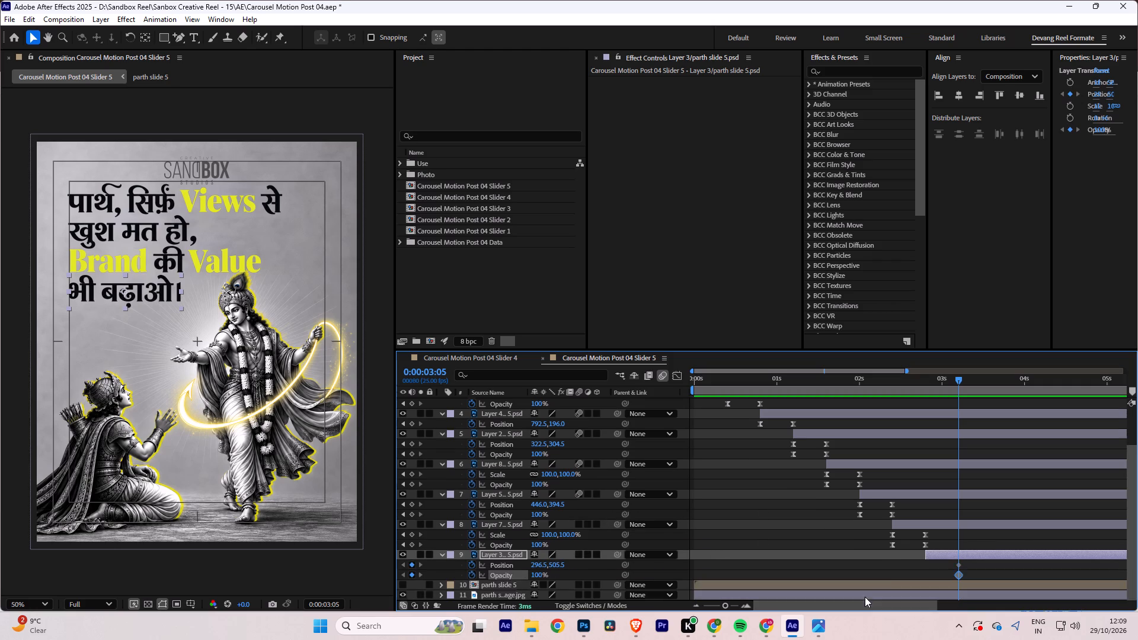
pyautogui.scroll(-3, 865, 597)
pyautogui.moveTo(961, 380); pyautogui.dragTo(929, 388)
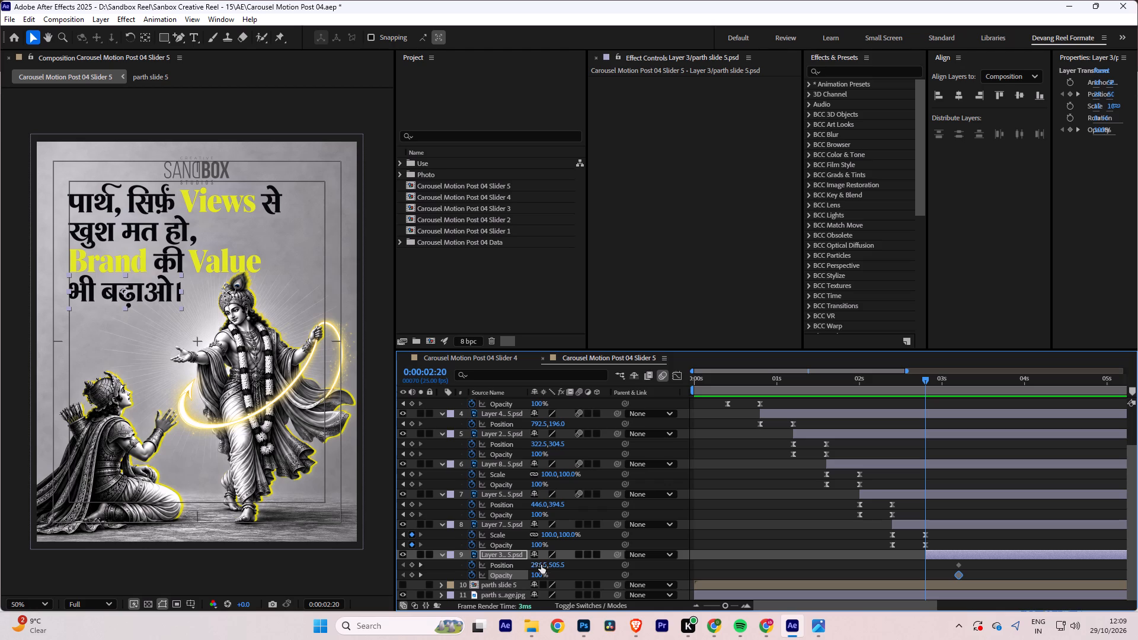
pyautogui.moveTo(558, 565); pyautogui.dragTo(527, 565)
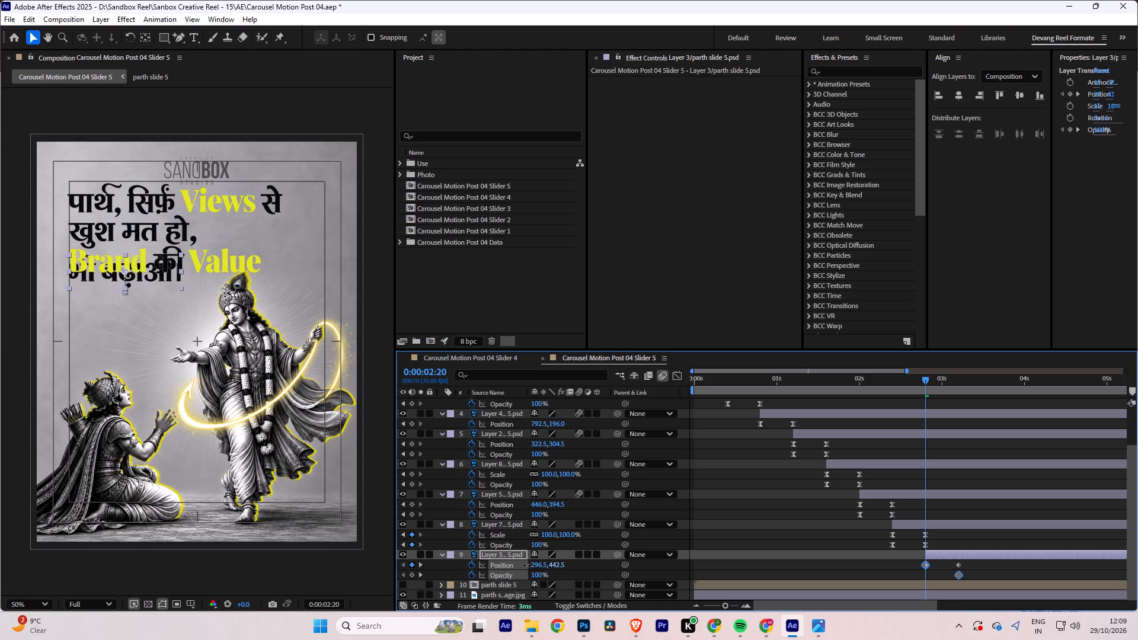
pyautogui.moveTo(527, 565); pyautogui.dragTo(625, 555)
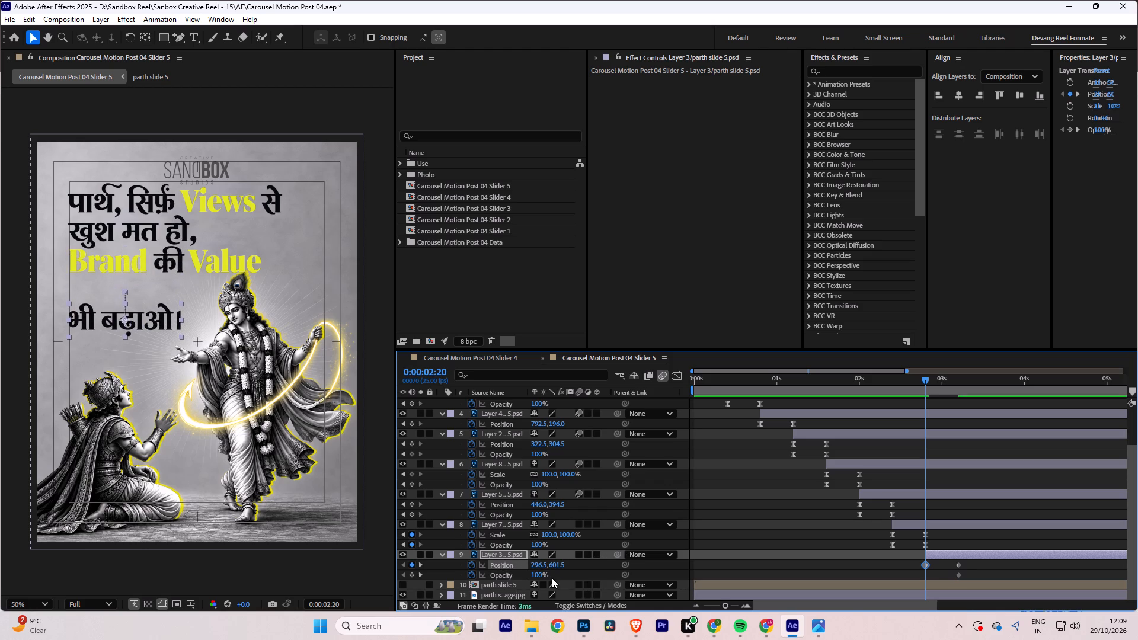
pyautogui.click(538, 574)
pyautogui.press('0')
pyautogui.press('Return')
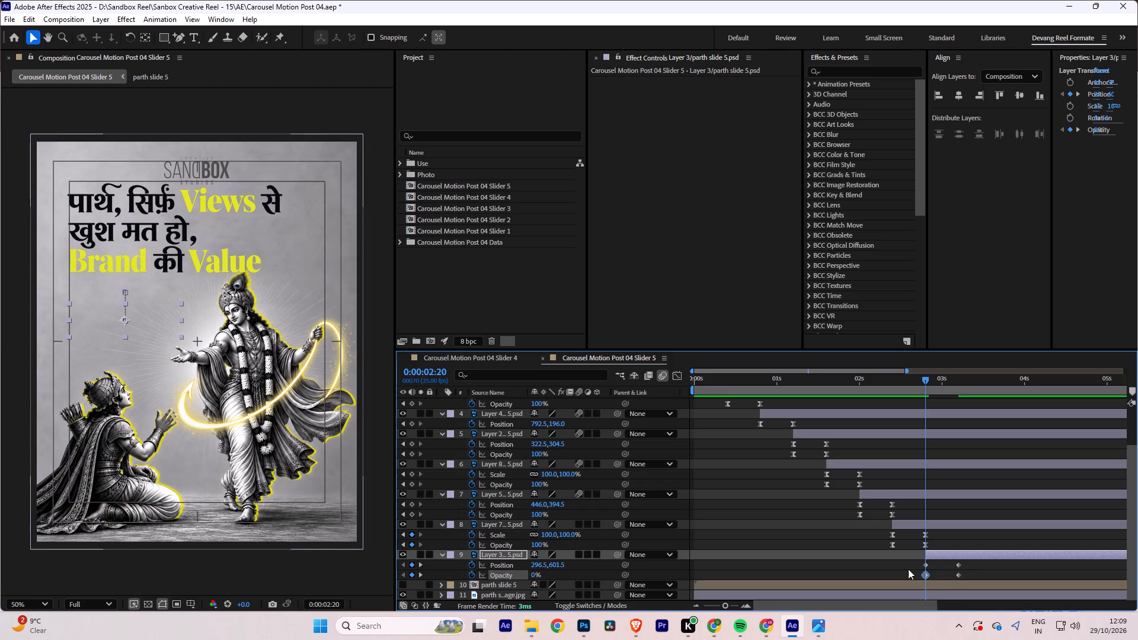
# Apply Easy Ease to Layer 3's Position and Opacity keyframes, extend the 0:00:03:05 ease handles for a slow landing, and save.
pyautogui.moveTo(907, 565); pyautogui.dragTo(971, 580)
pyautogui.press('F9')
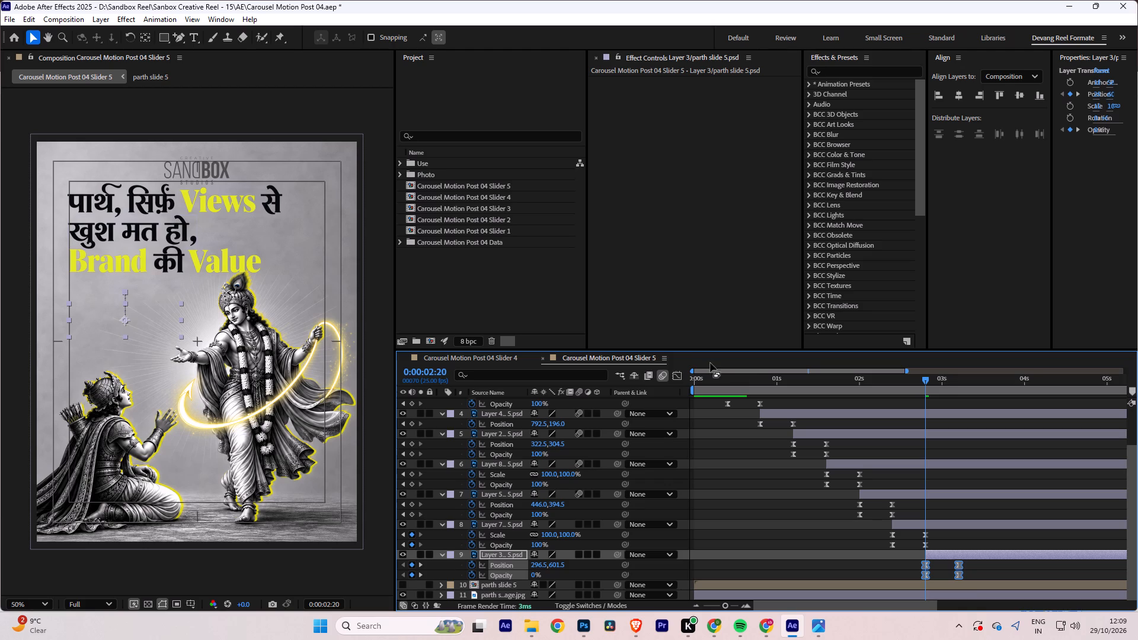
pyautogui.click(679, 373)
pyautogui.moveTo(978, 560); pyautogui.dragTo(942, 576)
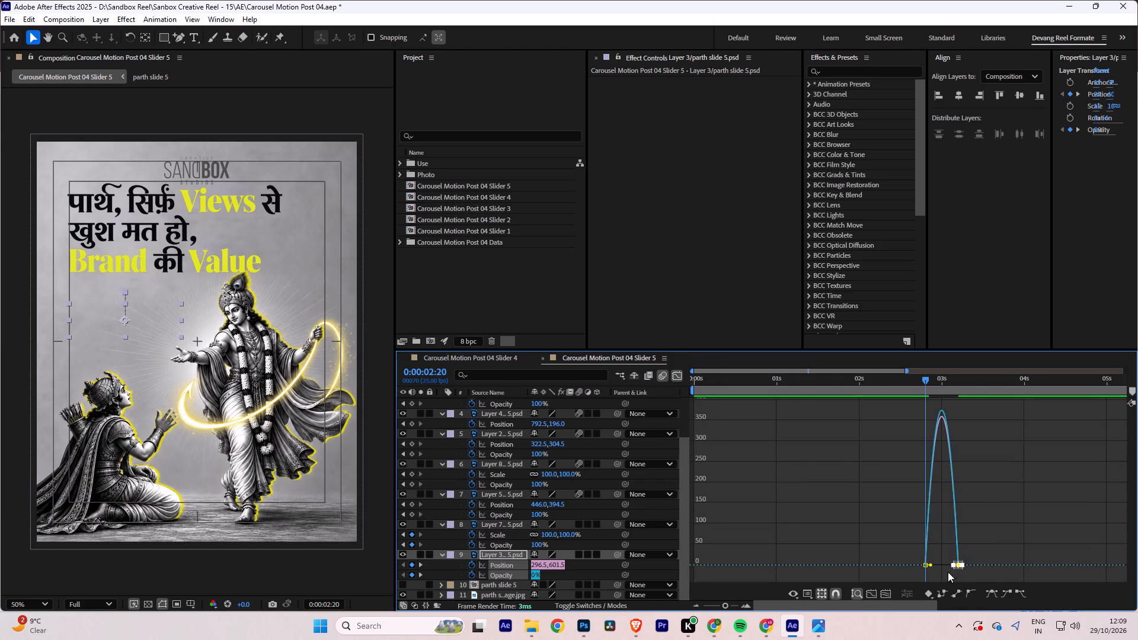
pyautogui.keyDown('alt'); pyautogui.scroll(2, 939, 569); pyautogui.keyUp('alt')
pyautogui.moveTo(969, 567); pyautogui.dragTo(942, 568)
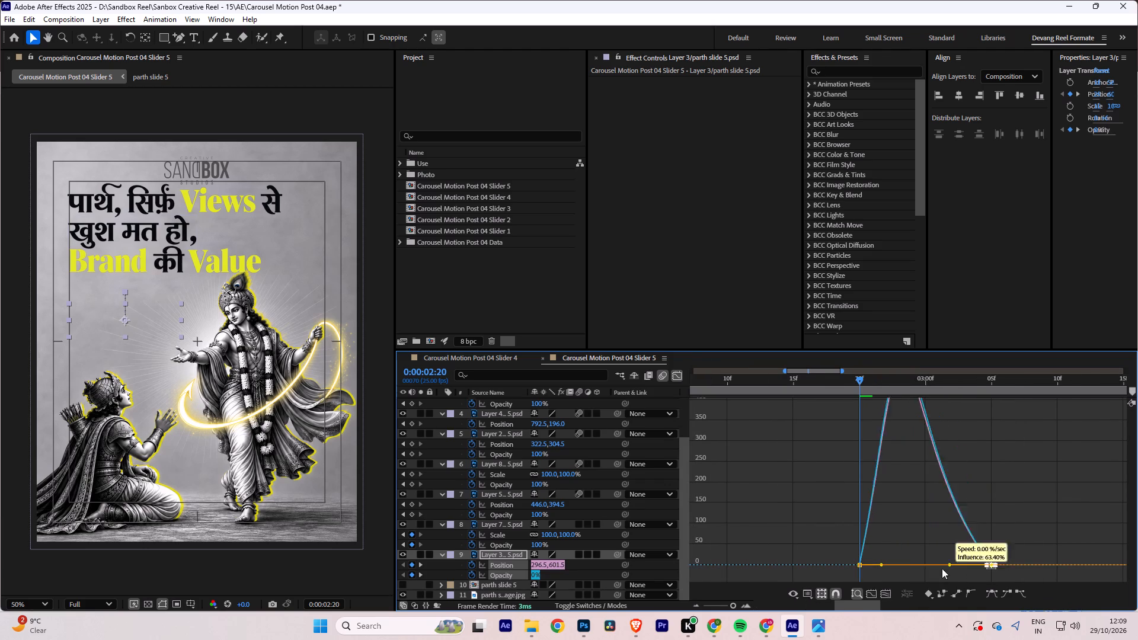
pyautogui.moveTo(942, 568); pyautogui.dragTo(900, 571)
pyautogui.hotkey('ctrl', 's')
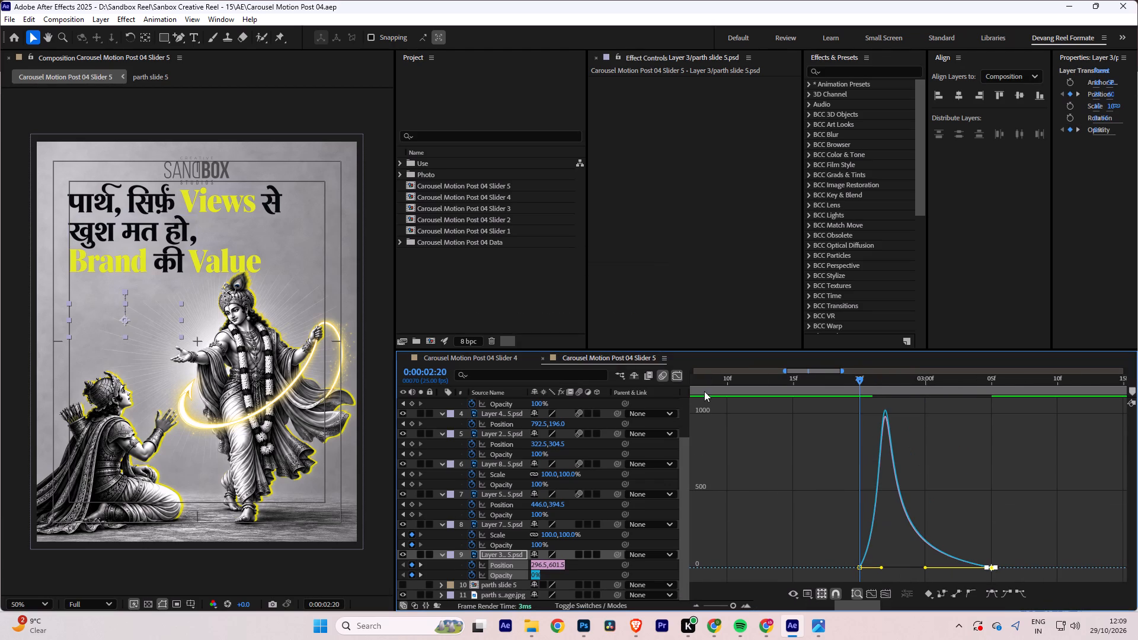
pyautogui.click(677, 376)
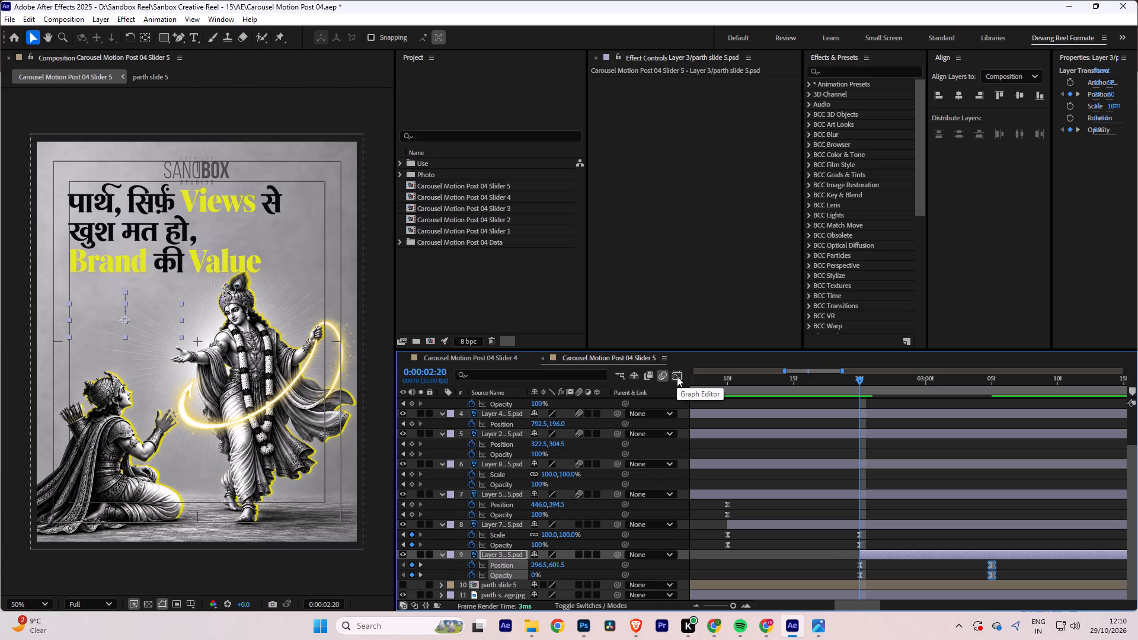
# Play back the full staggered text animation from 0:00:00:00 to check its timing.
pyautogui.keyDown('alt'); pyautogui.scroll(-5, 871, 415); pyautogui.keyUp('alt')
pyautogui.moveTo(809, 380); pyautogui.dragTo(558, 382)
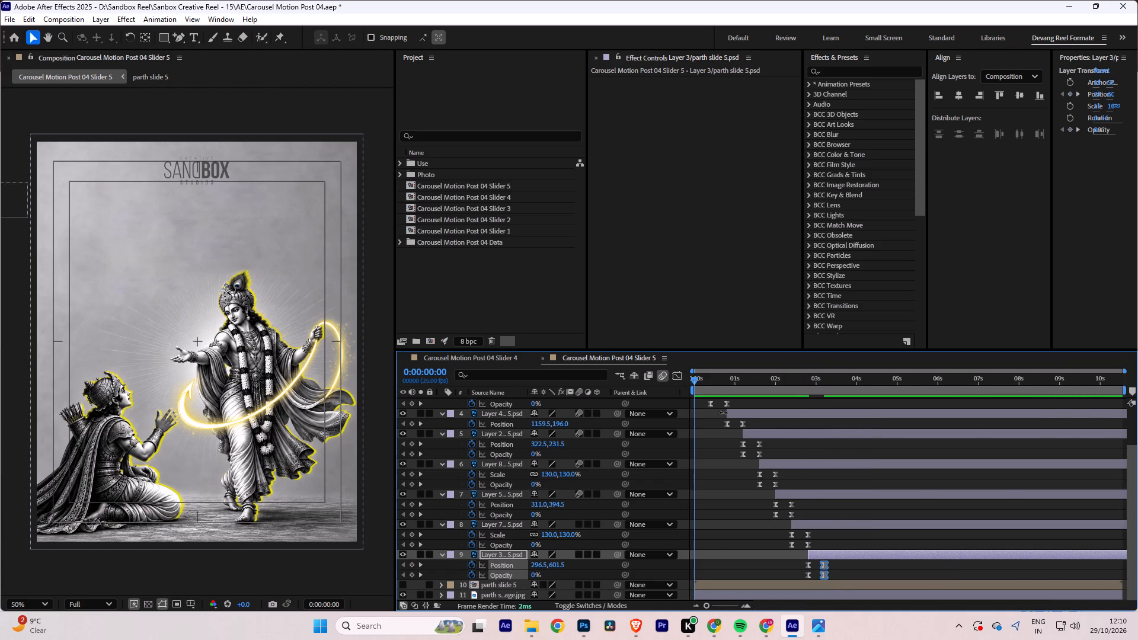
pyautogui.press('space')
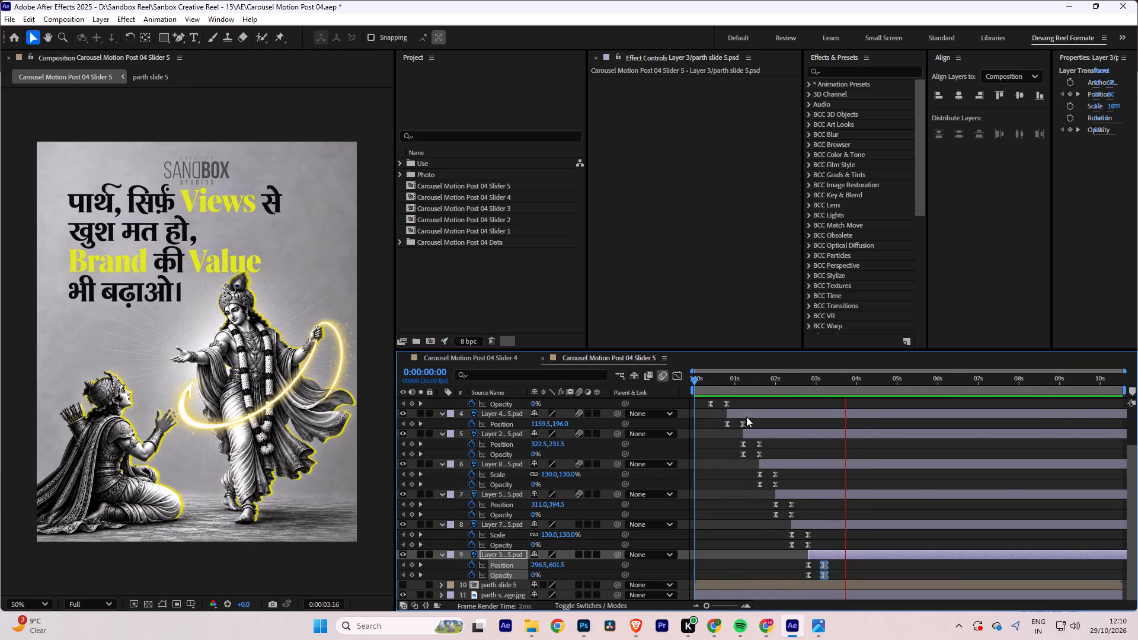
pyautogui.press('space')
pyautogui.moveTo(848, 380); pyautogui.dragTo(667, 395)
pyautogui.press('space')
pyautogui.press('space')
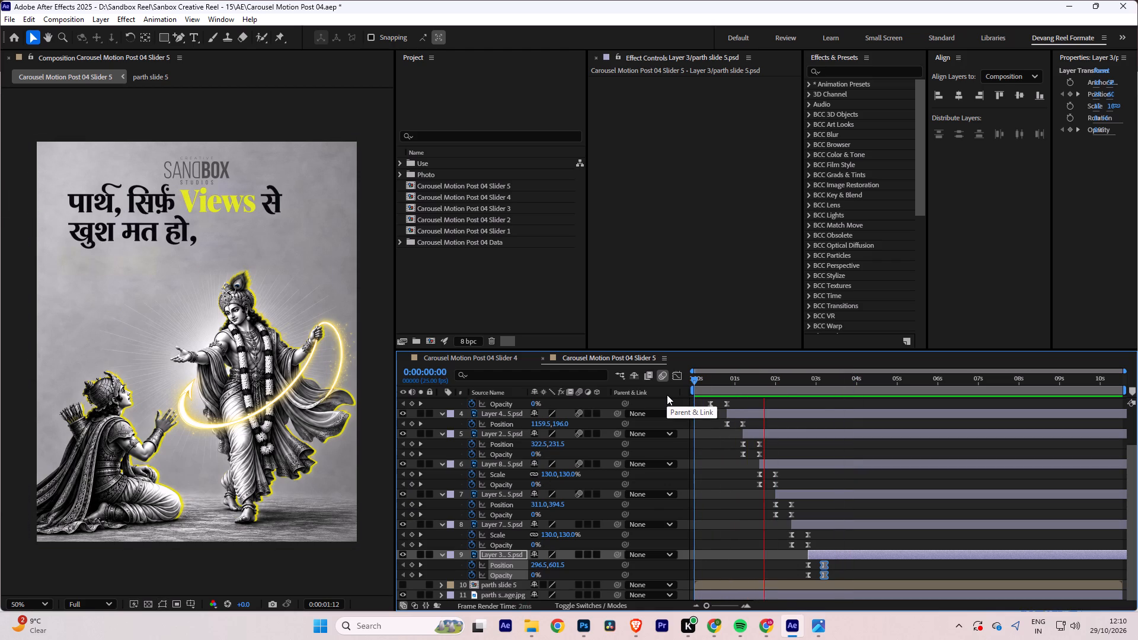
pyautogui.moveTo(760, 379); pyautogui.dragTo(651, 383)
# Collapse all layer properties, then add a null object and place it just below the Sandbox logo layer.
pyautogui.scroll(-1, 512, 421)
pyautogui.scroll(5, 512, 421)
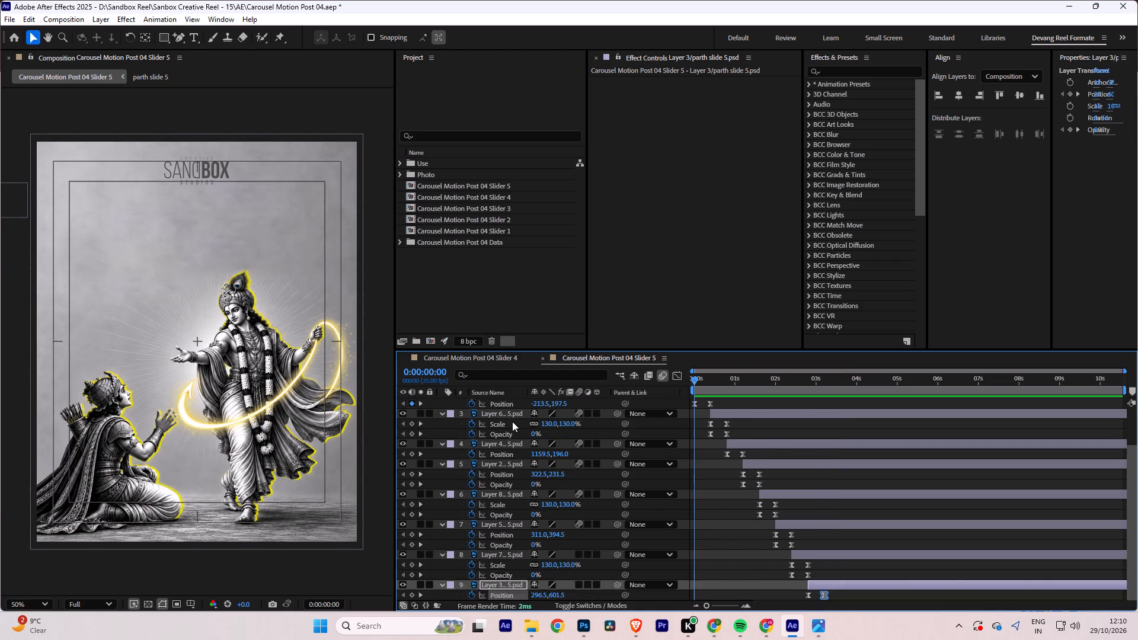
pyautogui.hotkey('ctrl', 'a')
pyautogui.press('u')
pyautogui.click(512, 543)
pyautogui.rightClick(509, 538)
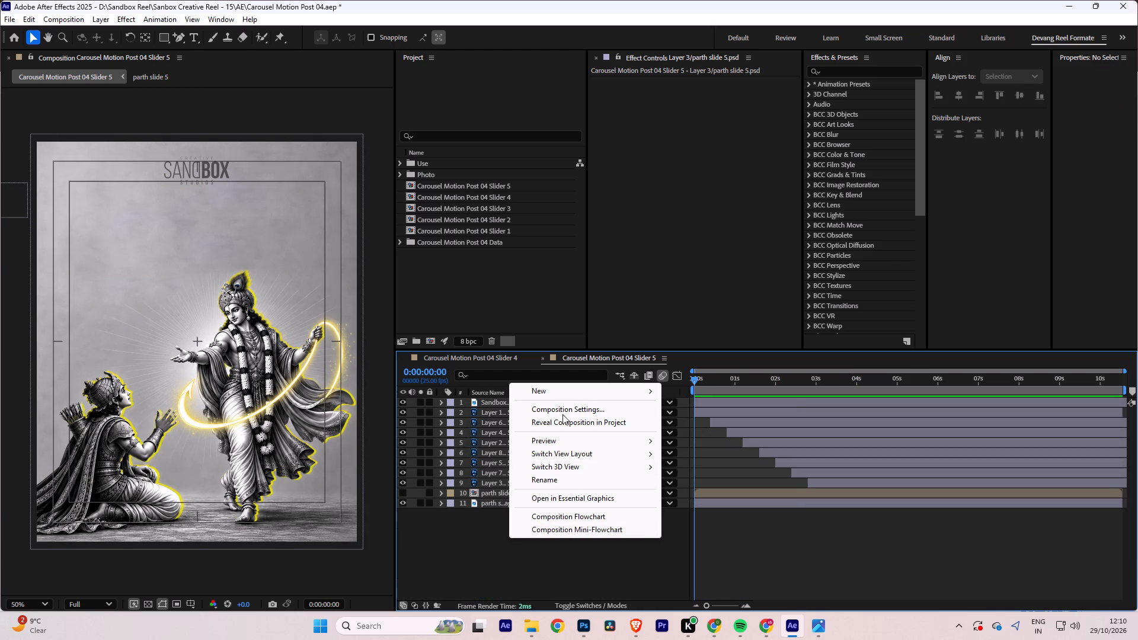
pyautogui.click(562, 398)
pyautogui.click(696, 463)
pyautogui.click(517, 574)
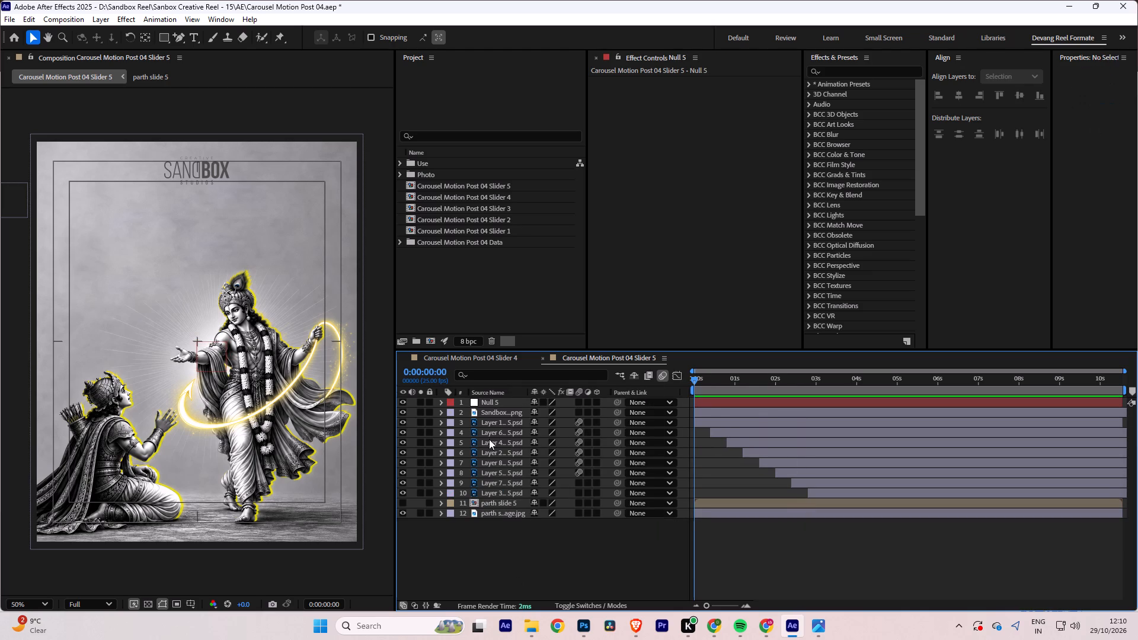
pyautogui.moveTo(499, 403); pyautogui.dragTo(495, 417)
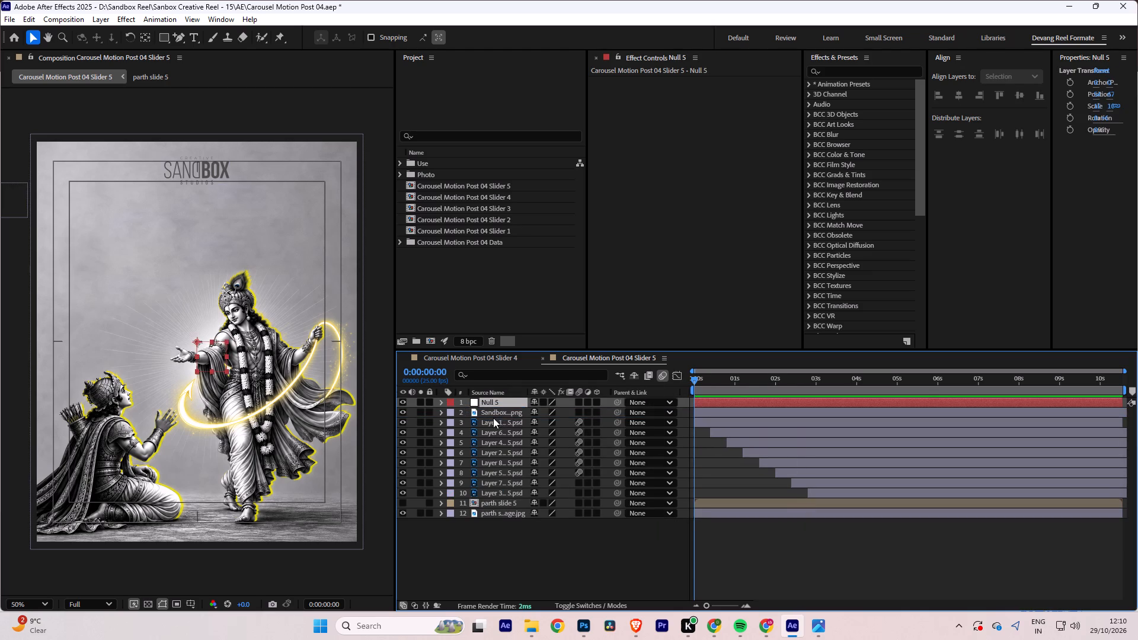
# Enable motion blur on text layers Layer 7 and Layer 3.
pyautogui.click(489, 420)
pyautogui.keyDown('shift'); pyautogui.click(498, 492); pyautogui.keyUp('shift')
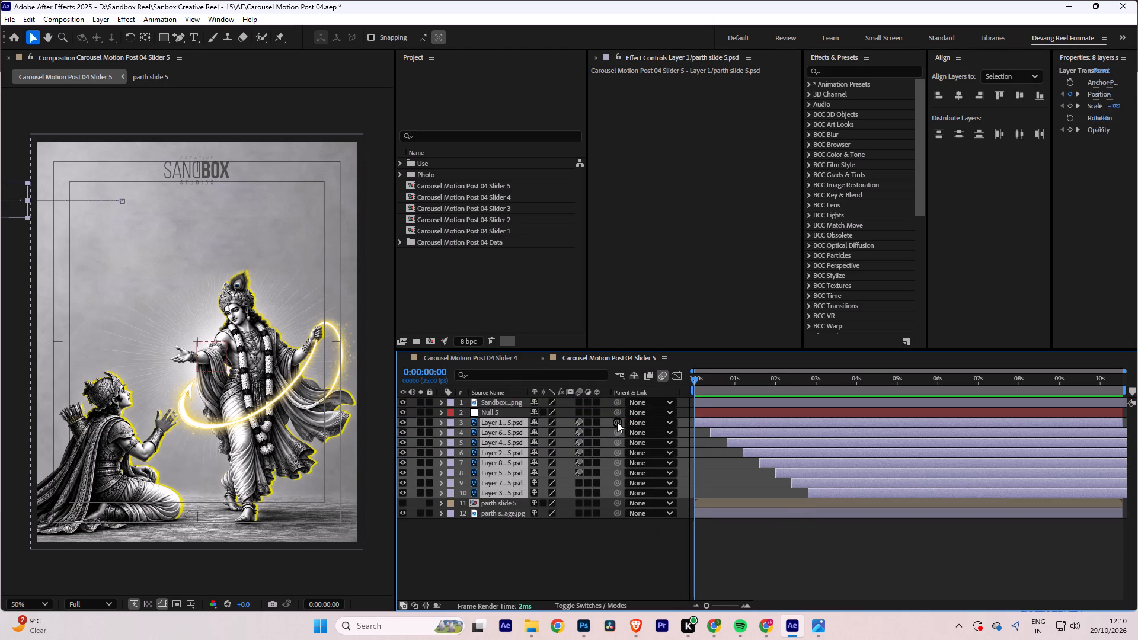
pyautogui.click(586, 552)
pyautogui.click(581, 488)
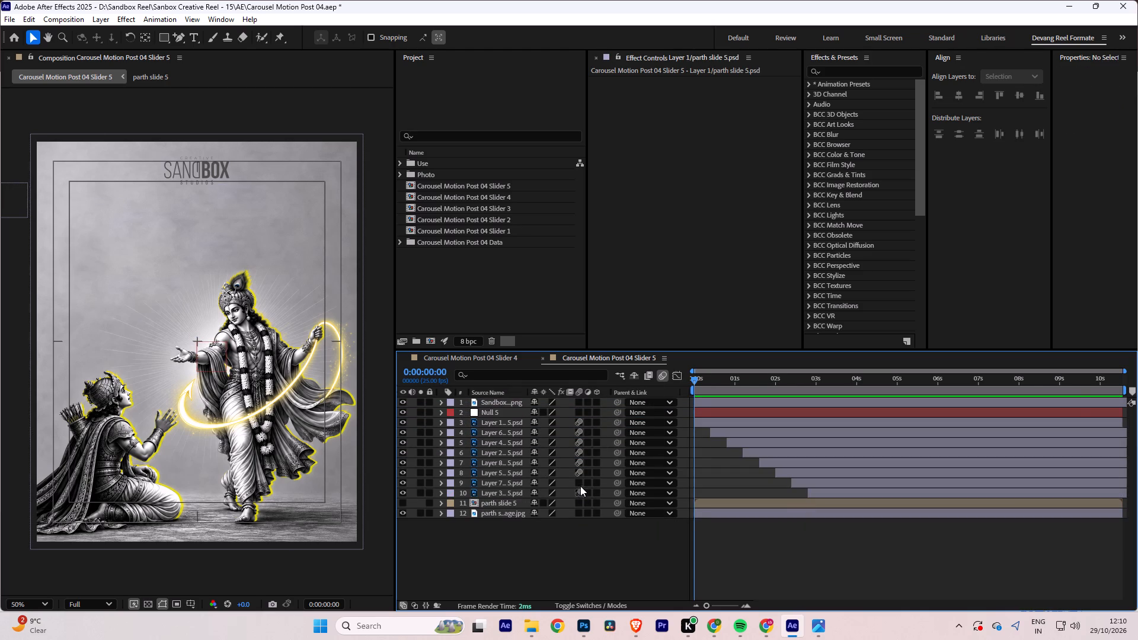
pyautogui.click(580, 481)
pyautogui.click(578, 489)
pyautogui.moveTo(600, 564); pyautogui.dragTo(600, 558)
# Parent the eight text layers, from Layer 1 through Layer 3 in the stack, to the null.
pyautogui.click(503, 425)
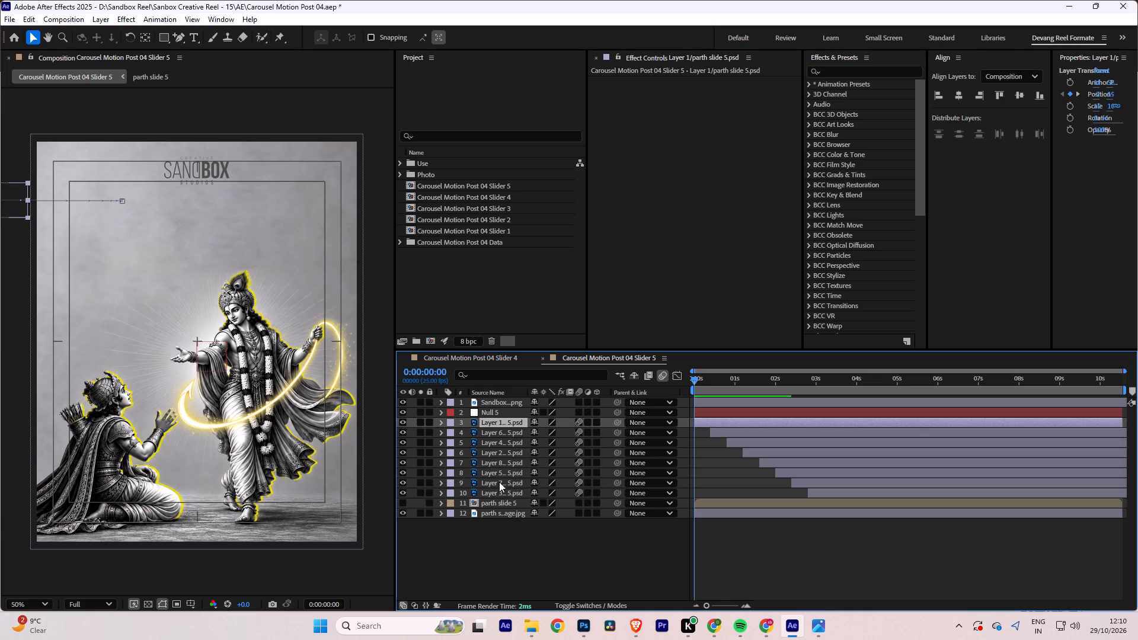
pyautogui.keyDown('shift'); pyautogui.click(495, 492); pyautogui.keyUp('shift')
pyautogui.moveTo(616, 423); pyautogui.dragTo(504, 407)
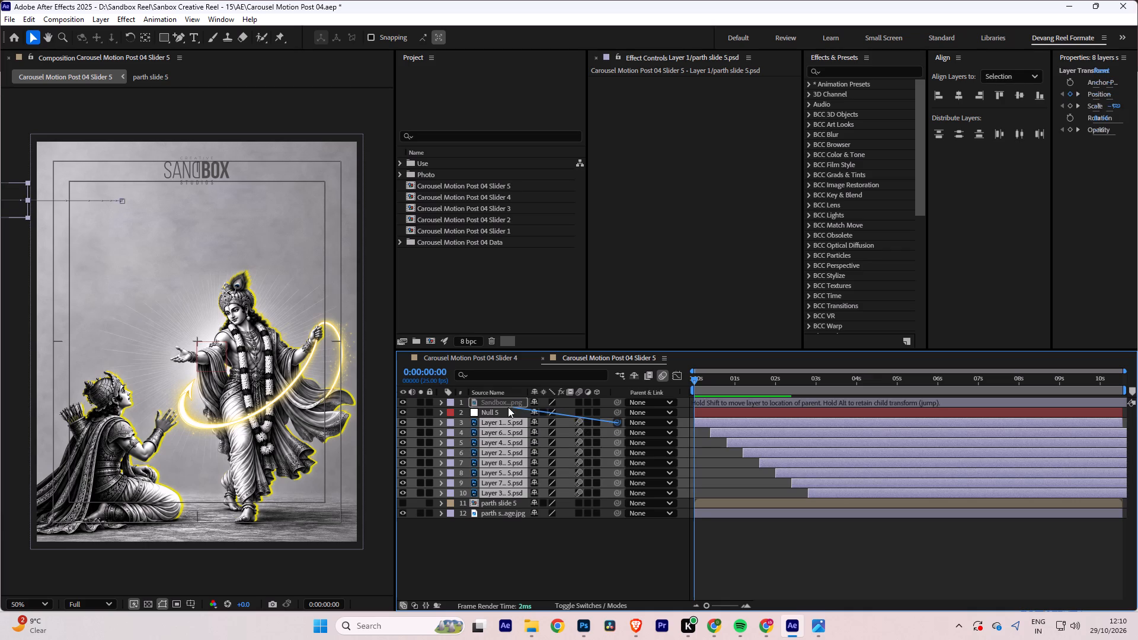
pyautogui.moveTo(504, 407); pyautogui.dragTo(498, 411)
pyautogui.click(565, 574)
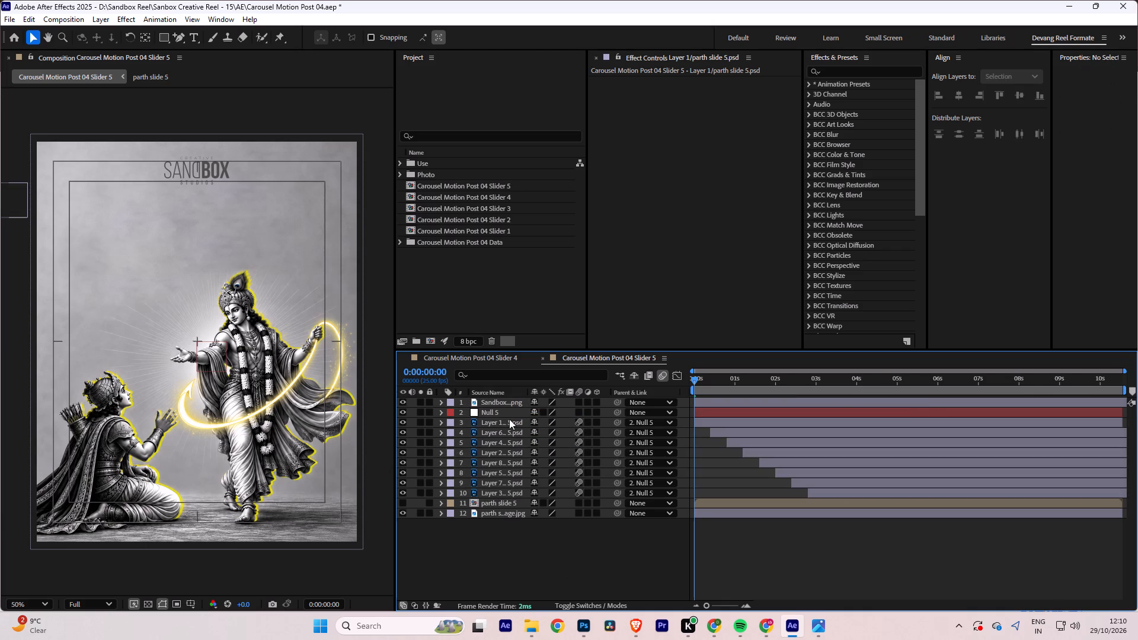
# Scale the null to 90% to shrink the whole text block.
pyautogui.click(506, 408)
pyautogui.press('s')
pyautogui.moveTo(699, 377); pyautogui.dragTo(785, 388)
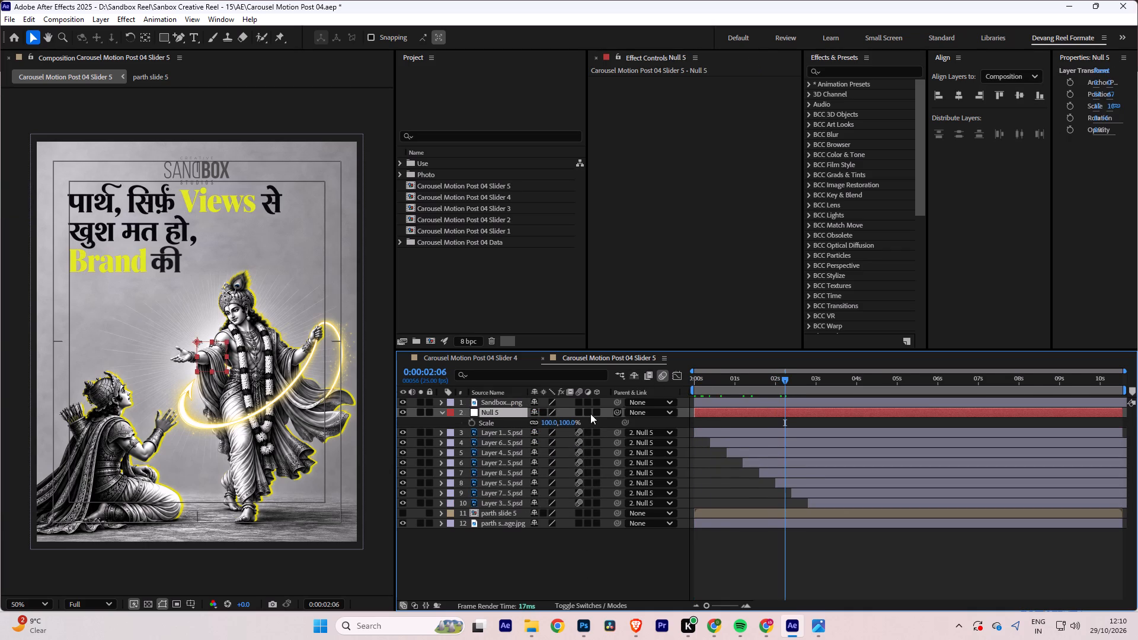
pyautogui.click(551, 419)
pyautogui.write('90')
pyautogui.press('Return')
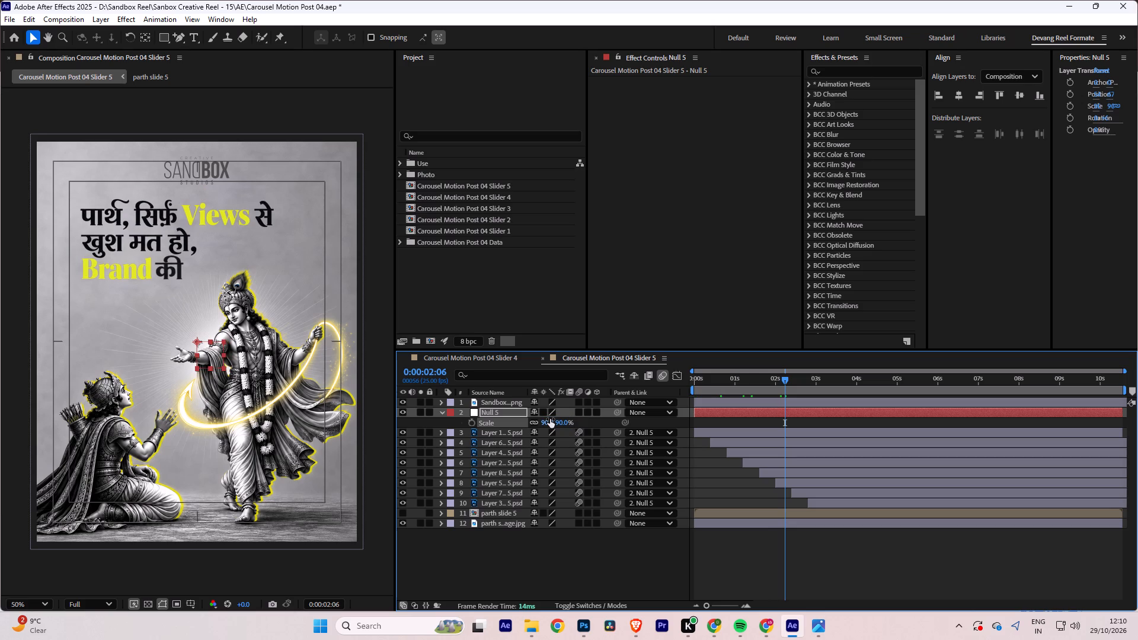
# Reposition the text block at 0:00:04:00 by setting the null's position to 531, 627, and save.
pyautogui.press('p')
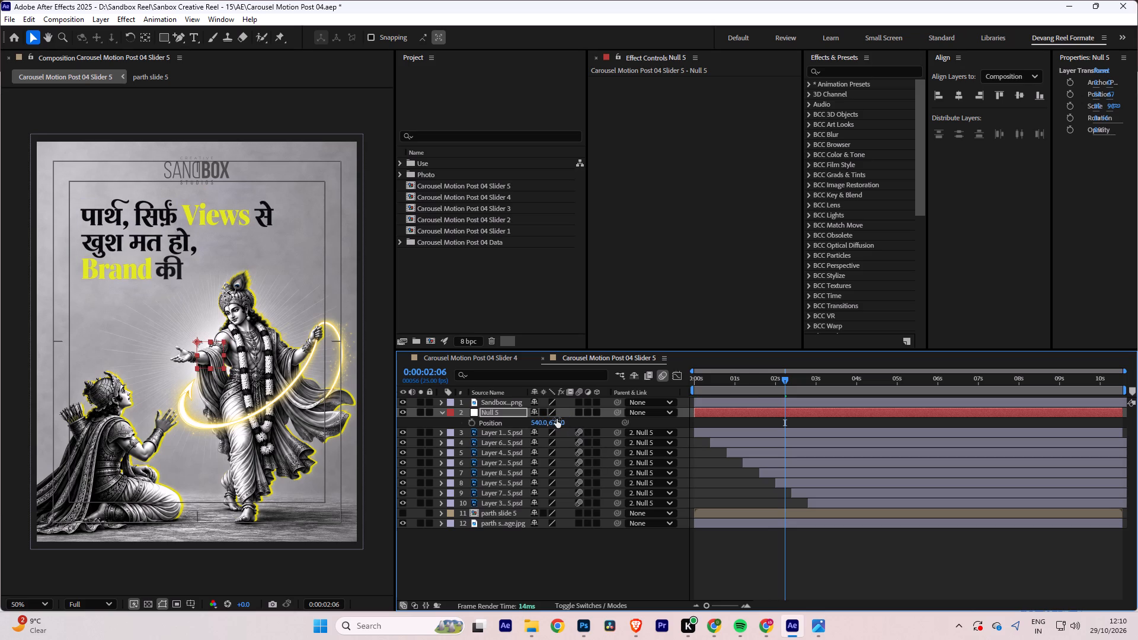
pyautogui.moveTo(557, 420); pyautogui.dragTo(527, 431)
pyautogui.moveTo(787, 380); pyautogui.dragTo(859, 383)
pyautogui.moveTo(561, 421); pyautogui.dragTo(552, 425)
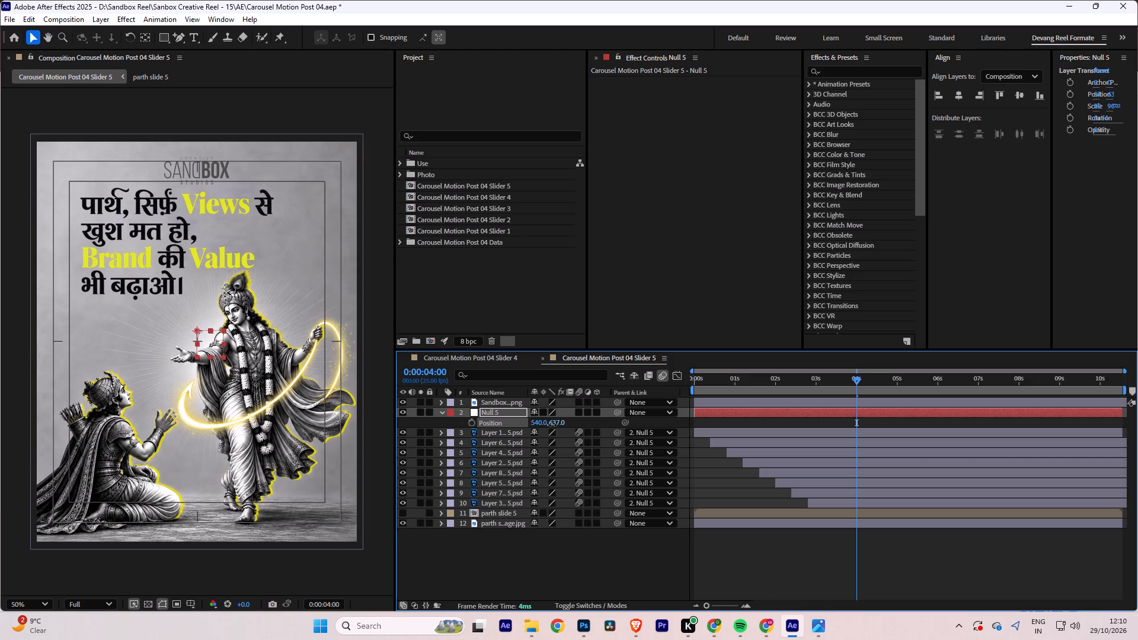
pyautogui.moveTo(552, 425); pyautogui.dragTo(545, 428)
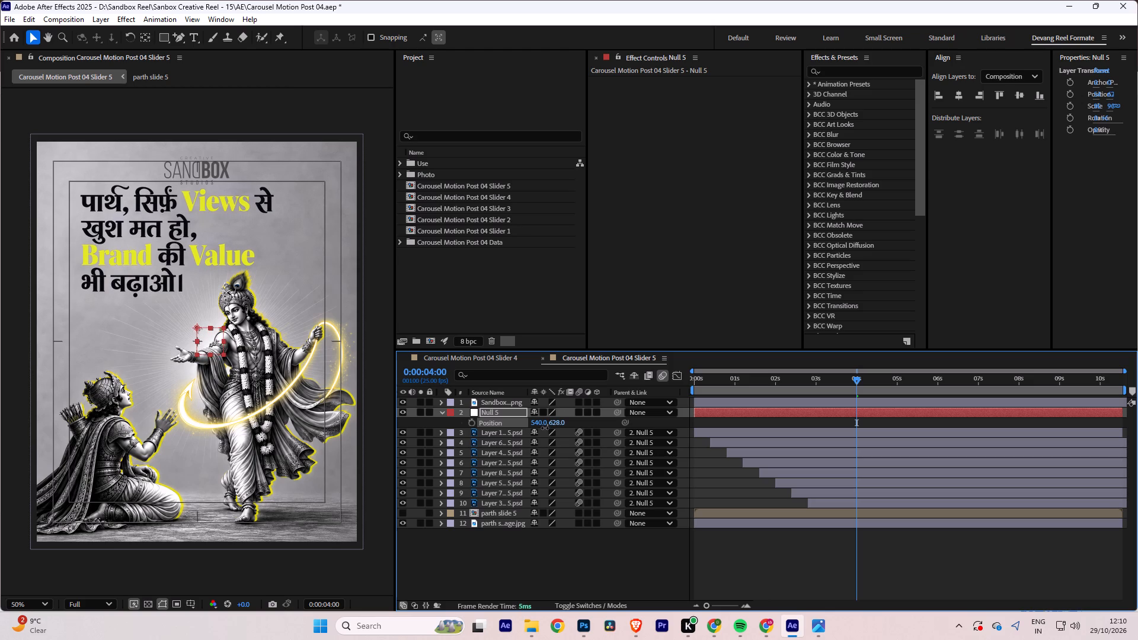
pyautogui.moveTo(545, 428); pyautogui.dragTo(544, 428)
pyautogui.click(541, 421)
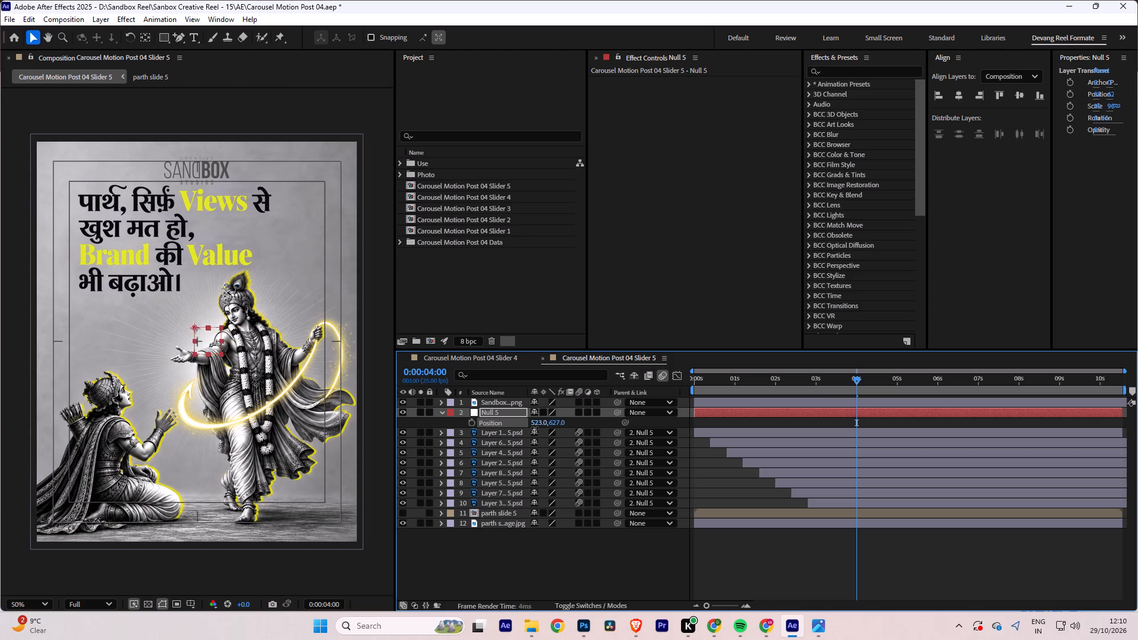
pyautogui.hotkey('ctrl', 's')
pyautogui.hotkey('ctrl', 's')
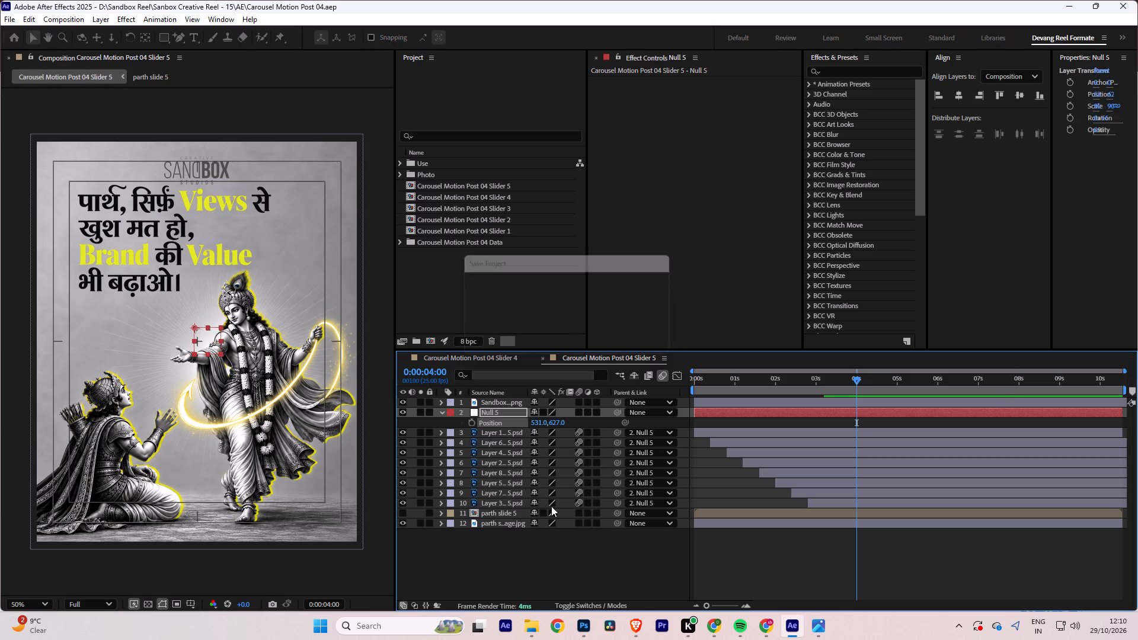
# Preview the opening, set Layer 1's position at 0:00:00:00 to -803.5, -477.5 so it starts off-frame, and save.
pyautogui.click(541, 594)
pyautogui.moveTo(857, 379); pyautogui.dragTo(632, 377)
pyautogui.press('space')
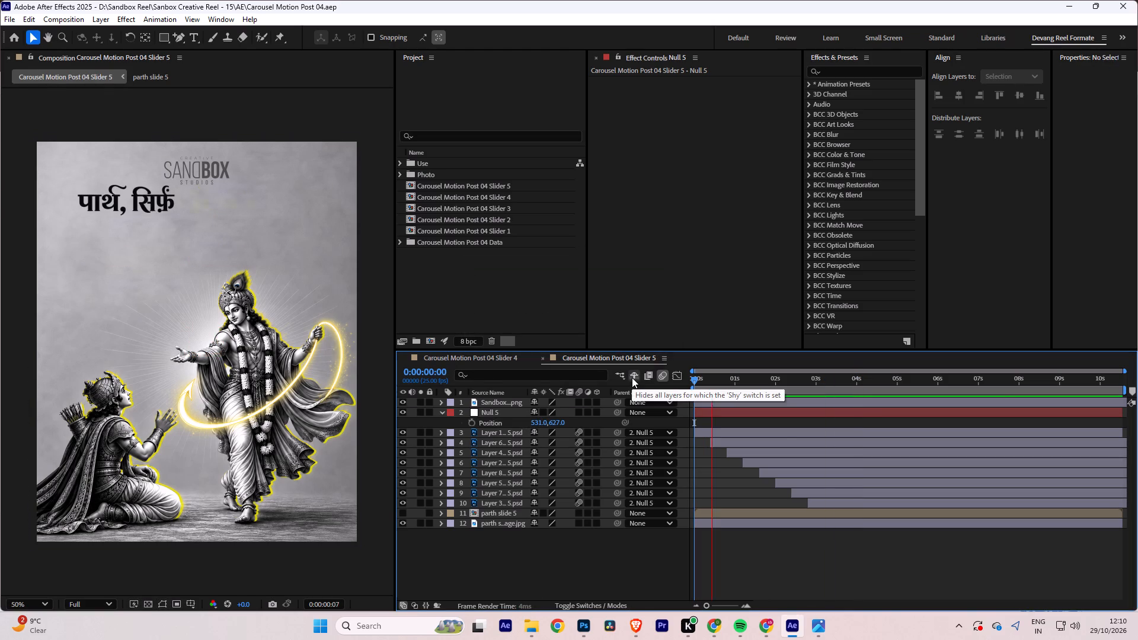
pyautogui.press('space')
pyautogui.moveTo(743, 378); pyautogui.dragTo(650, 387)
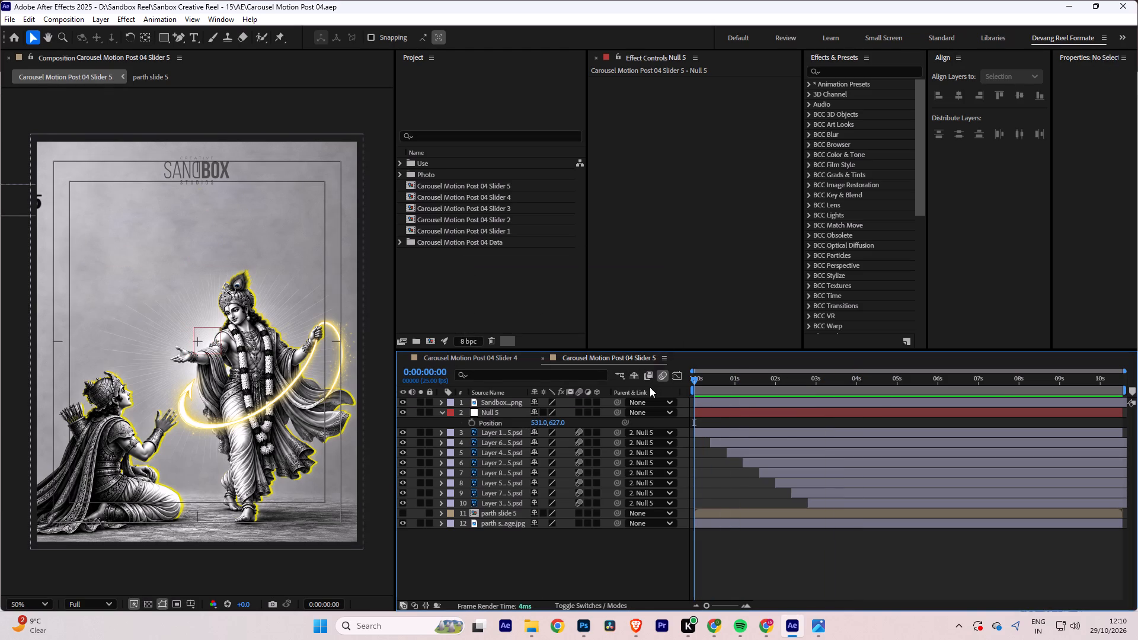
pyautogui.click(534, 591)
pyautogui.click(702, 433)
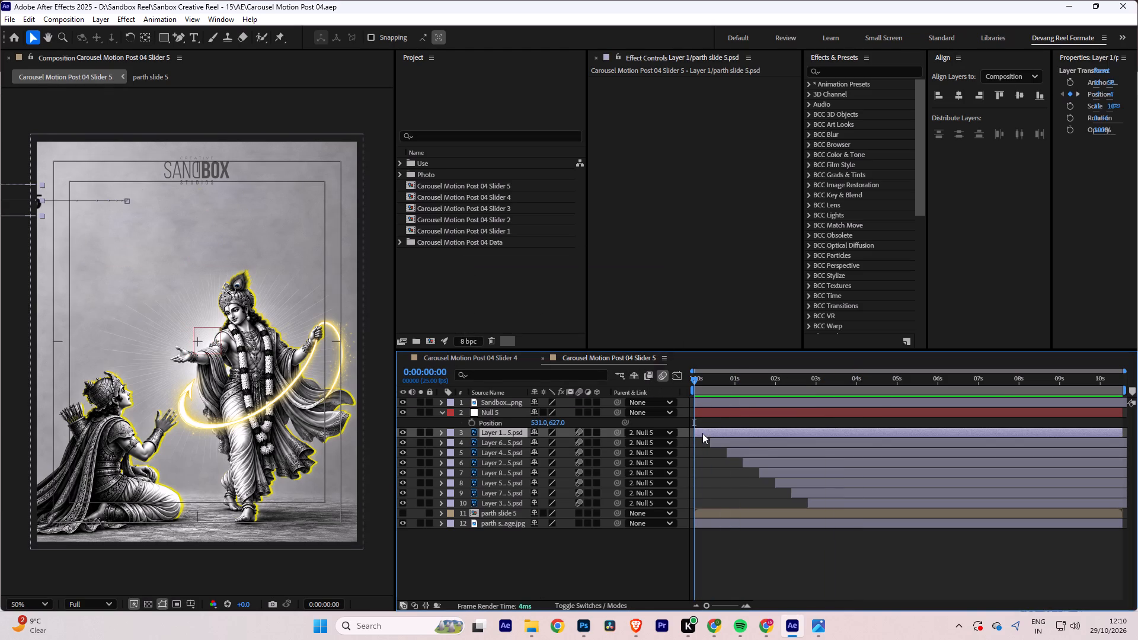
pyautogui.press('p')
pyautogui.click(693, 443)
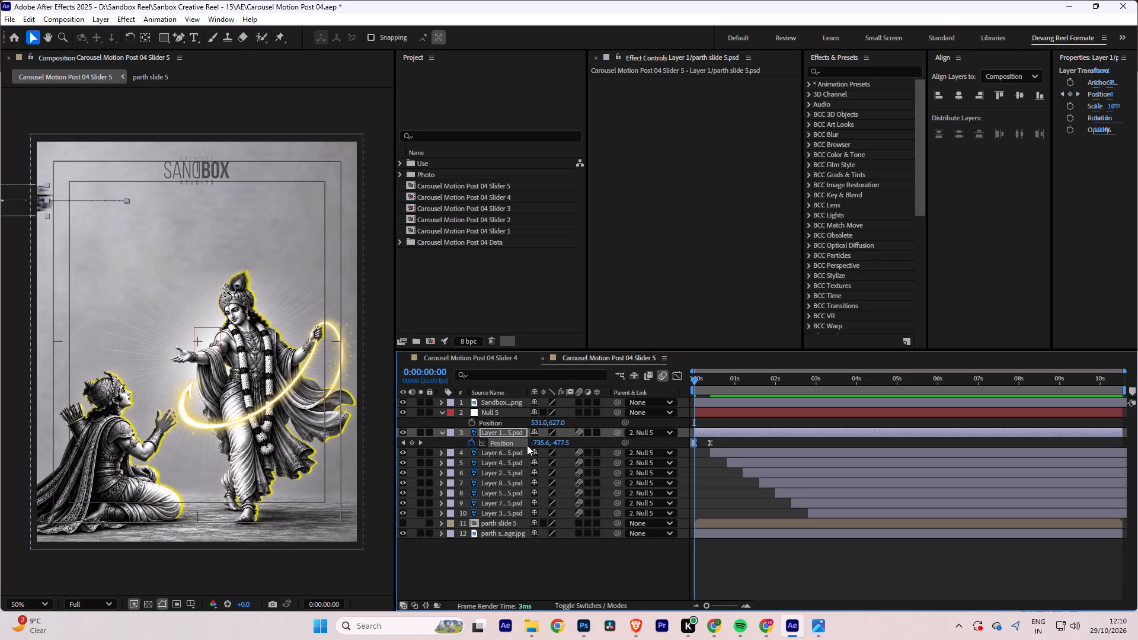
pyautogui.hotkey('ctrl', 'z')
pyautogui.moveTo(539, 441); pyautogui.dragTo(512, 443)
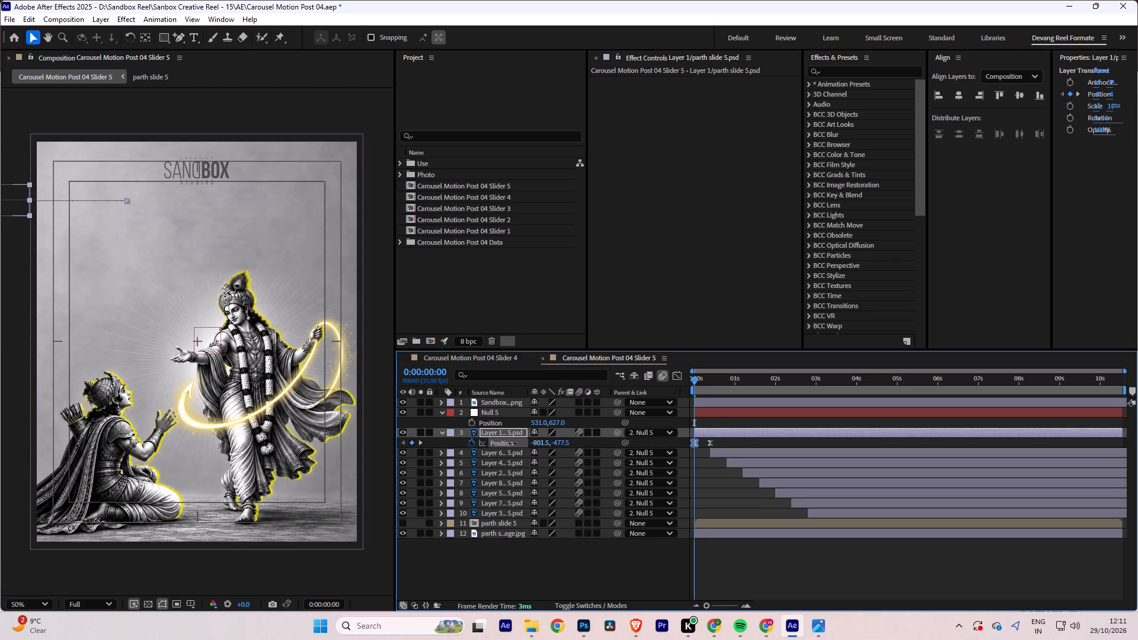
pyautogui.moveTo(512, 443); pyautogui.dragTo(512, 443)
pyautogui.hotkey('ctrl', 's')
# Play back the slide, set the work area to end at about 0:00:05:00, and save the project.
pyautogui.press('space')
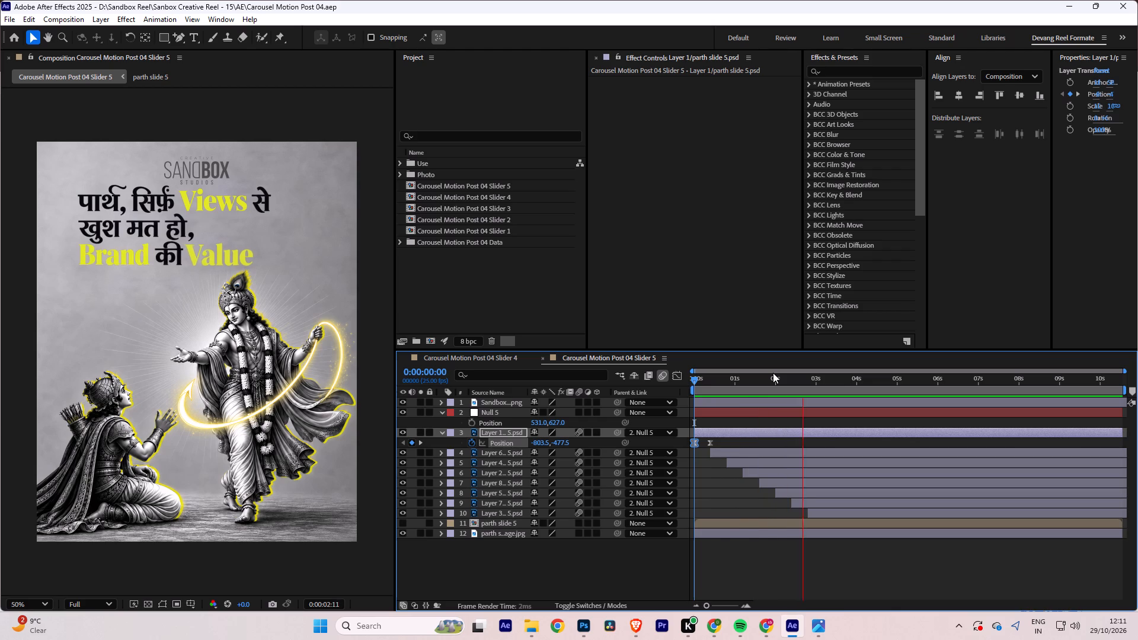
pyautogui.press('space')
pyautogui.hotkey('ctrl', 's')
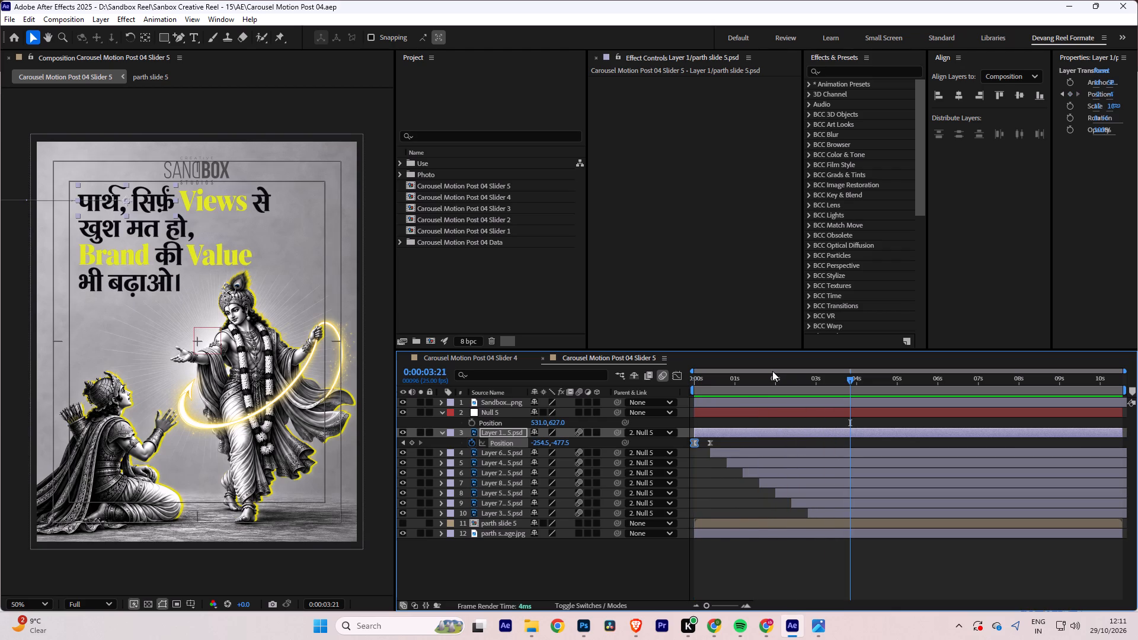
pyautogui.moveTo(848, 379); pyautogui.dragTo(895, 381)
pyautogui.moveTo(898, 375); pyautogui.dragTo(888, 375)
pyautogui.press('n')
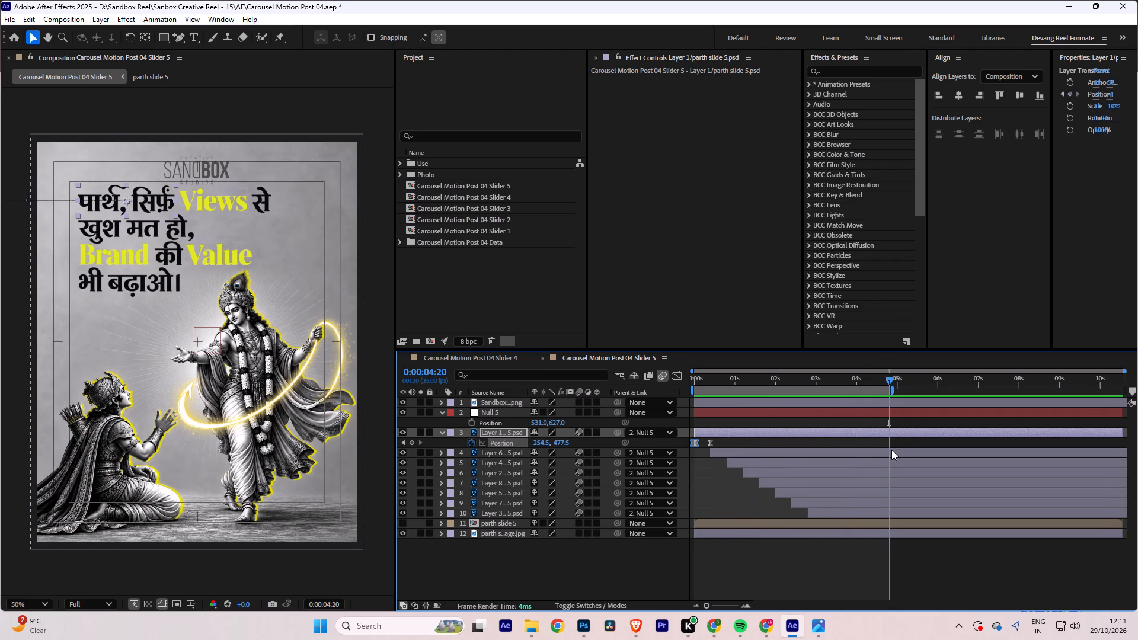
pyautogui.click(894, 389)
pyautogui.hotkey('ctrl', 's')
pyautogui.hotkey('ctrl', 's')
pyautogui.click(568, 569)
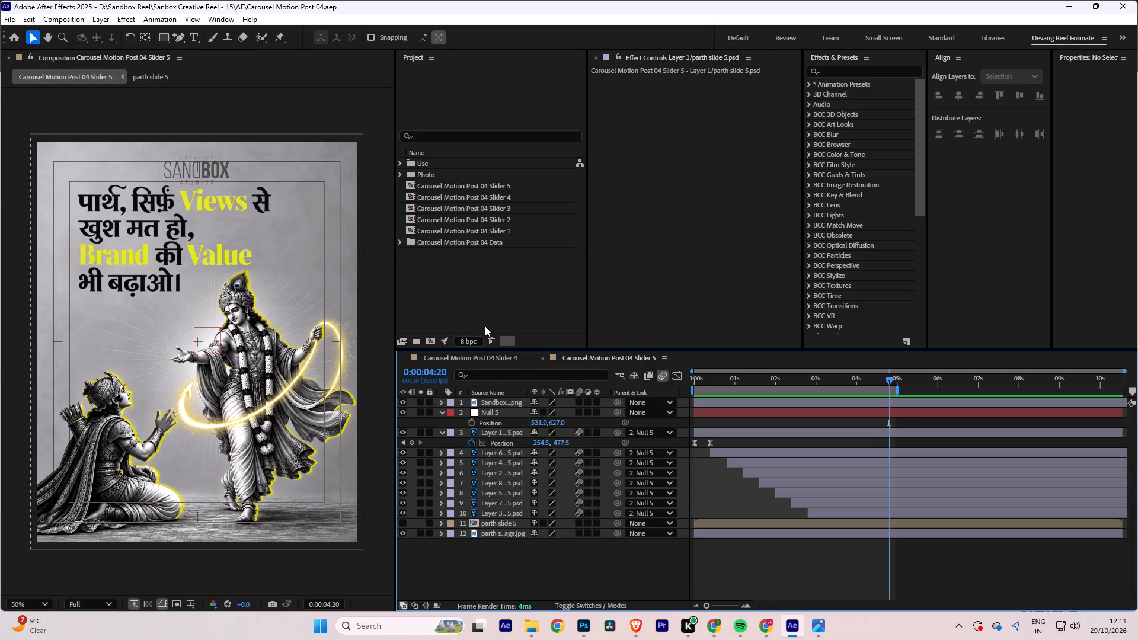
# Save the After Effects project.
pyautogui.hotkey('ctrl', 's')
pyautogui.hotkey('ctrl', 's')
# Switch to Chrome and examine the open MNQZ6 position in Tradovate and the NAS100 5-minute chart in TradingView.
pyautogui.hotkey('alt', 'Tab')
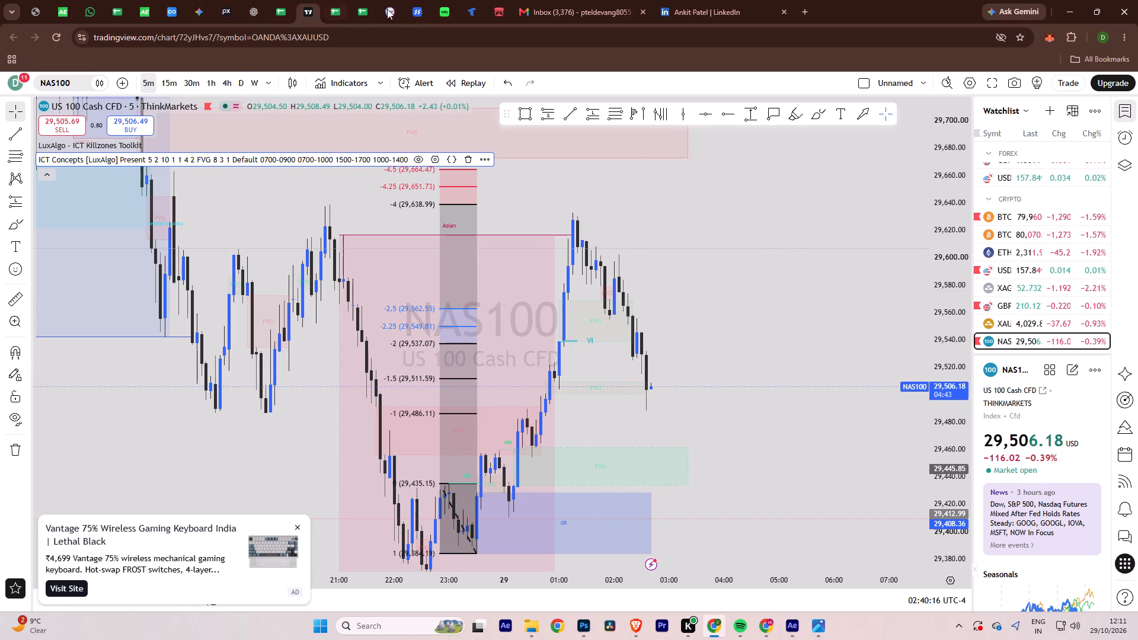
pyautogui.click(472, 9)
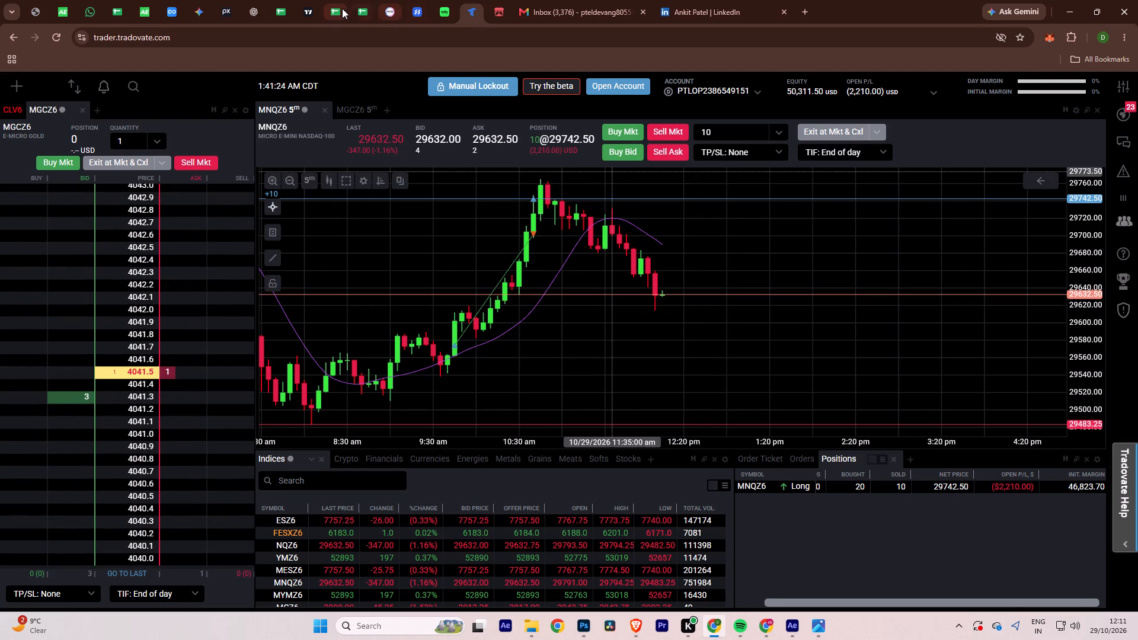
pyautogui.click(309, 8)
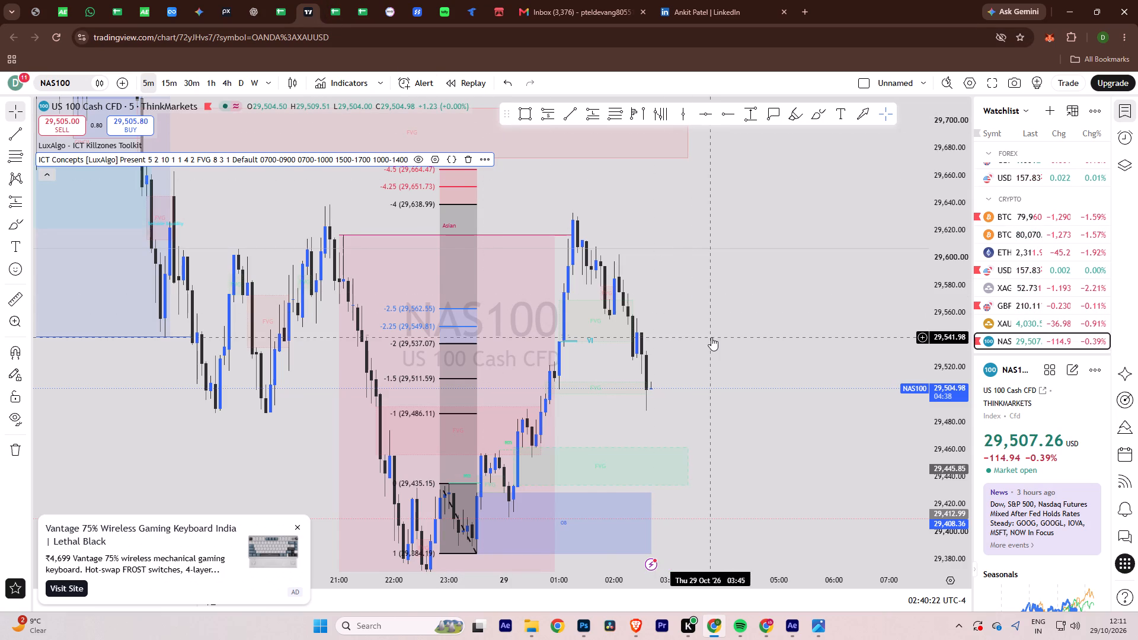
pyautogui.scroll(-3, 712, 338)
pyautogui.moveTo(948, 313); pyautogui.dragTo(932, 412)
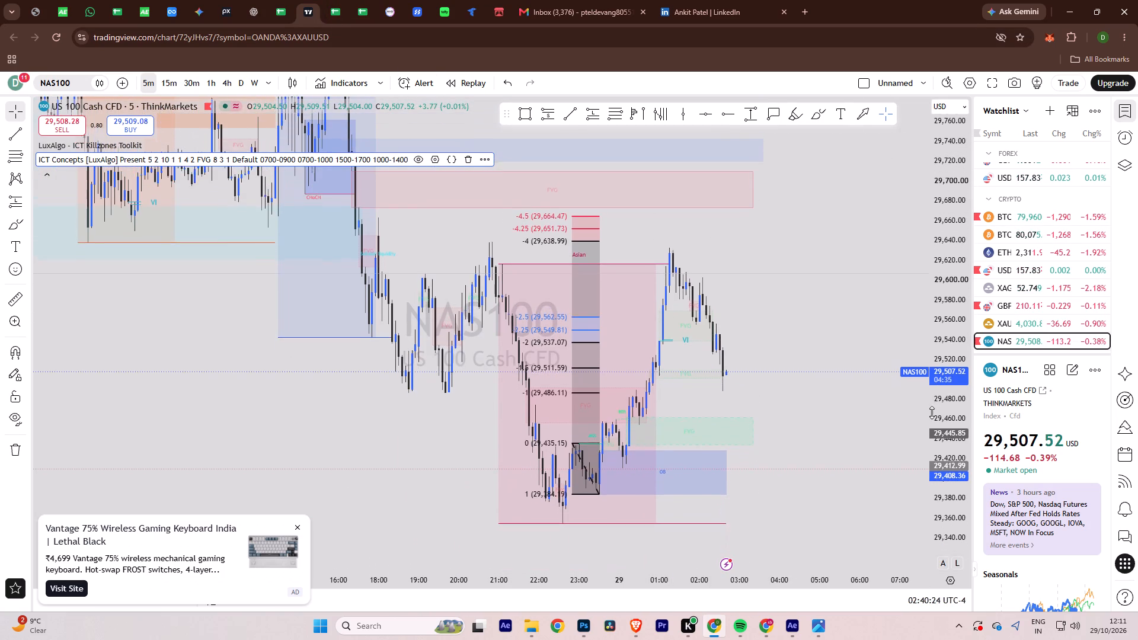
pyautogui.moveTo(932, 412); pyautogui.dragTo(931, 412)
pyautogui.scroll(4, 758, 333)
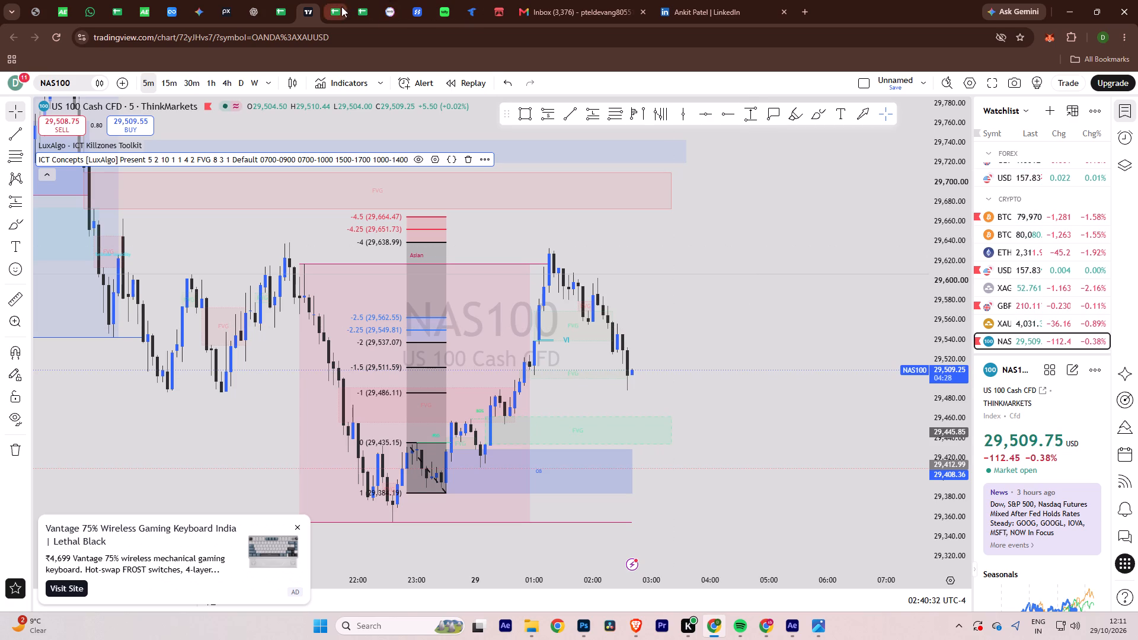
# Bring up the XAUUSD 5-minute chart, examine its recent price action and measure the distance from the current price up to the recent swing high.
pyautogui.click(1005, 322)
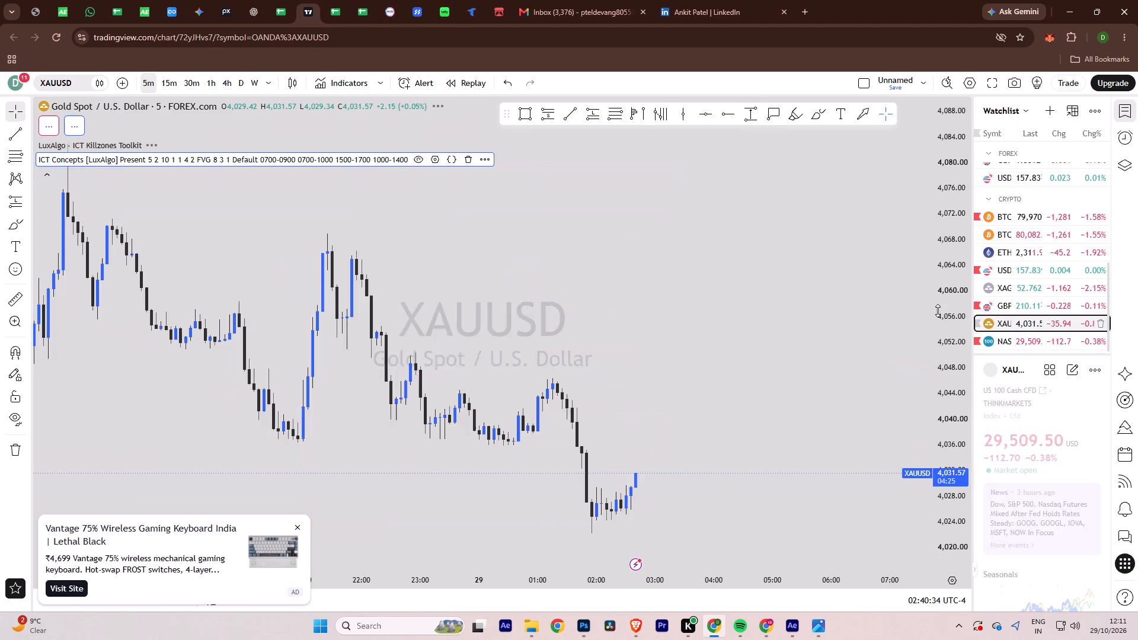
pyautogui.scroll(-3, 807, 321)
pyautogui.moveTo(831, 367); pyautogui.dragTo(808, 281)
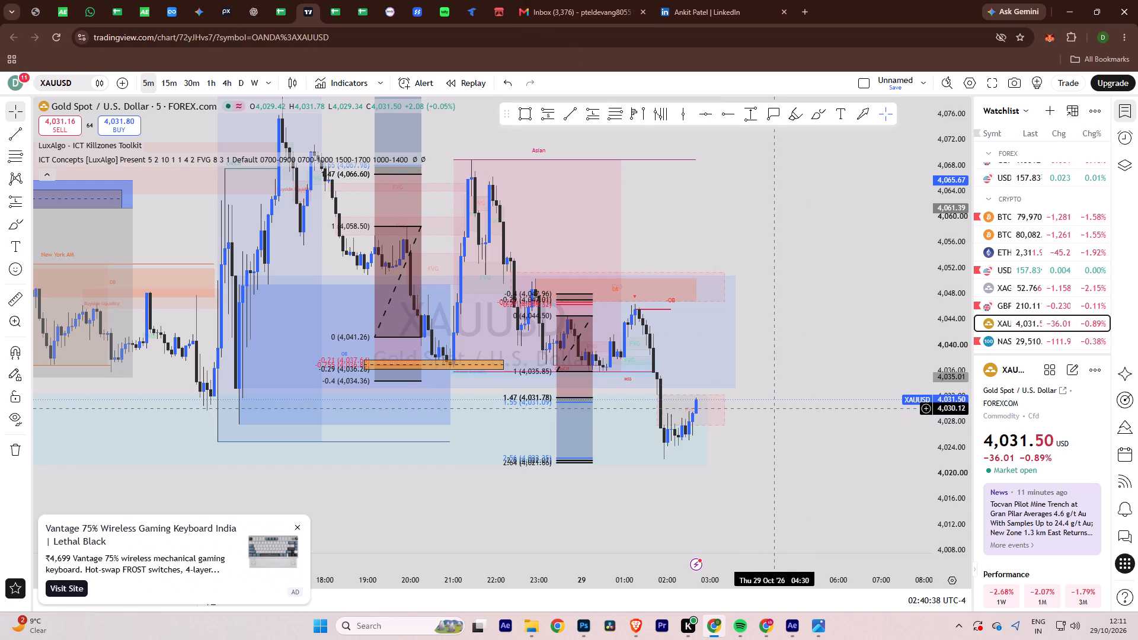
pyautogui.scroll(3, 773, 419)
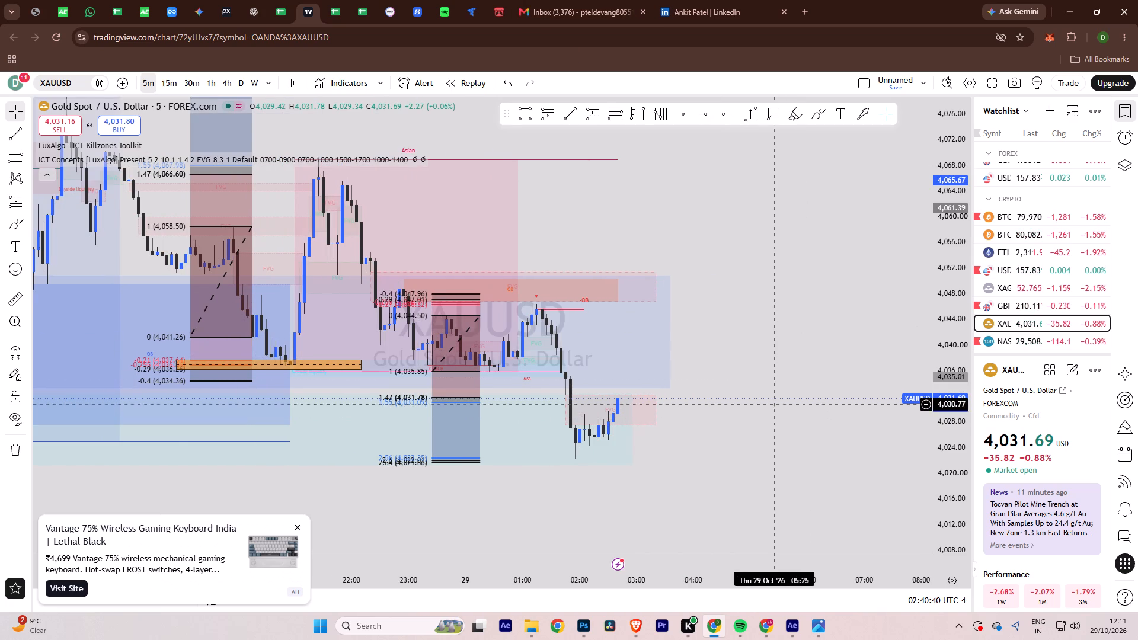
pyautogui.moveTo(944, 510); pyautogui.dragTo(916, 361)
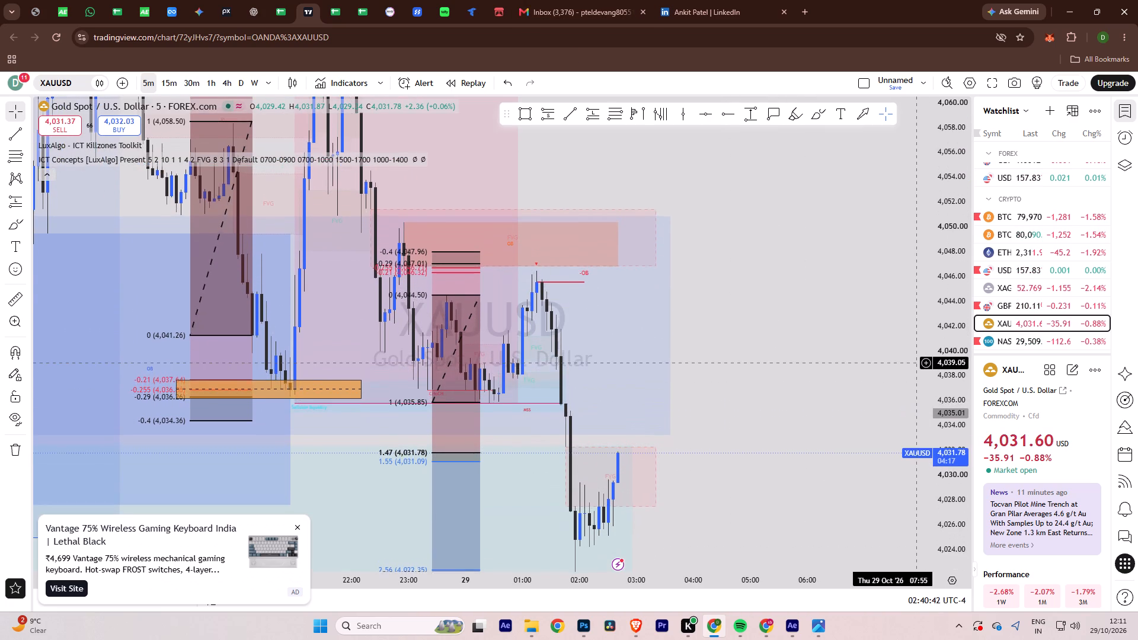
pyautogui.moveTo(916, 361); pyautogui.dragTo(905, 450)
pyautogui.scroll(-3, 829, 402)
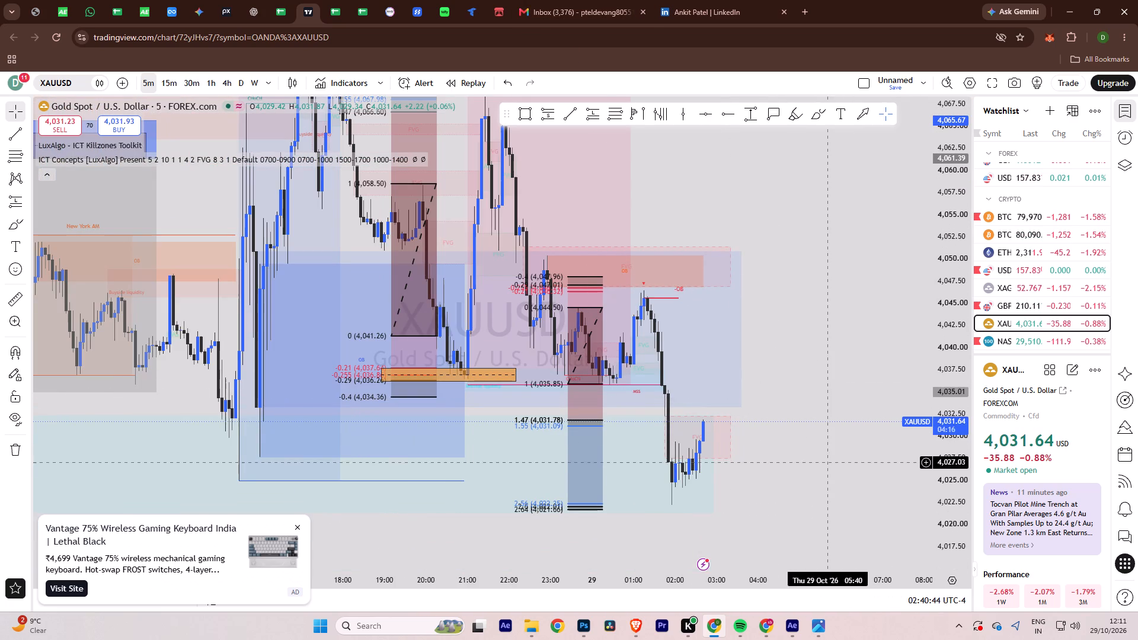
pyautogui.keyDown('shift'); pyautogui.click(831, 421); pyautogui.keyUp('shift')
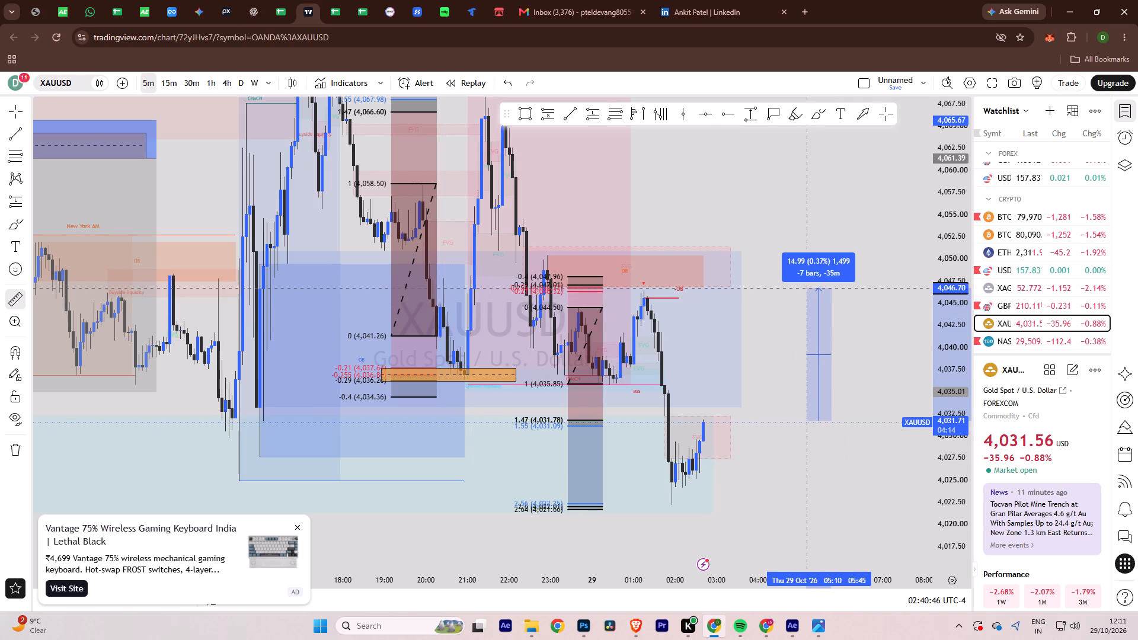
pyautogui.click(808, 287)
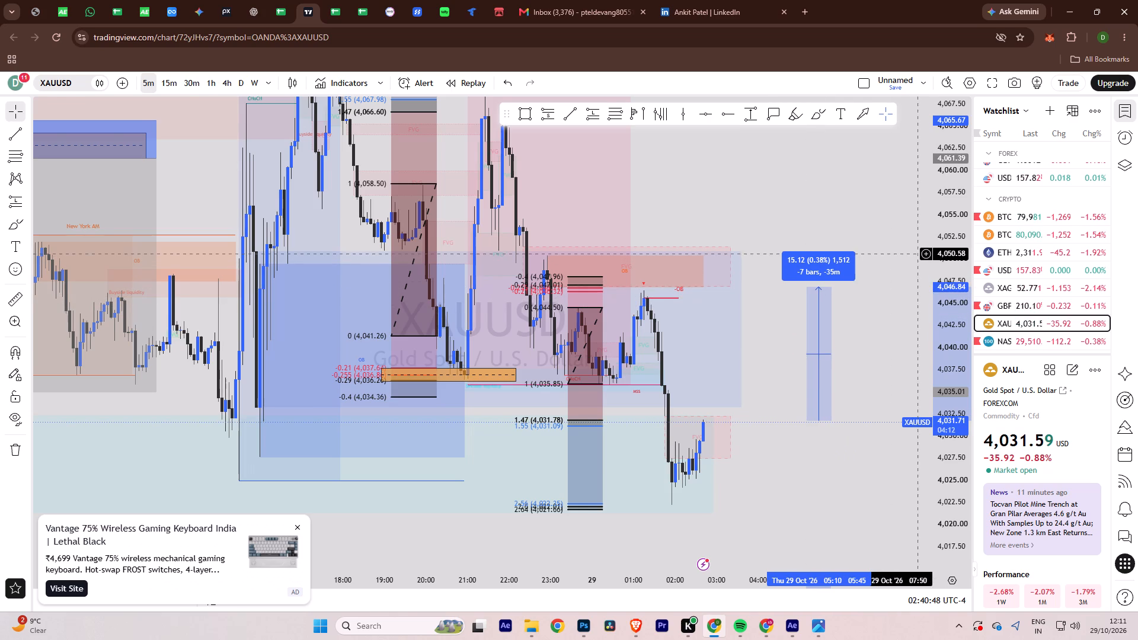
pyautogui.click(906, 252)
pyautogui.moveTo(963, 255); pyautogui.dragTo(952, 383)
pyautogui.scroll(-3, 851, 351)
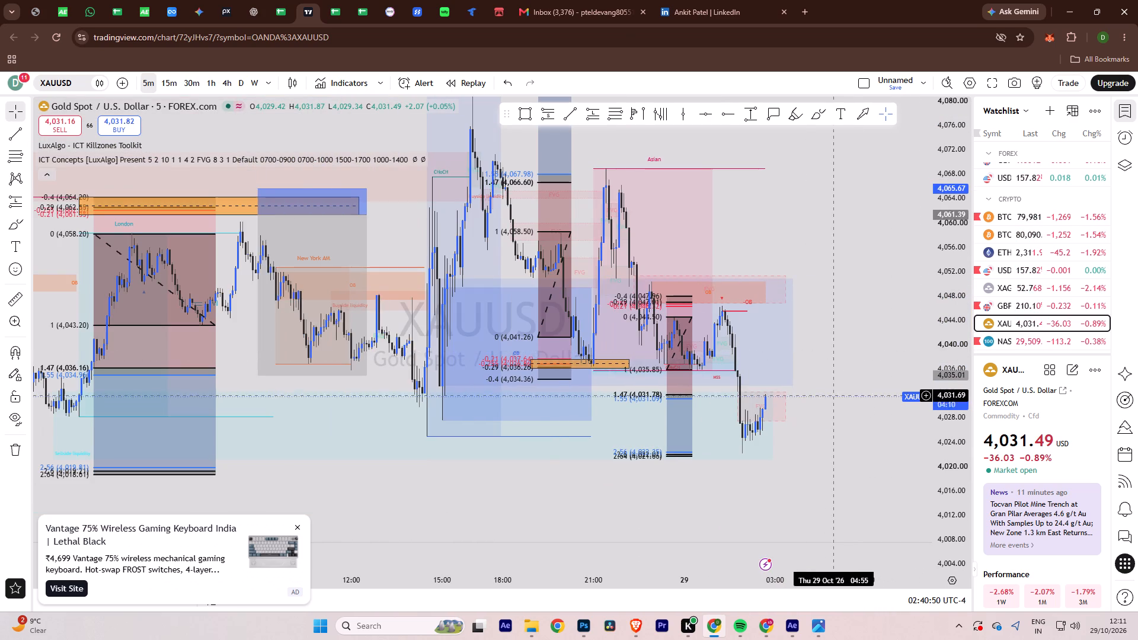
# Check the MNQZ6 chart and open position in Tradovate again.
pyautogui.click(465, 8)
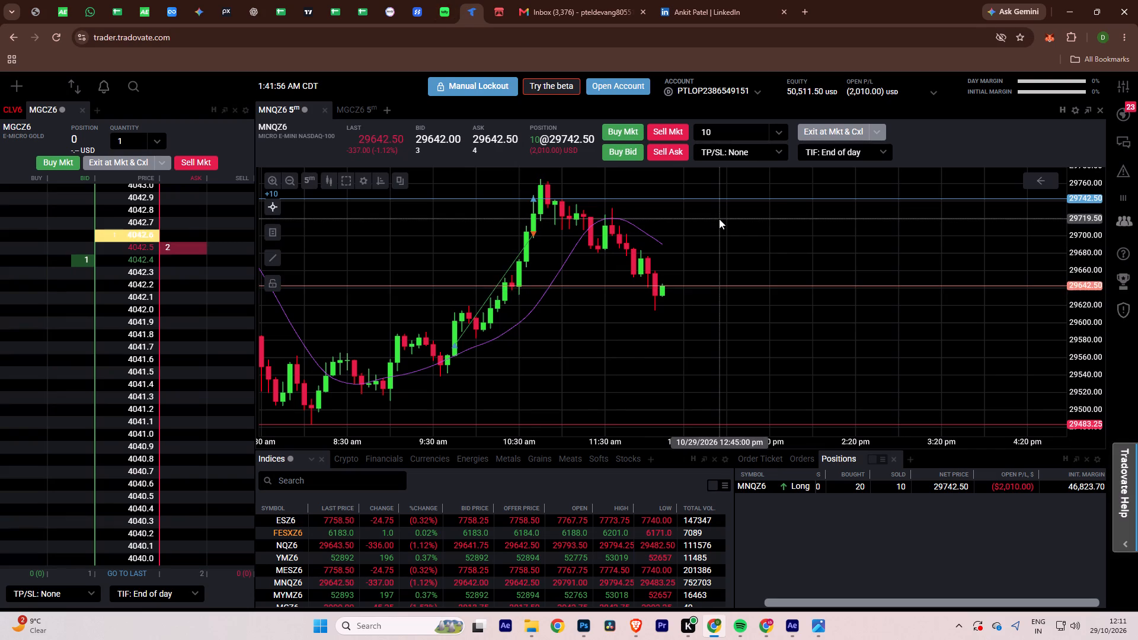
pyautogui.scroll(-6, 776, 279)
# Return to After Effects and save the Carousel Motion Post 04 project.
pyautogui.hotkey('alt', 'Tab')
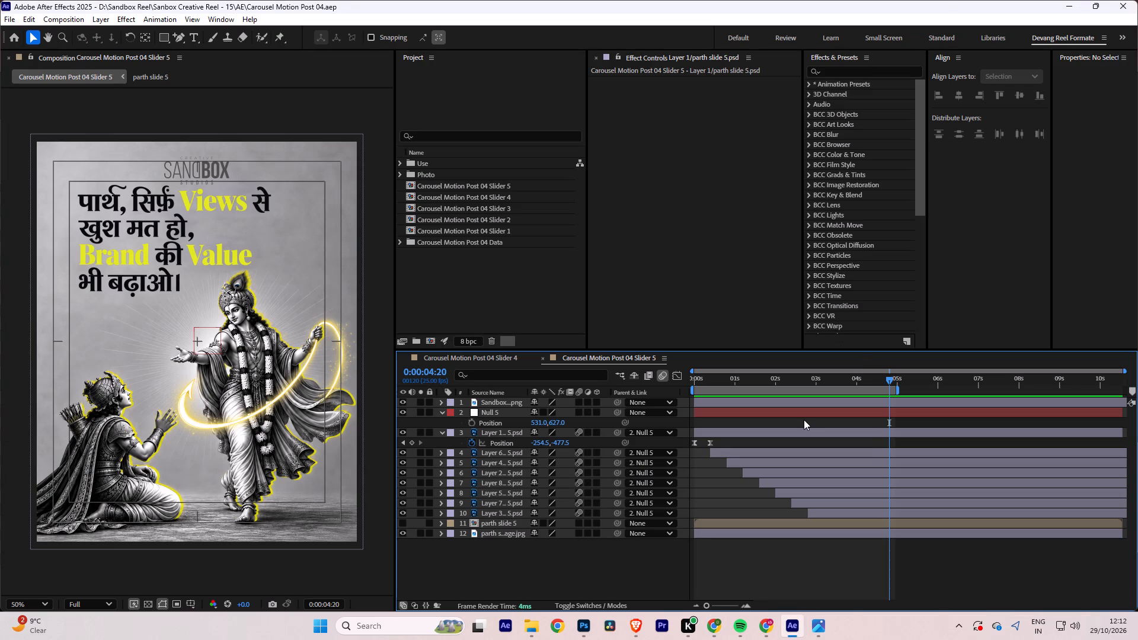
pyautogui.hotkey('ctrl', 's')
pyautogui.hotkey('ctrl', 's')
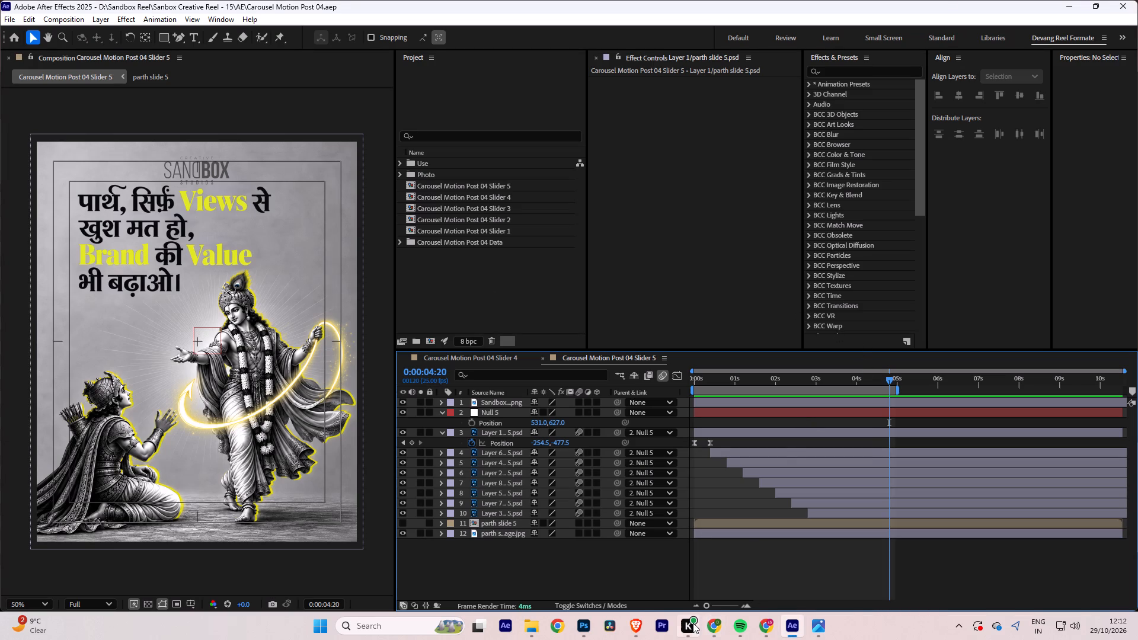
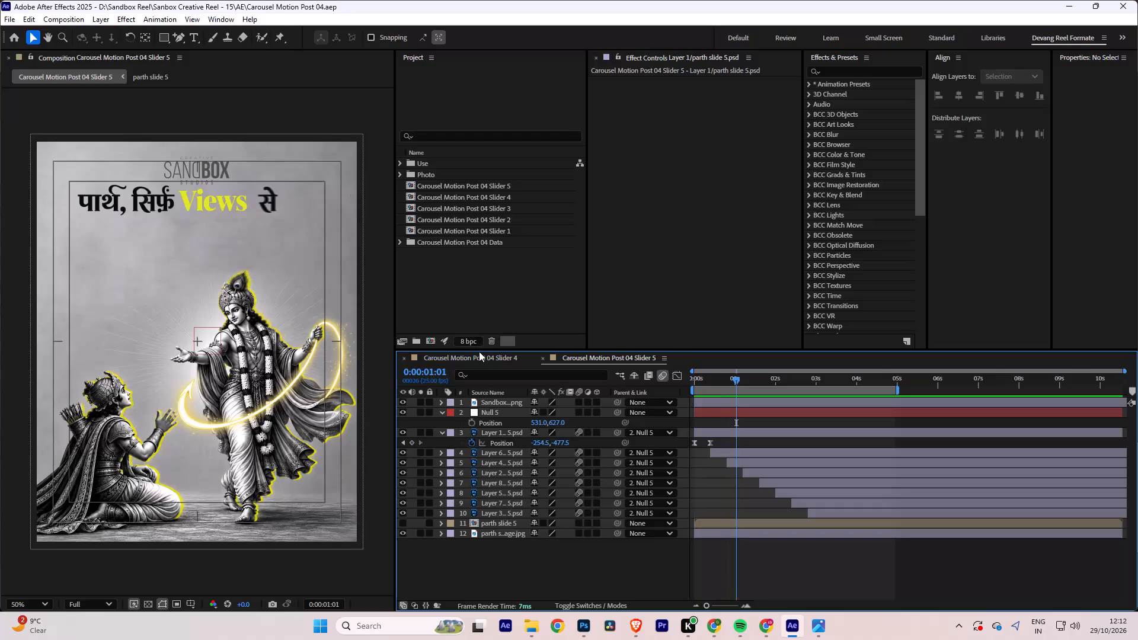
# Save the Carousel Motion Post 04 project again.
pyautogui.hotkey('ctrl', 's')
pyautogui.hotkey('ctrl', 's')
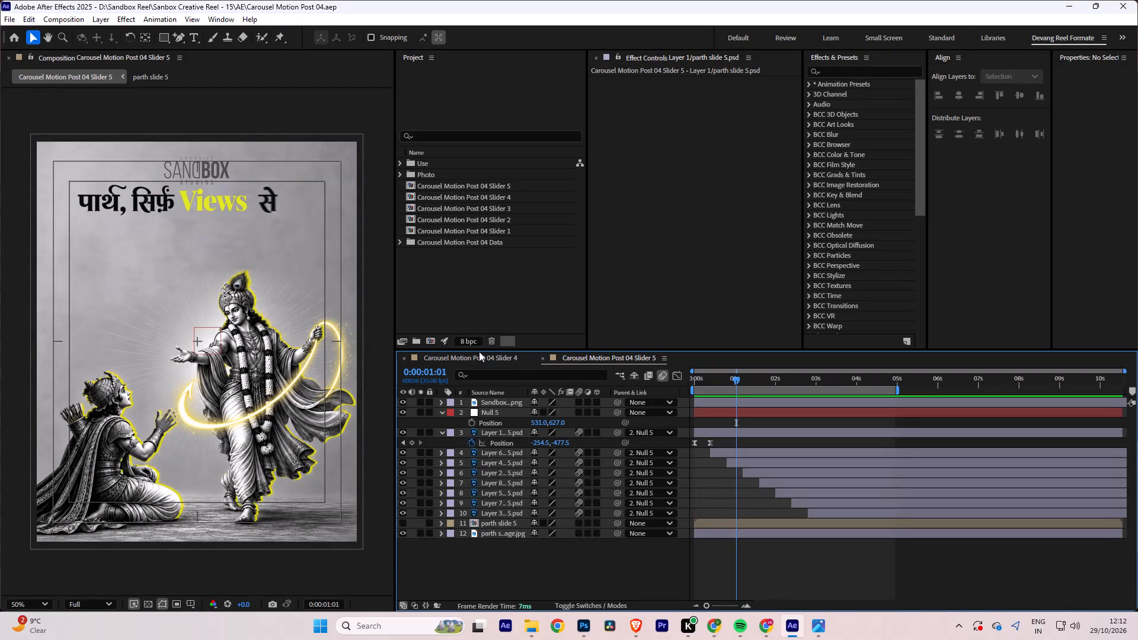
# Return the current time to 0:00:00:00 in the Carousel Motion Post 04 Slider 5 composition.
pyautogui.moveTo(741, 379); pyautogui.dragTo(669, 376)
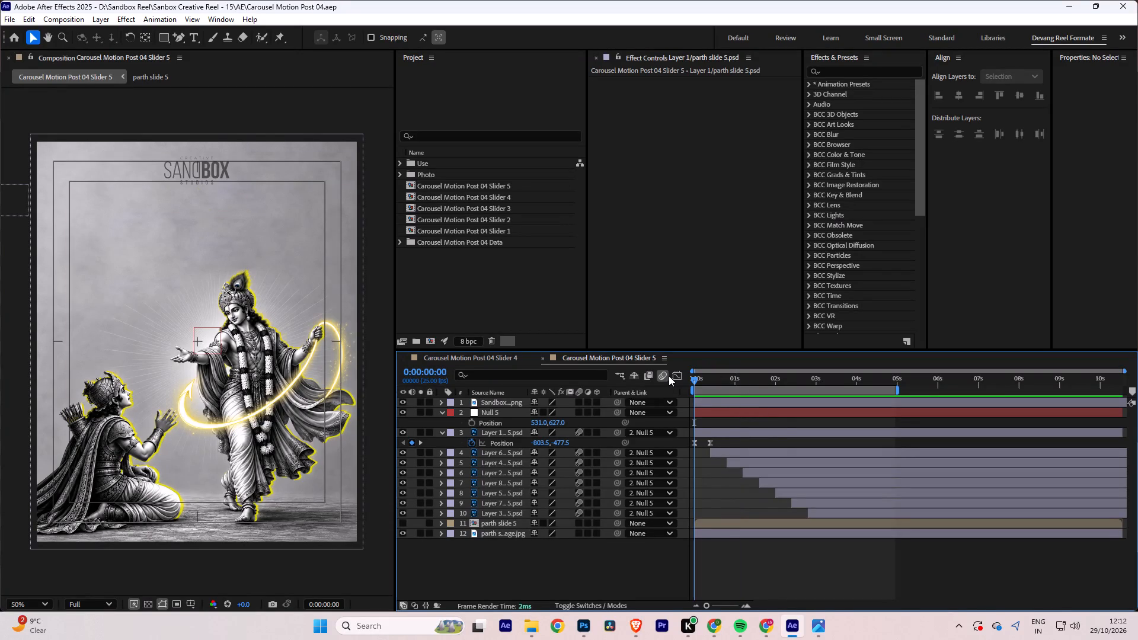
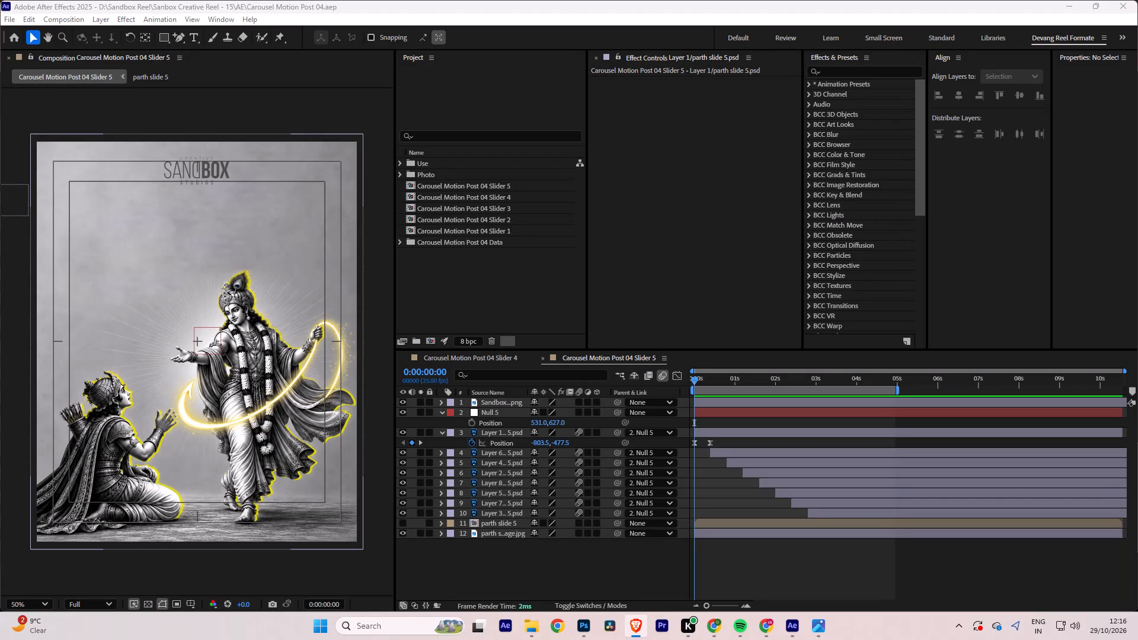
# Check the MNQZ6 chart in the Tradovate browser window, and return to After Effects.
pyautogui.hotkey('ctrl', 'a')
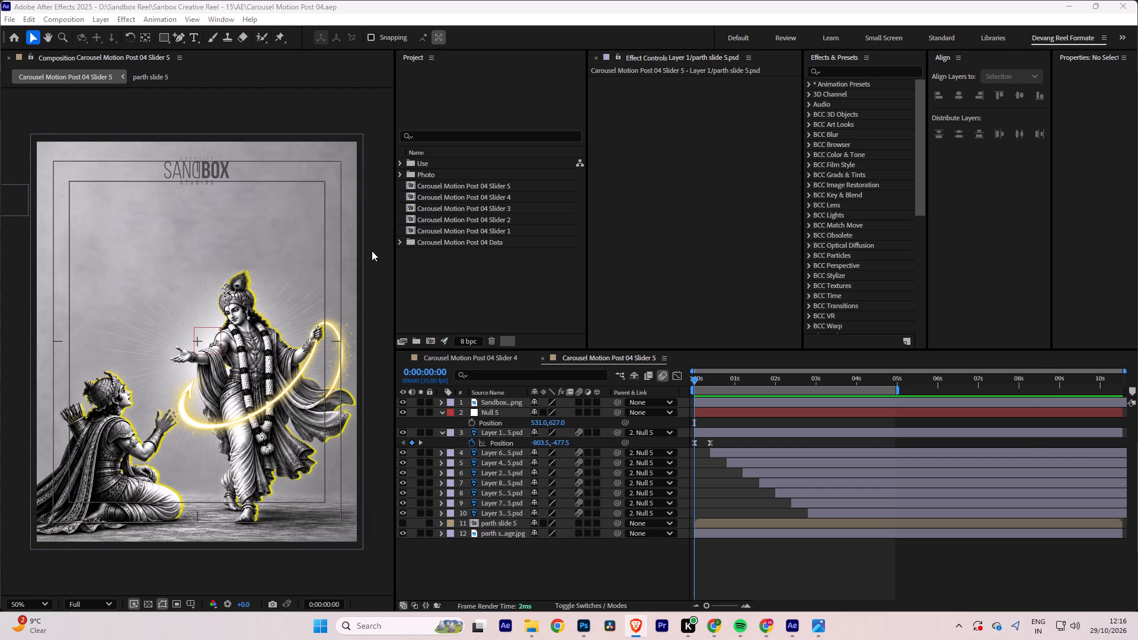
pyautogui.hotkey('alt', 'Tab')
pyautogui.hotkey('alt', 'Tab')
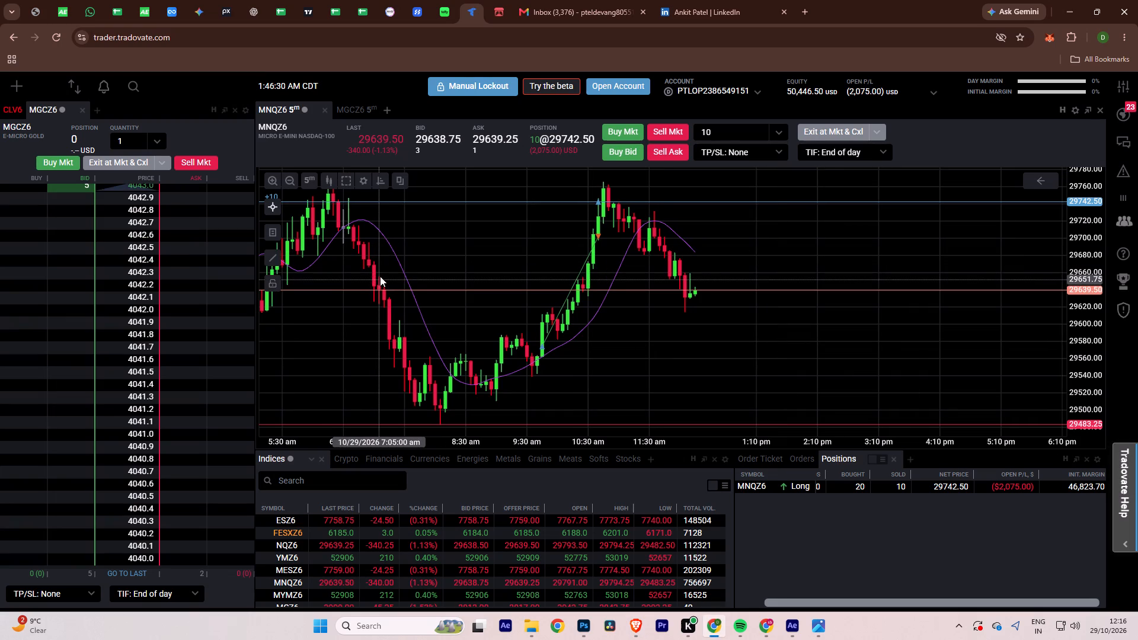
pyautogui.hotkey('alt', 'Tab')
pyautogui.hotkey('alt', 'Tab')
pyautogui.hotkey('alt', 'Tab')
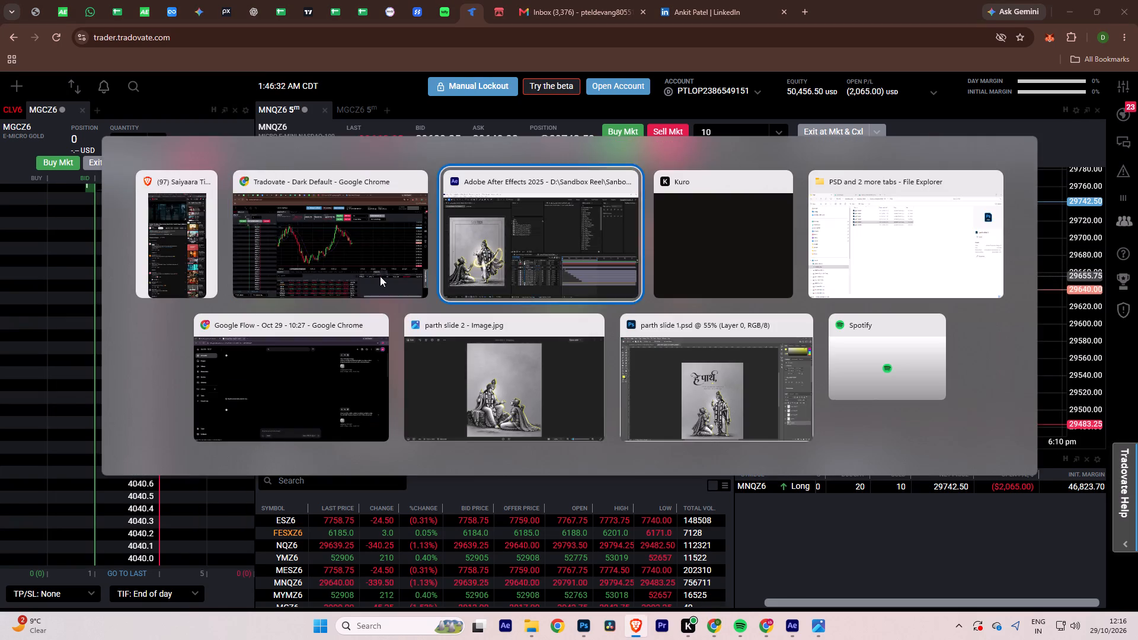
# Save the Carousel Motion Post 04 project.
pyautogui.hotkey('ctrl', 's')
pyautogui.hotkey('ctrl', 's')
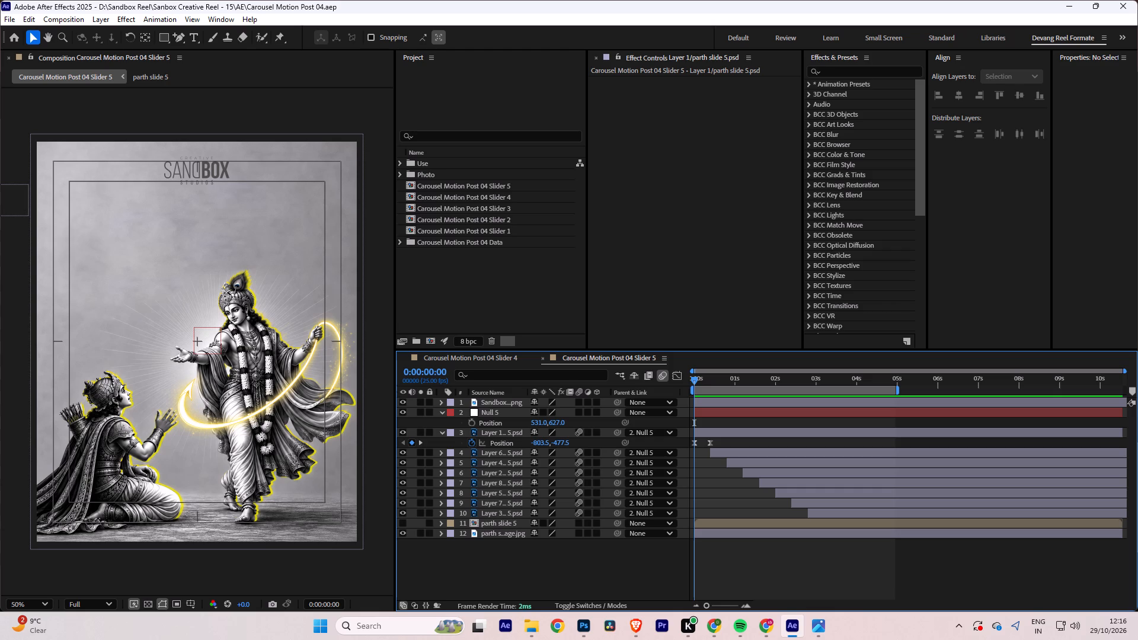
pyautogui.hotkey('ctrl', 's')
pyautogui.hotkey('ctrl', 's')
pyautogui.hotkey('ctrl', 's')
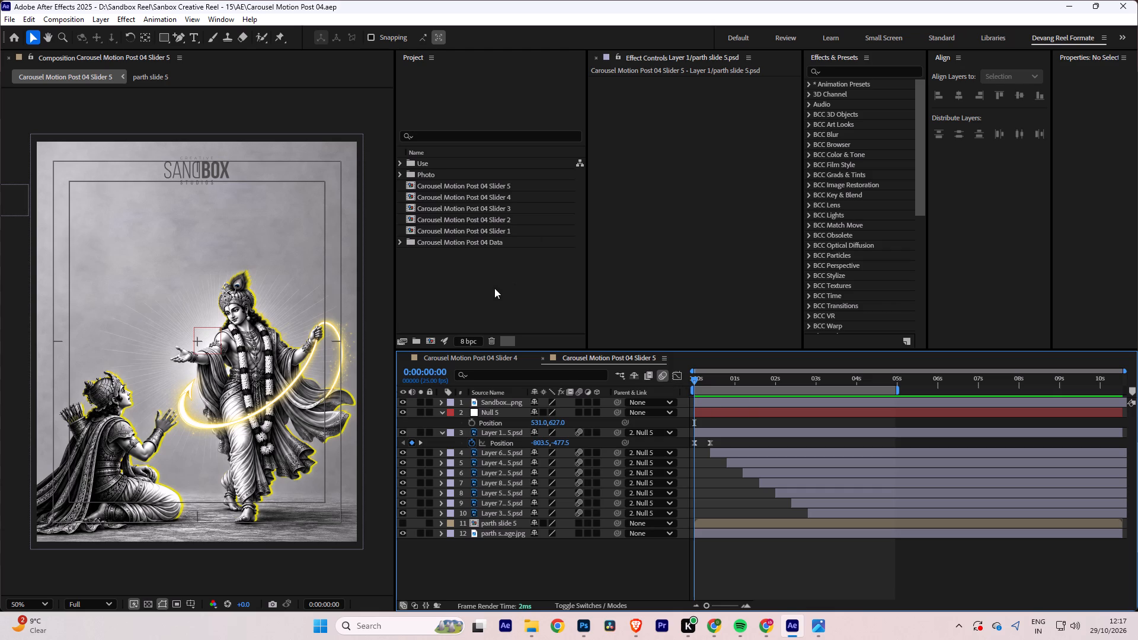
# Create a new 1080 x 1350 composition named Carousel Motion Post 04 Slider 6, reusing Slider 1's name as the base.
pyautogui.click(494, 288)
pyautogui.click(484, 232)
pyautogui.rightClick(484, 232)
pyautogui.click(539, 447)
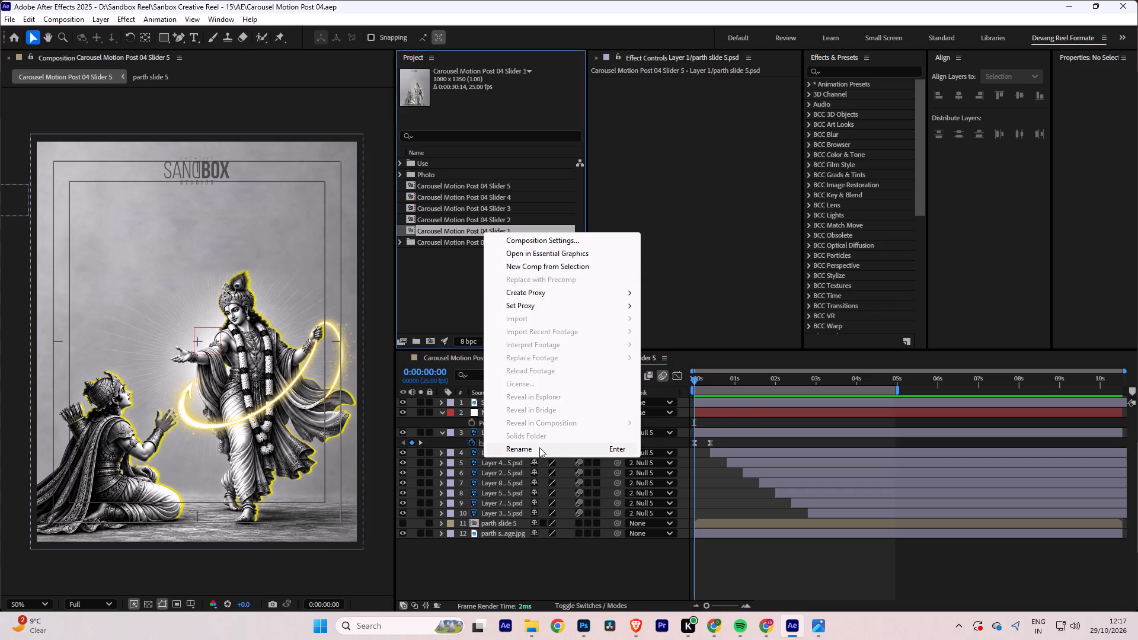
pyautogui.hotkey('ctrl', 'c')
pyautogui.hotkey('ctrl', 'c')
pyautogui.click(485, 292)
pyautogui.click(431, 338)
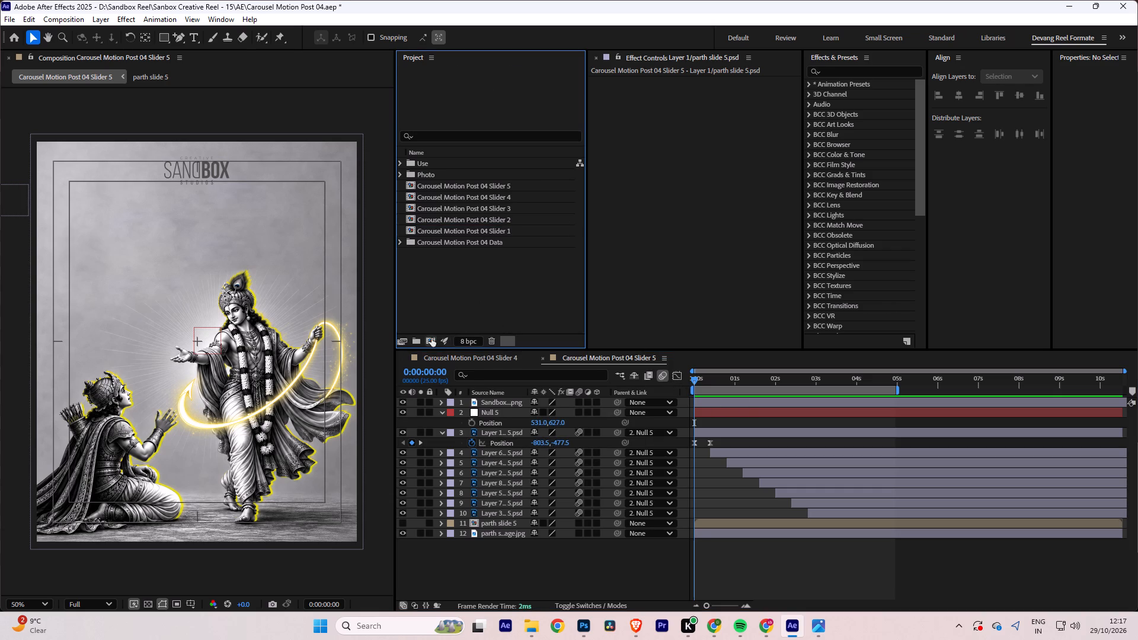
pyautogui.hotkey('ctrl', 'v')
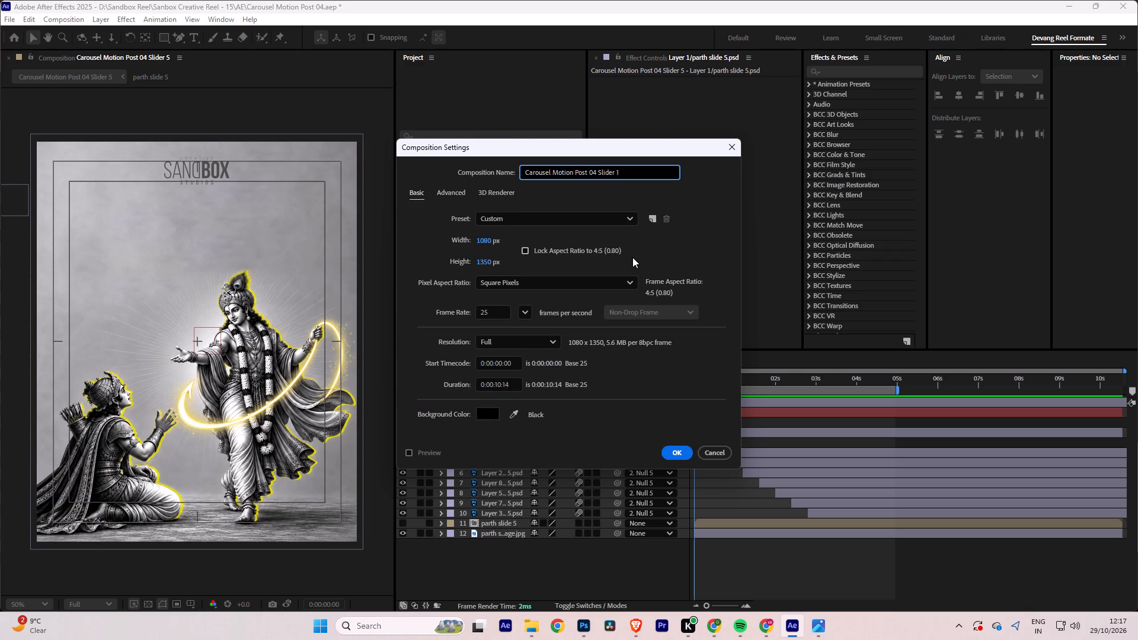
pyautogui.press('BackSpace')
pyautogui.press('6')
pyautogui.press('Return')
pyautogui.click(528, 274)
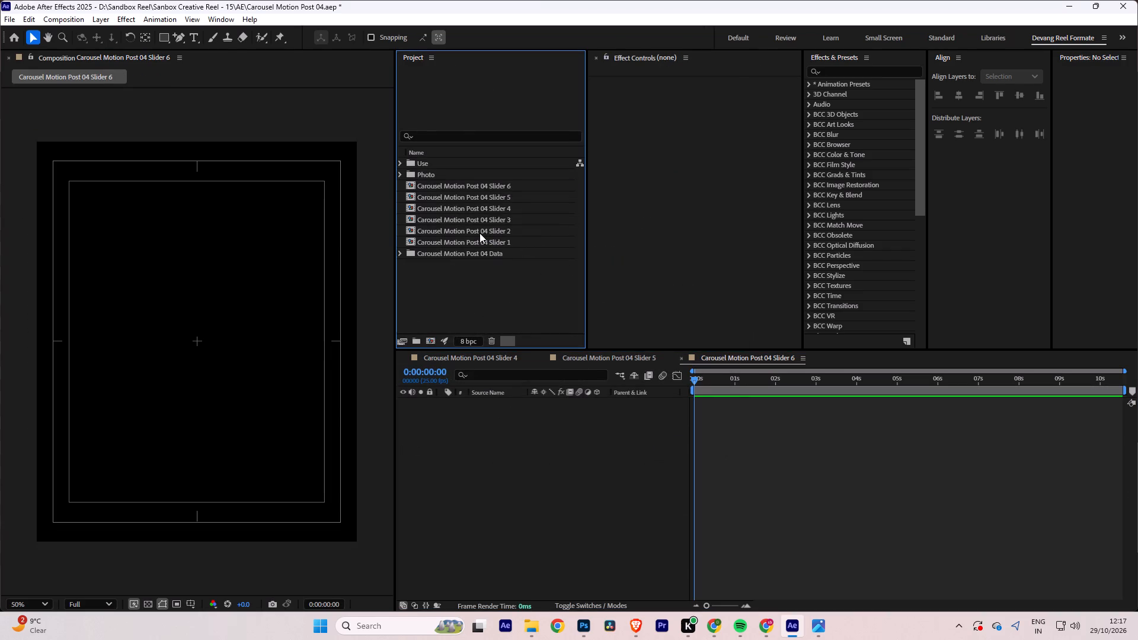
# Add parth slide 6 - Image.jpg from the Photo folder to the Slider 6 composition as its background, and save the project.
pyautogui.click(399, 172)
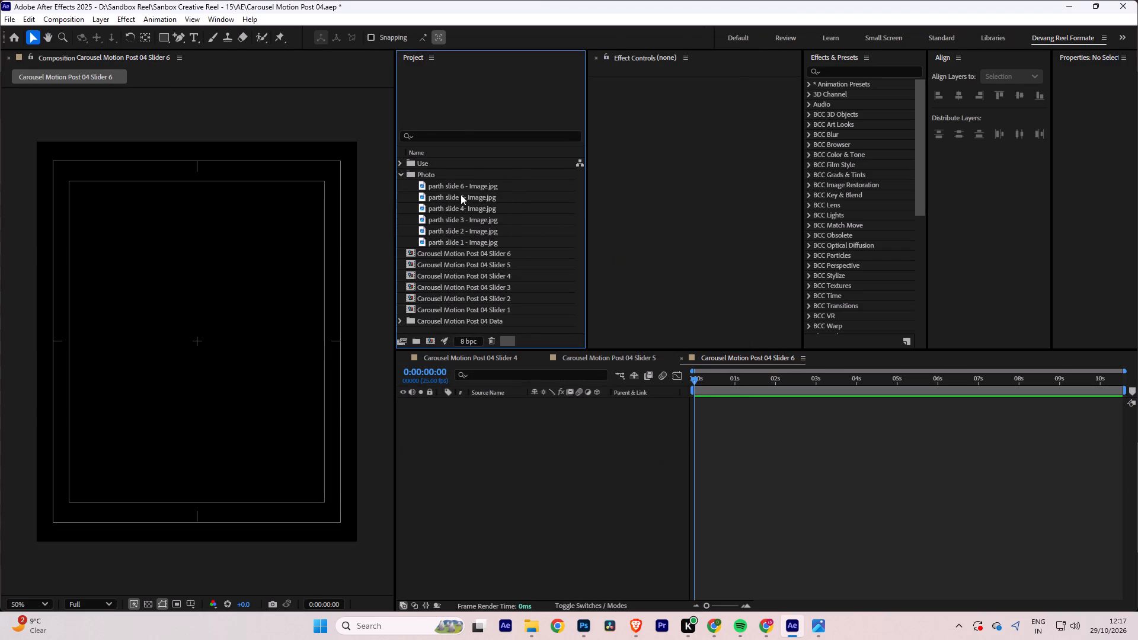
pyautogui.moveTo(459, 184); pyautogui.dragTo(504, 414)
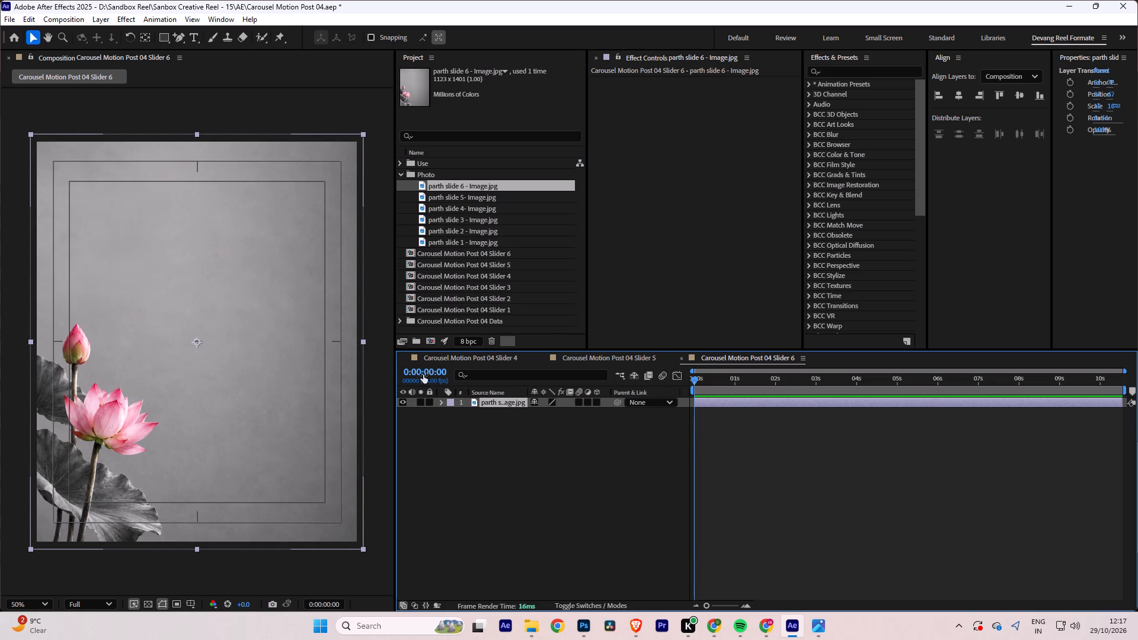
pyautogui.hotkey('ctrl', 's')
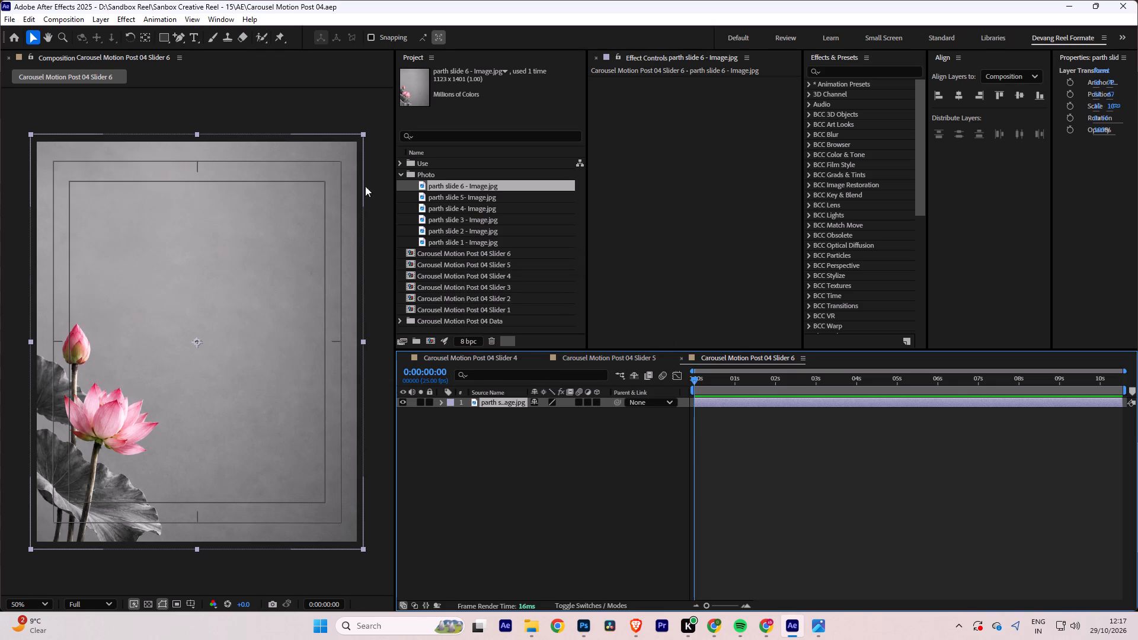
pyautogui.click(401, 173)
pyautogui.click(478, 275)
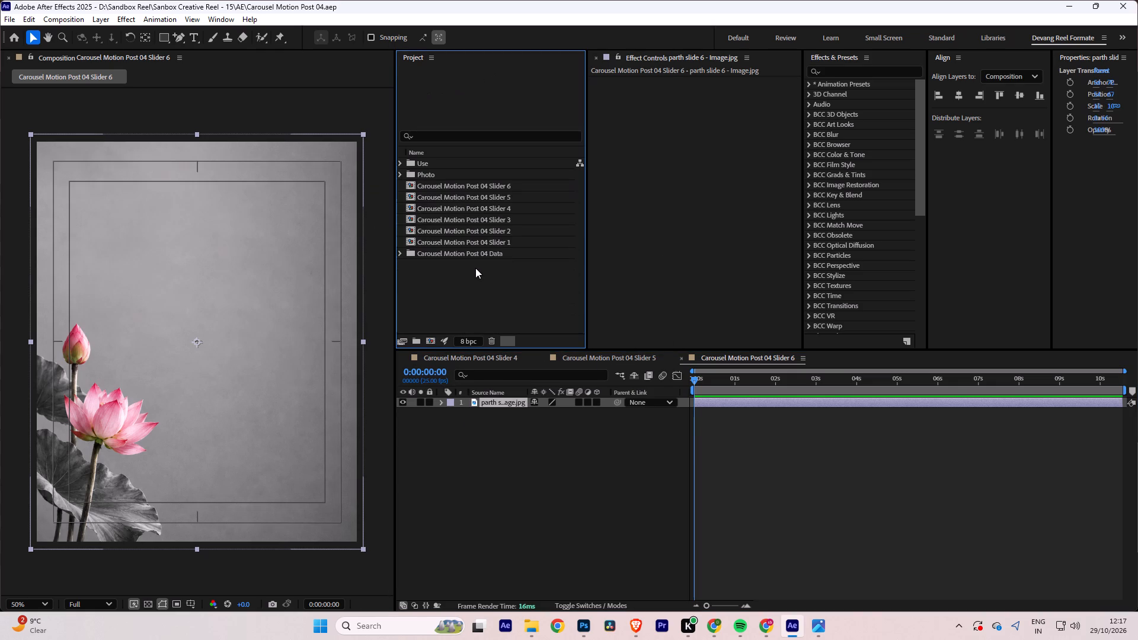
# Import the parth slide 6 PSD from the project's PSD folder in File Explorer as a layered composition.
pyautogui.hotkey('alt', 'Tab')
pyautogui.hotkey('alt', 'Tab')
pyautogui.hotkey('alt', 'Tab')
pyautogui.hotkey('alt', 'Tab')
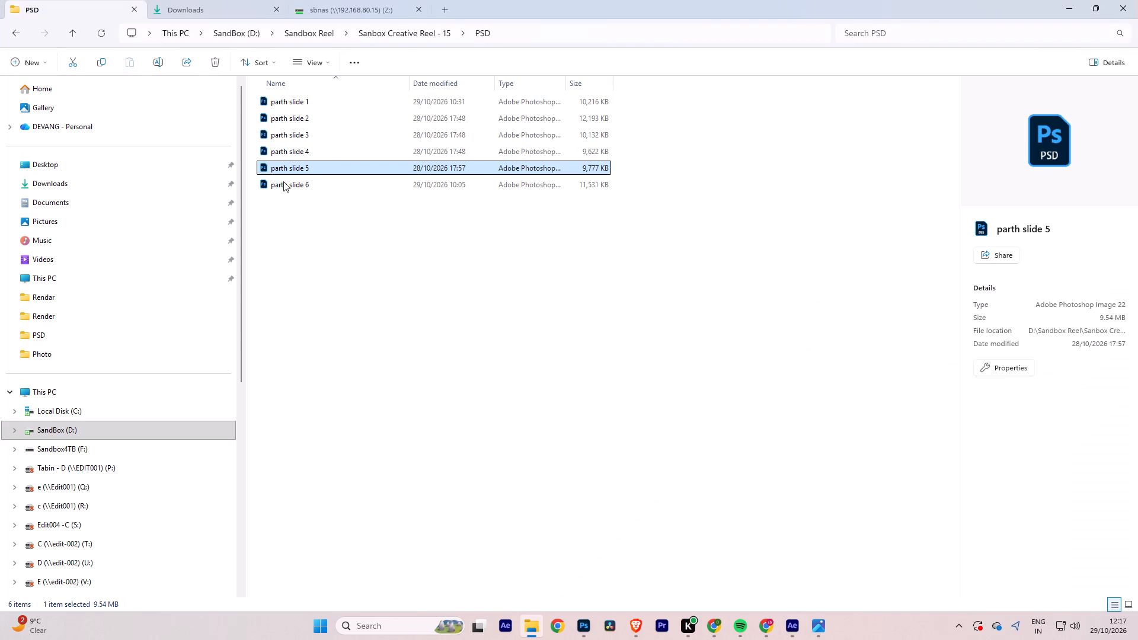
pyautogui.moveTo(285, 186); pyautogui.dragTo(463, 306)
pyautogui.hotkey('alt', 'Tab')
pyautogui.click(617, 389)
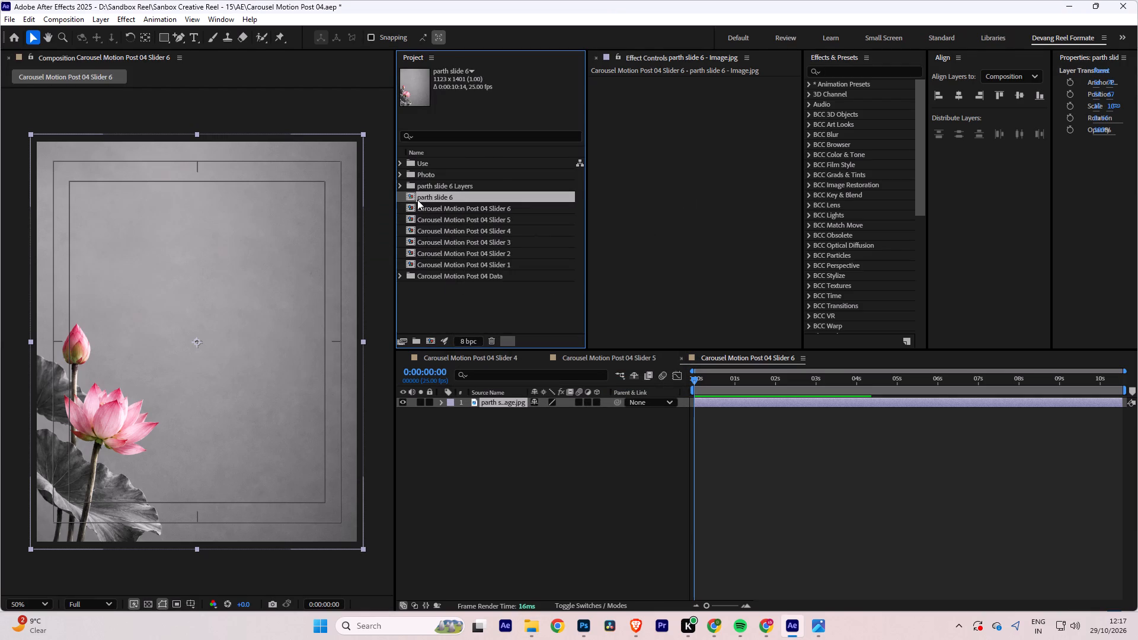
# Group the parth slide 6 composition and its layers folder in a new project folder named Slider 6.
pyautogui.click(417, 195)
pyautogui.keyDown('shift'); pyautogui.click(423, 184); pyautogui.keyUp('shift')
pyautogui.moveTo(421, 197); pyautogui.dragTo(414, 343)
pyautogui.write('Slider 6')
pyautogui.press('Return')
pyautogui.click(484, 280)
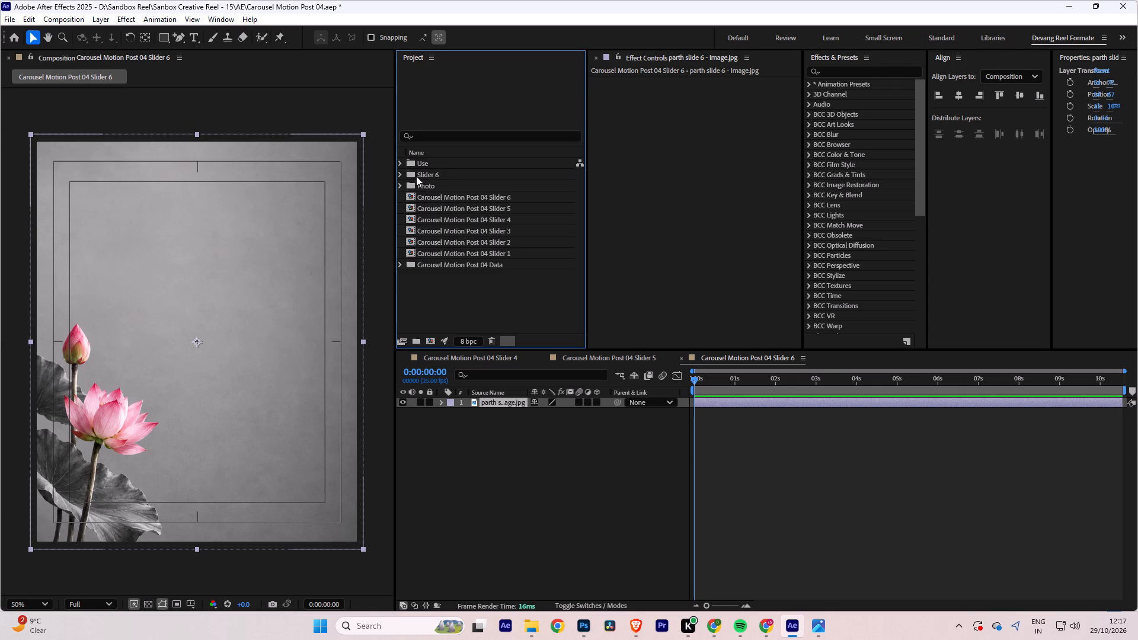
# Move the Slider 6 folder into Carousel Motion Post 04 Data and expand it to show its contents.
pyautogui.moveTo(410, 173); pyautogui.dragTo(408, 265)
pyautogui.click(400, 255)
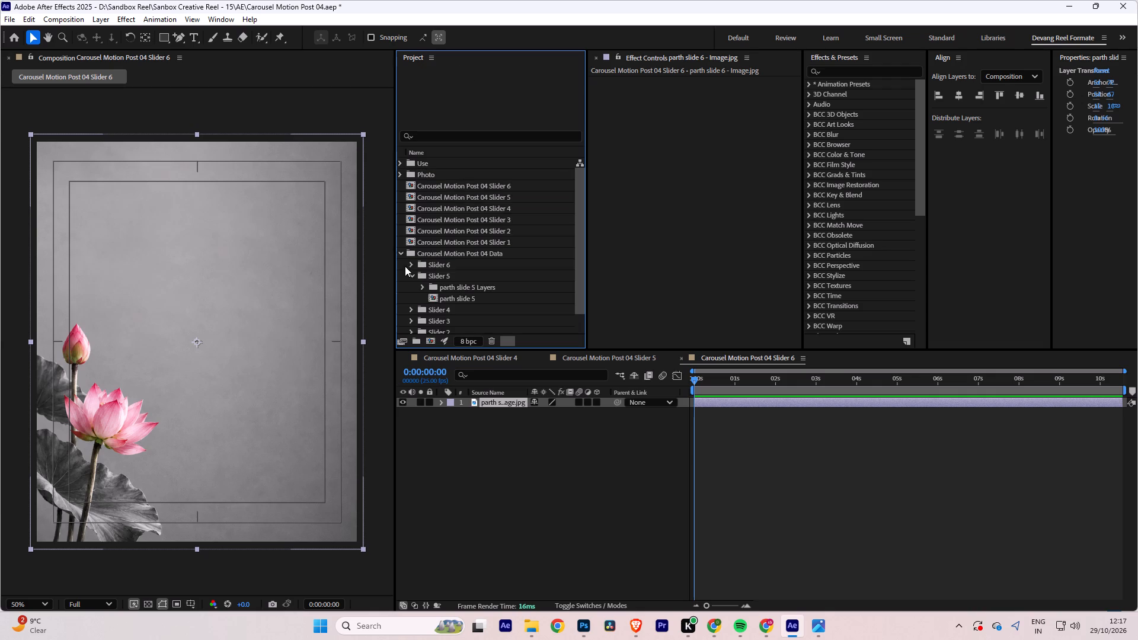
pyautogui.click(413, 255)
pyautogui.click(409, 264)
# Place the parth slide 6 composition above the background image in the Carousel Motion Post 04 Slider 6 timeline.
pyautogui.scroll(-2, 458, 277)
pyautogui.moveTo(451, 261); pyautogui.dragTo(467, 399)
pyautogui.click(403, 402)
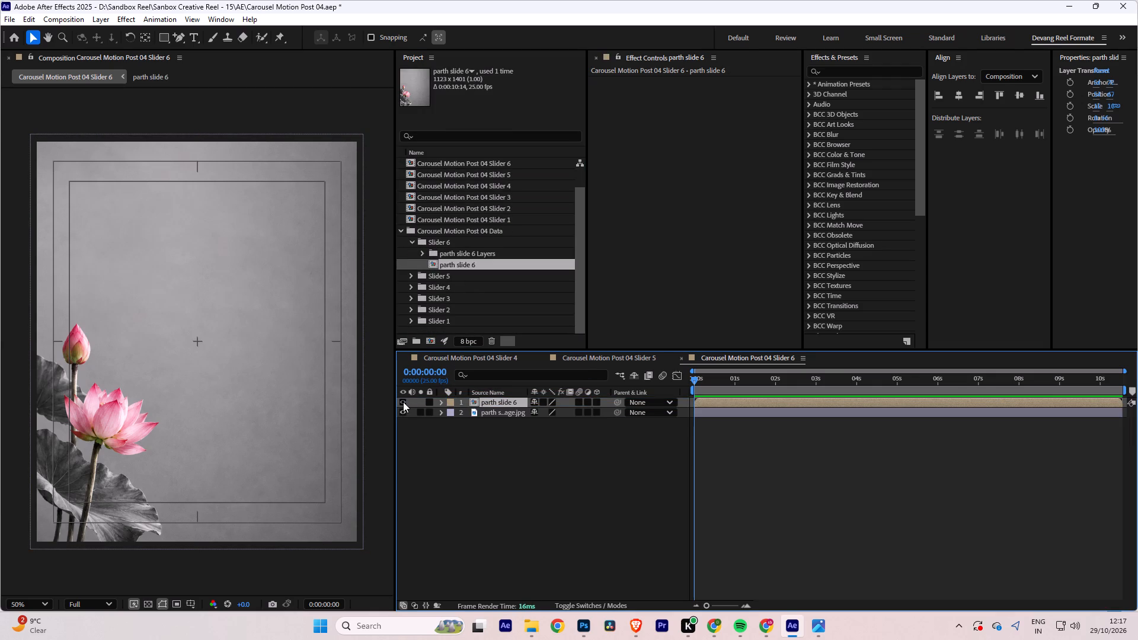
pyautogui.click(403, 402)
# Open the parth slide 6 composition and make Layer 3 copy 4, Layer 4 copy 4, Layer 1 and Layer 2 copy 4 visible.
pyautogui.doubleClick(505, 405)
pyautogui.click(402, 433)
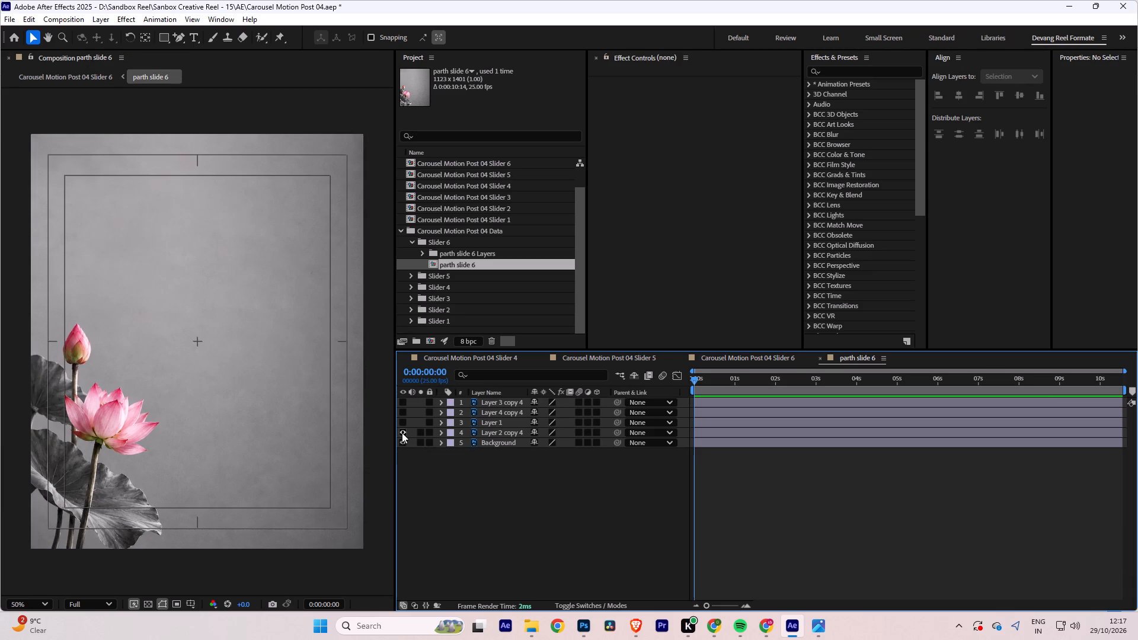
pyautogui.click(402, 424)
pyautogui.click(404, 414)
pyautogui.click(404, 402)
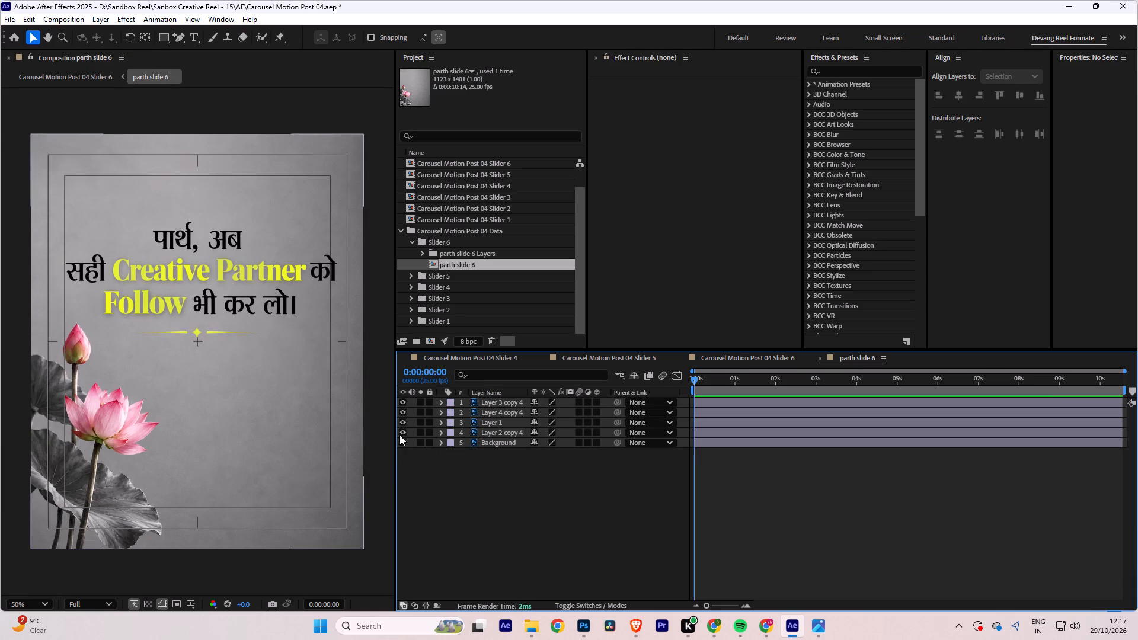
# Hide Layer 1 and Background in parth slide 6, leaving only the text and divider layers showing.
pyautogui.click(403, 442)
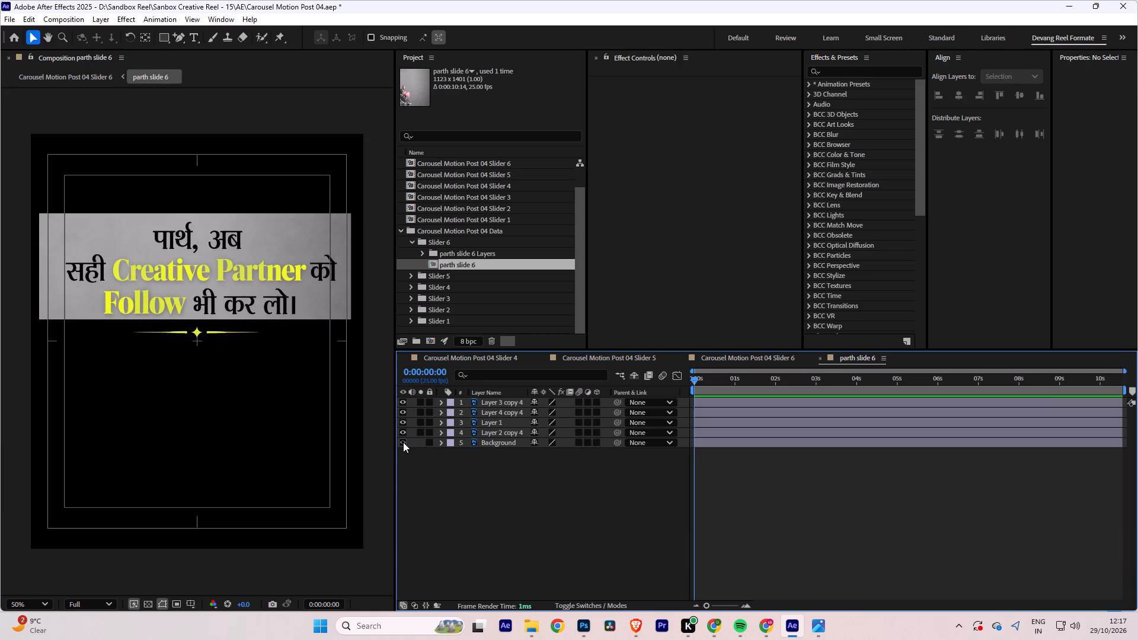
pyautogui.click(403, 442)
pyautogui.click(403, 434)
pyautogui.click(403, 433)
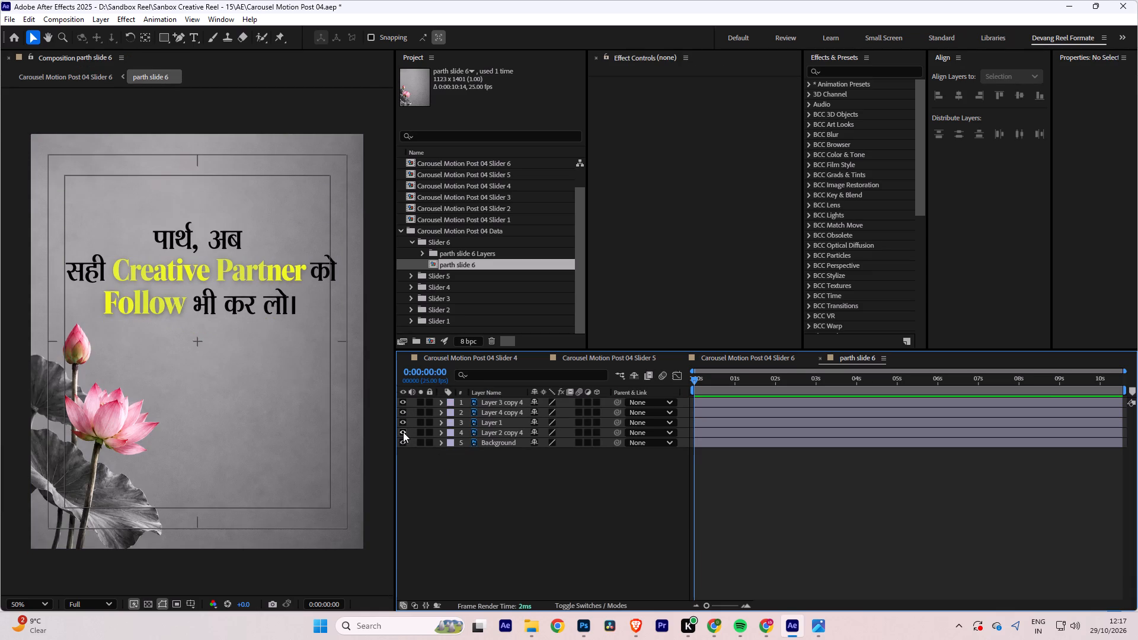
pyautogui.click(404, 422)
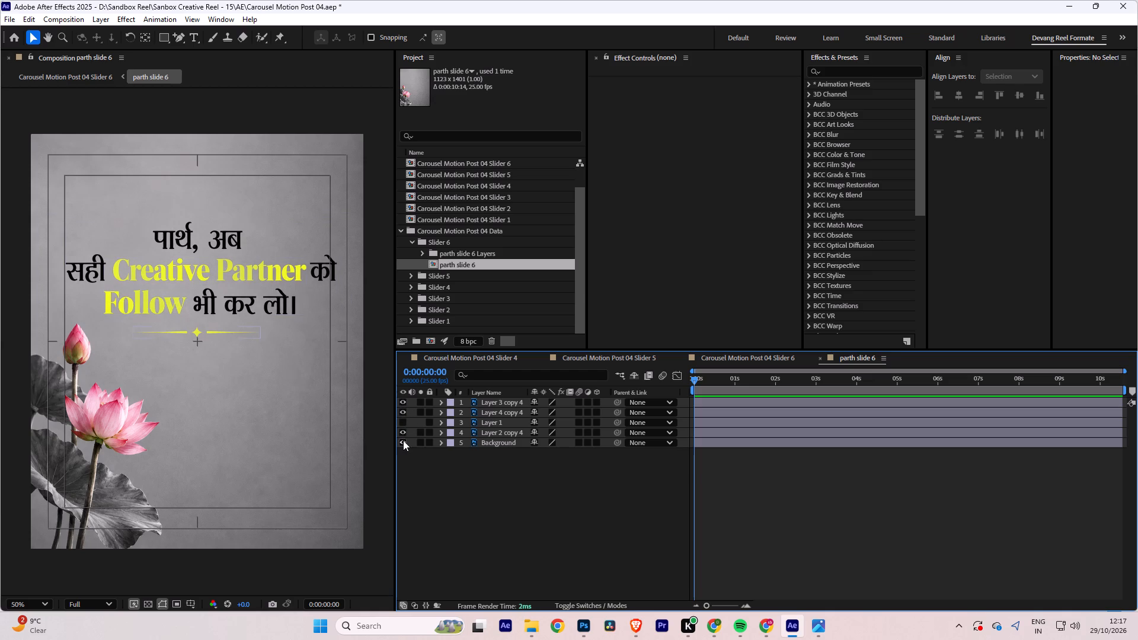
pyautogui.click(402, 443)
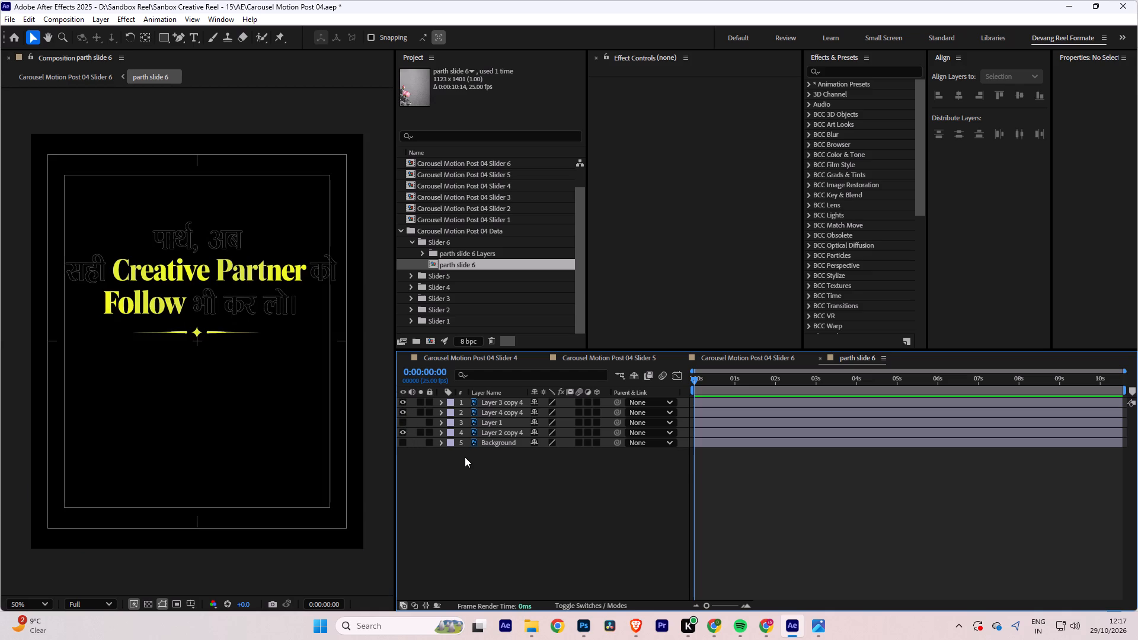
# Copy Layer 2 copy 4, Layer 4 copy 4 and Layer 3 copy 4 from parth slide 6 into the Carousel Motion Post 04 Slider 6 composition.
pyautogui.click(488, 433)
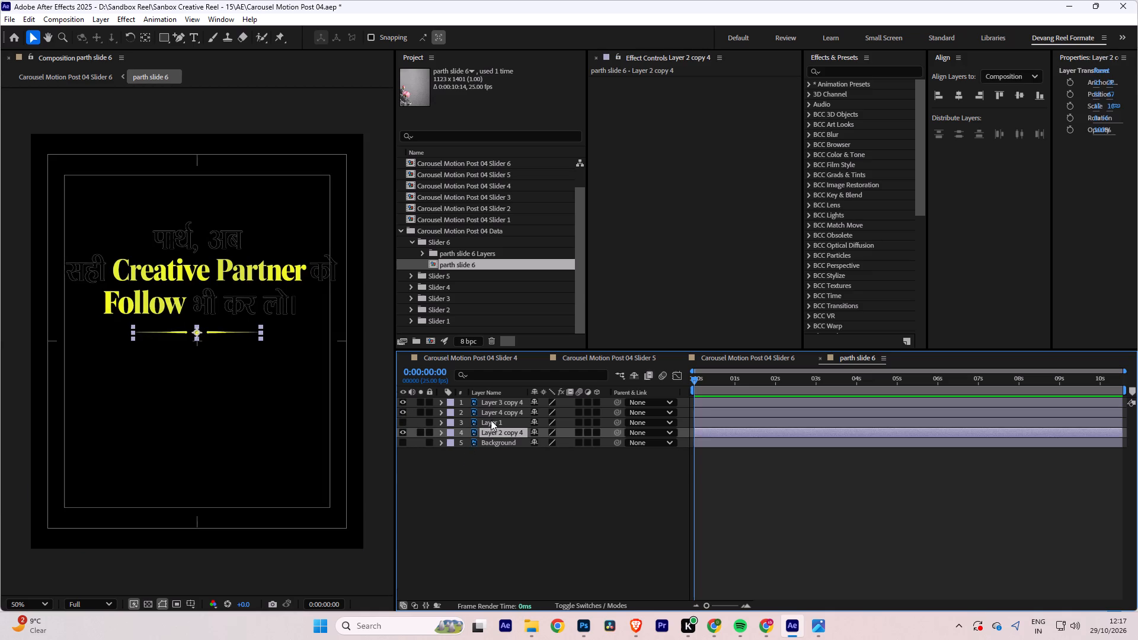
pyautogui.keyDown('ctrl'); pyautogui.click(495, 412); pyautogui.keyUp('ctrl')
pyautogui.keyDown('ctrl'); pyautogui.click(502, 403); pyautogui.keyUp('ctrl')
pyautogui.hotkey('ctrl', 'c')
pyautogui.hotkey('ctrl', 'c')
pyautogui.hotkey('ctrl', 'c')
pyautogui.hotkey('ctrl', 'c')
pyautogui.hotkey('ctrl', 'c')
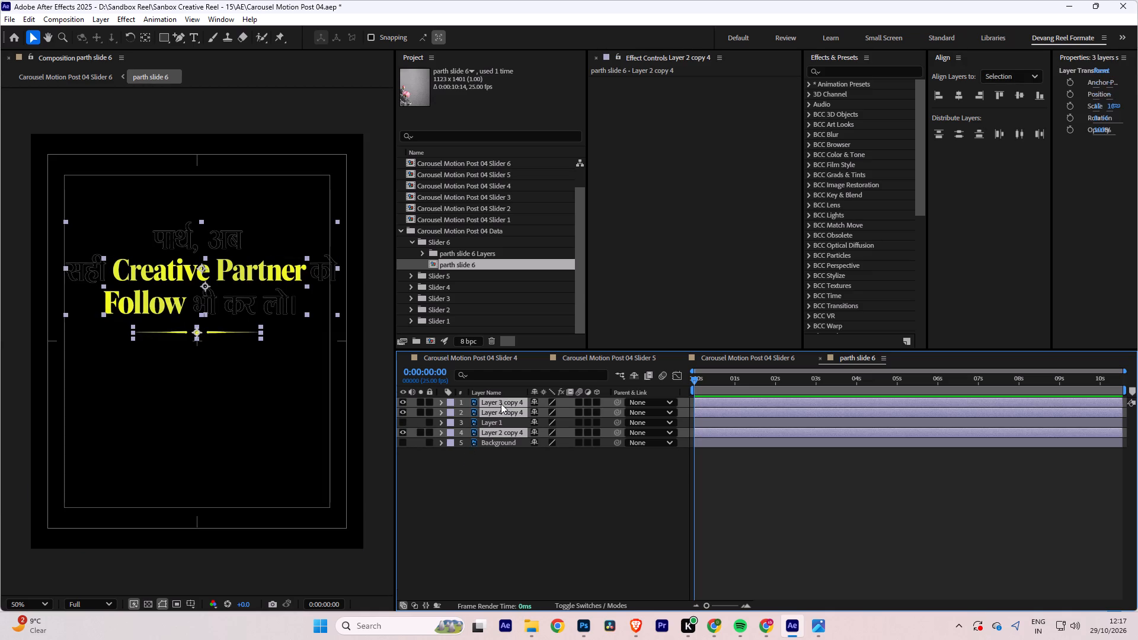
pyautogui.hotkey('ctrl', 'c')
pyautogui.hotkey('ctrl', 'c')
pyautogui.hotkey('ctrl', 'c')
pyautogui.hotkey('ctrl', 'c')
pyautogui.hotkey('ctrl', 'c')
pyautogui.click(763, 356)
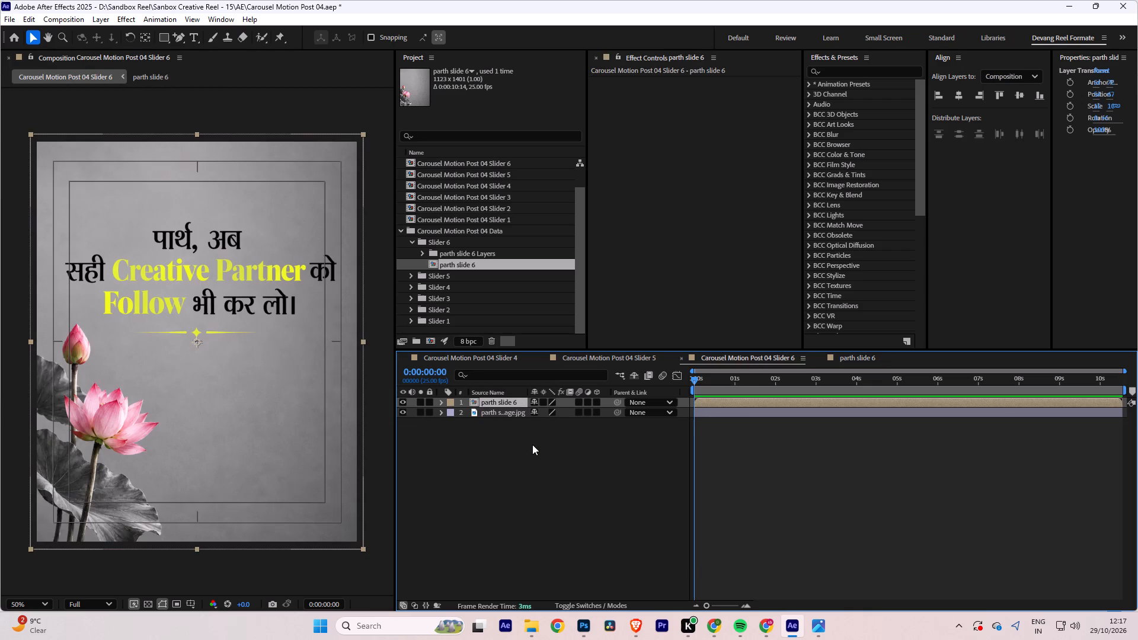
pyautogui.hotkey('ctrl', 'v')
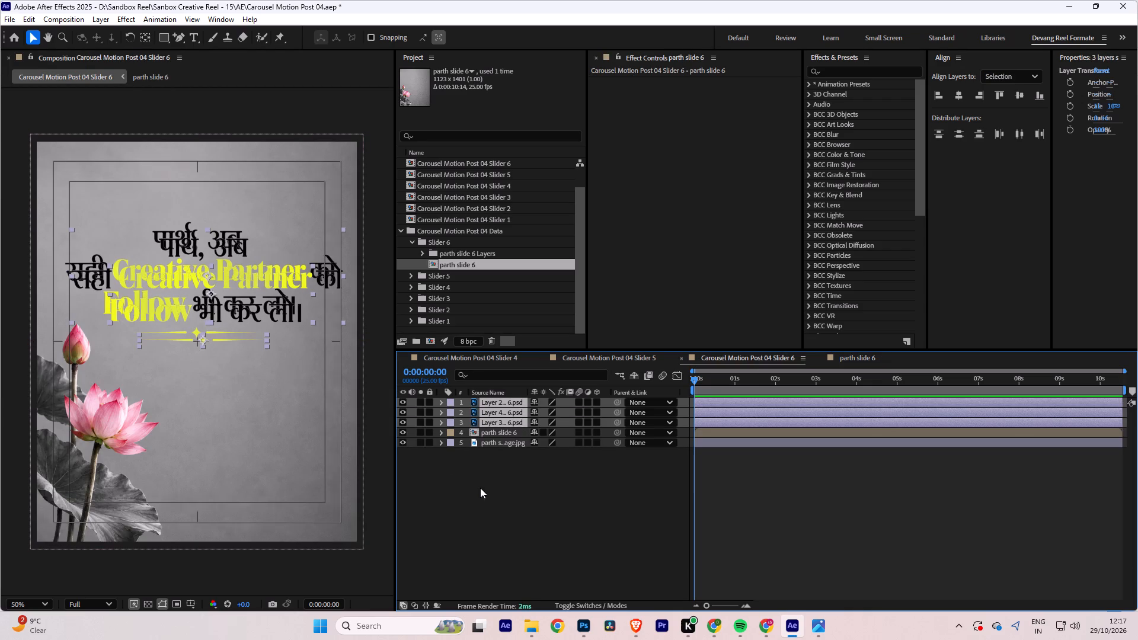
# Hide the parth slide 6 composition layer in the Slider 6 timeline and deselect the pasted layers.
pyautogui.click(400, 431)
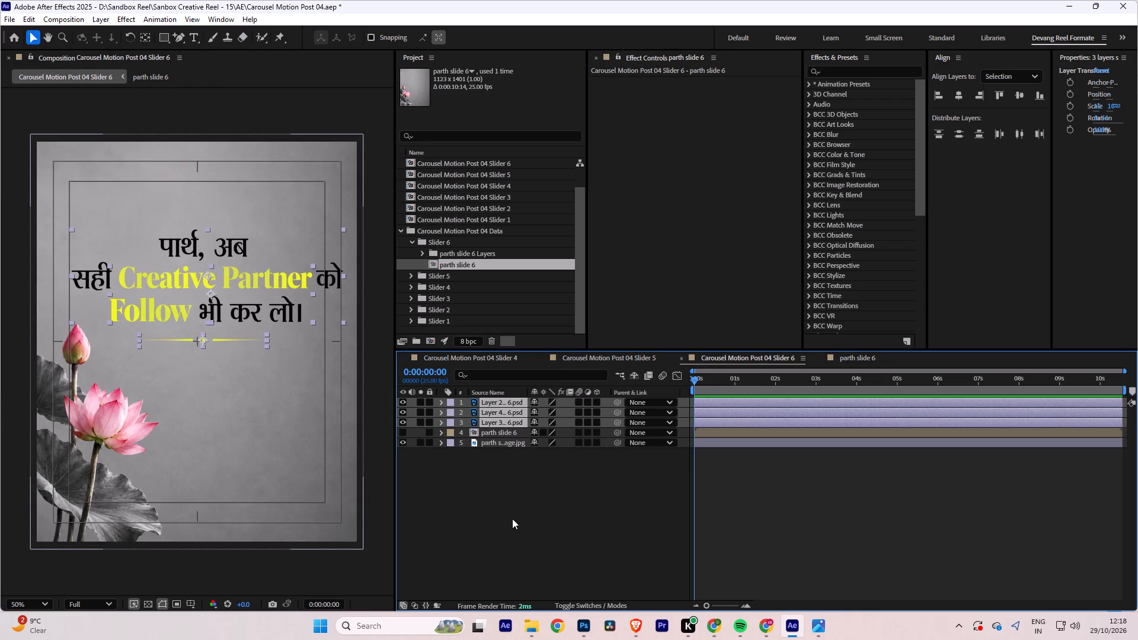
pyautogui.click(581, 524)
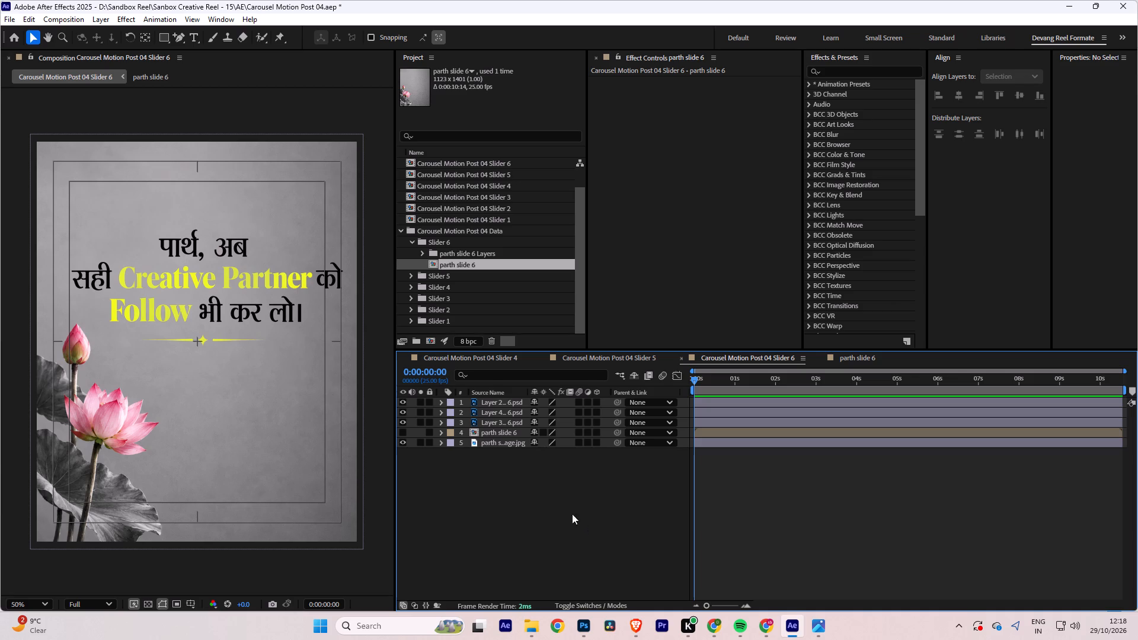
pyautogui.click(513, 475)
# Toggle the visibility of the three pasted text and divider layers in Slider 6 to examine which words each one contains.
pyautogui.click(404, 401)
pyautogui.click(404, 401)
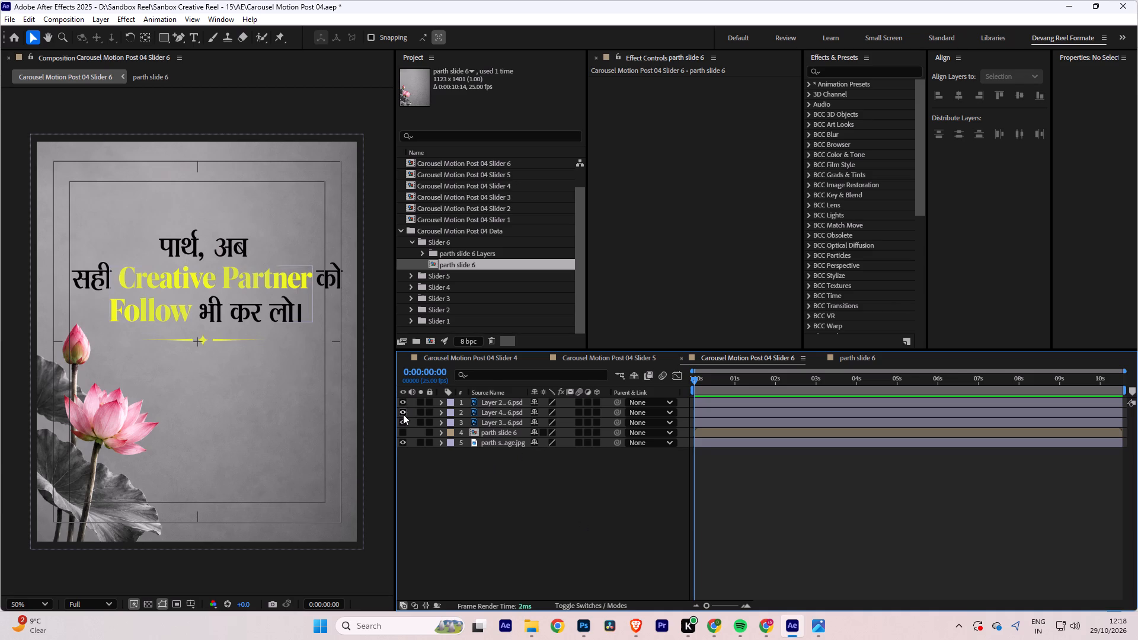
pyautogui.click(403, 414)
pyautogui.click(403, 414)
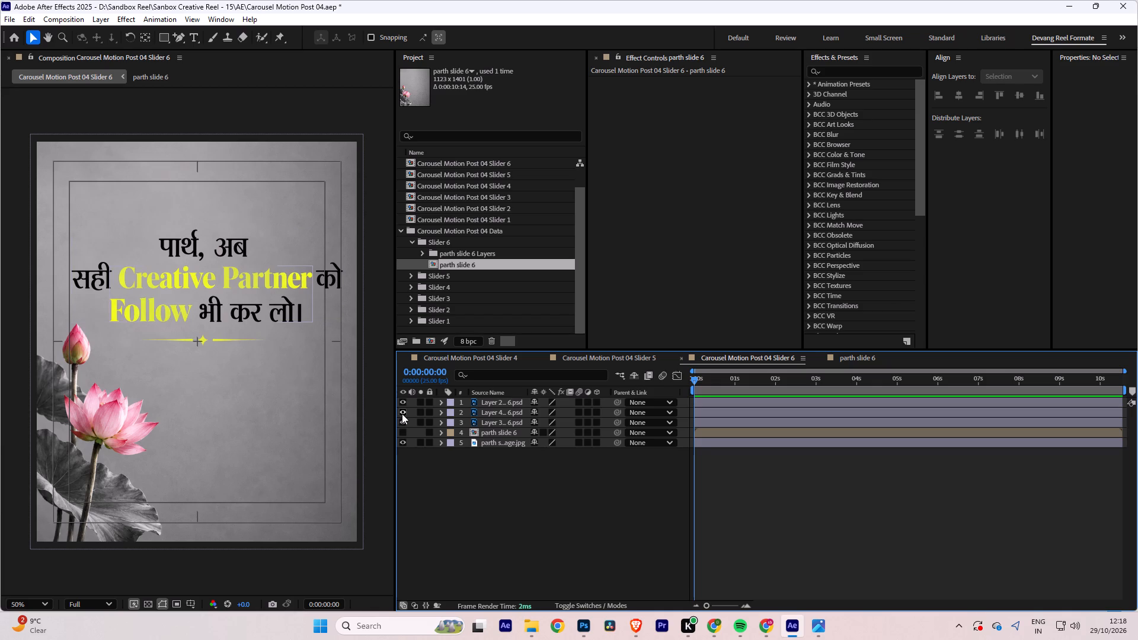
pyautogui.click(404, 421)
pyautogui.click(404, 421)
pyautogui.click(404, 421)
pyautogui.click(497, 425)
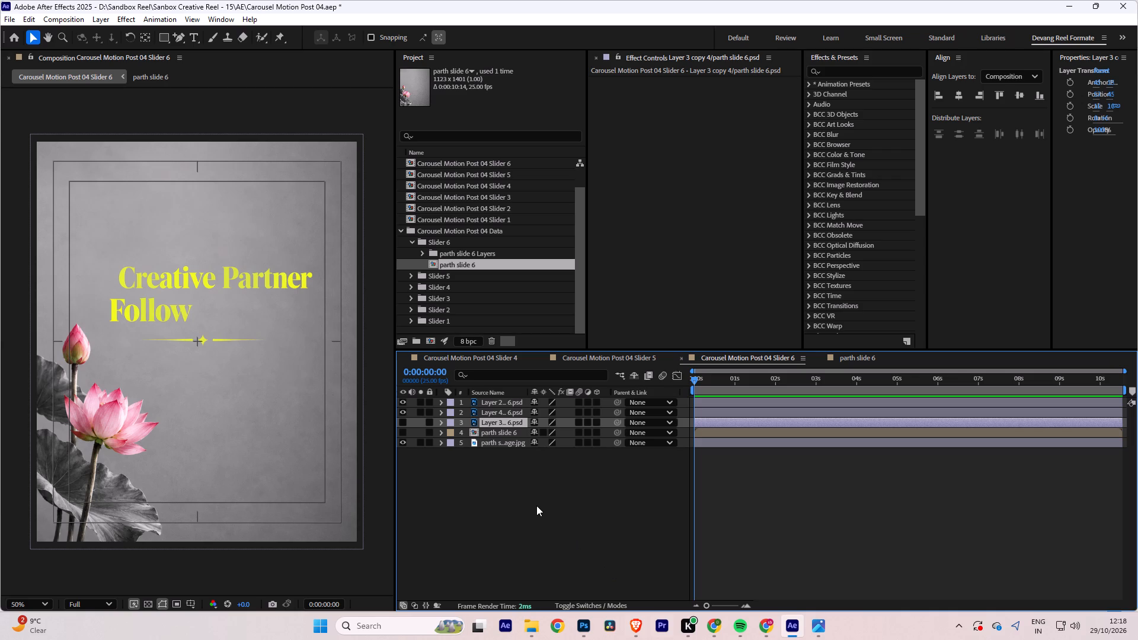
# Switch to Photoshop and make Layer 3 copy 4 and Layer 4 copy 4 visible in parth slide 6.psd, with Layer 3 copy 4 selected.
pyautogui.click(585, 628)
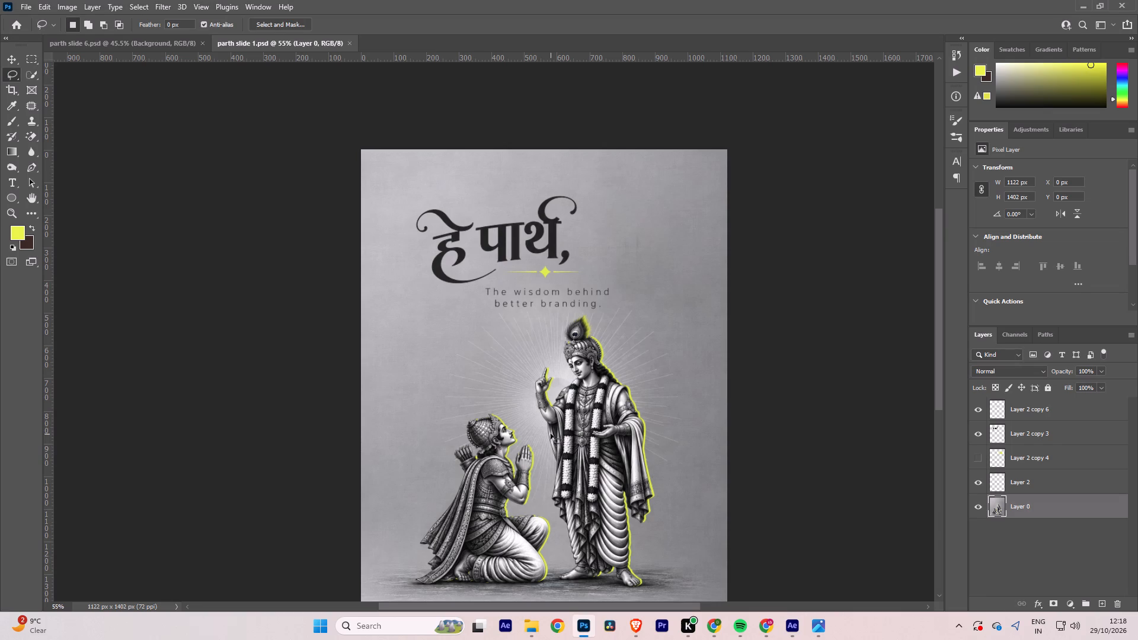
pyautogui.click(163, 43)
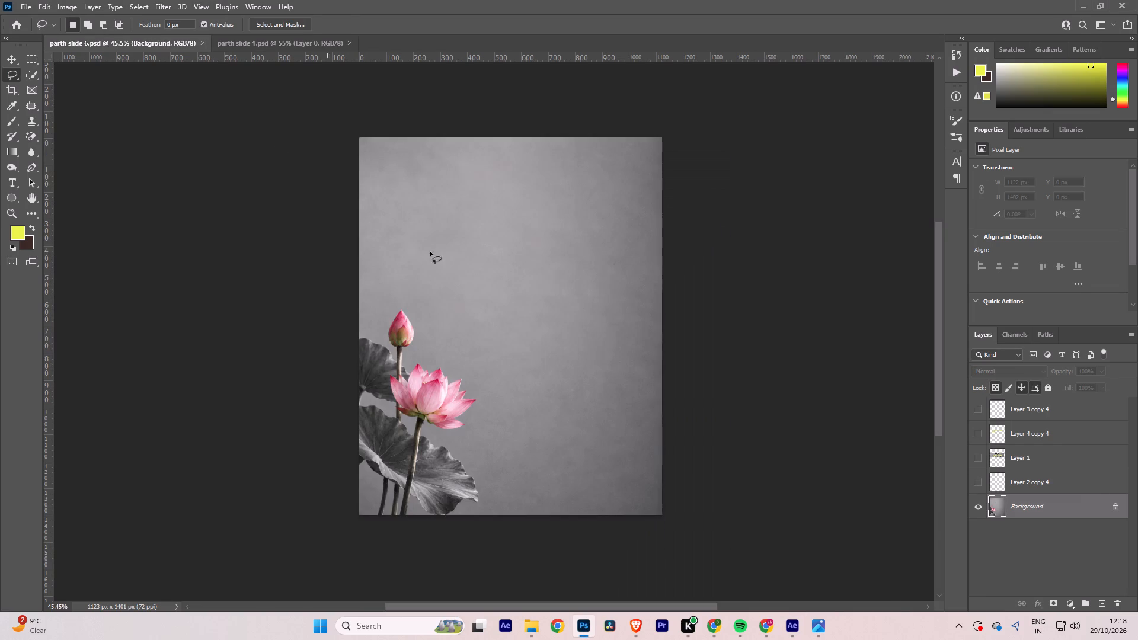
pyautogui.click(979, 405)
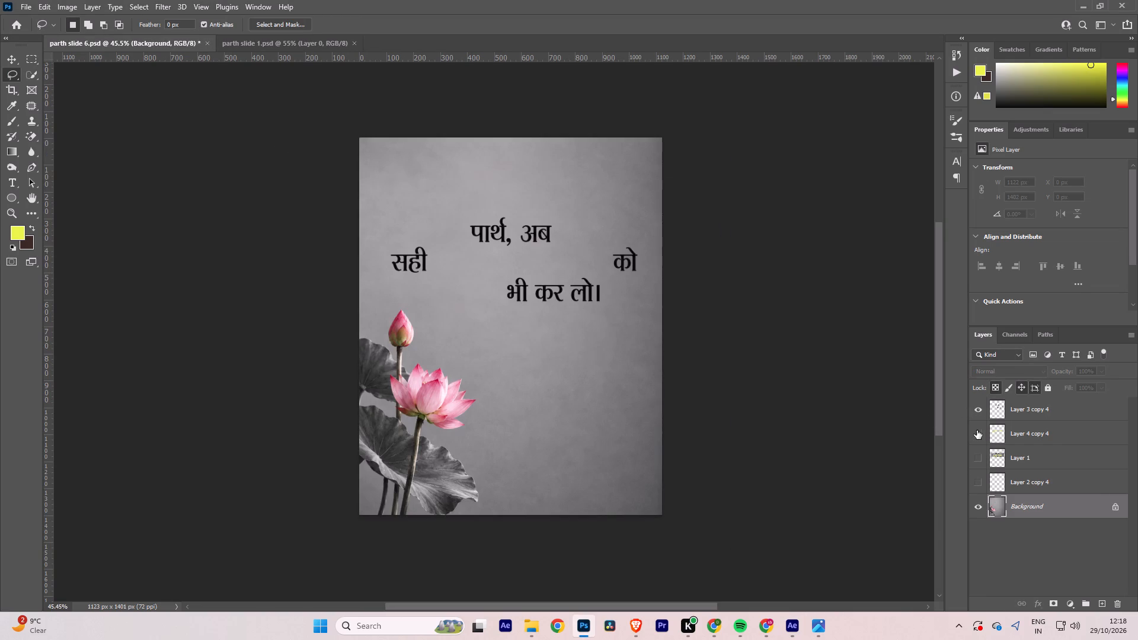
pyautogui.click(977, 430)
pyautogui.click(978, 457)
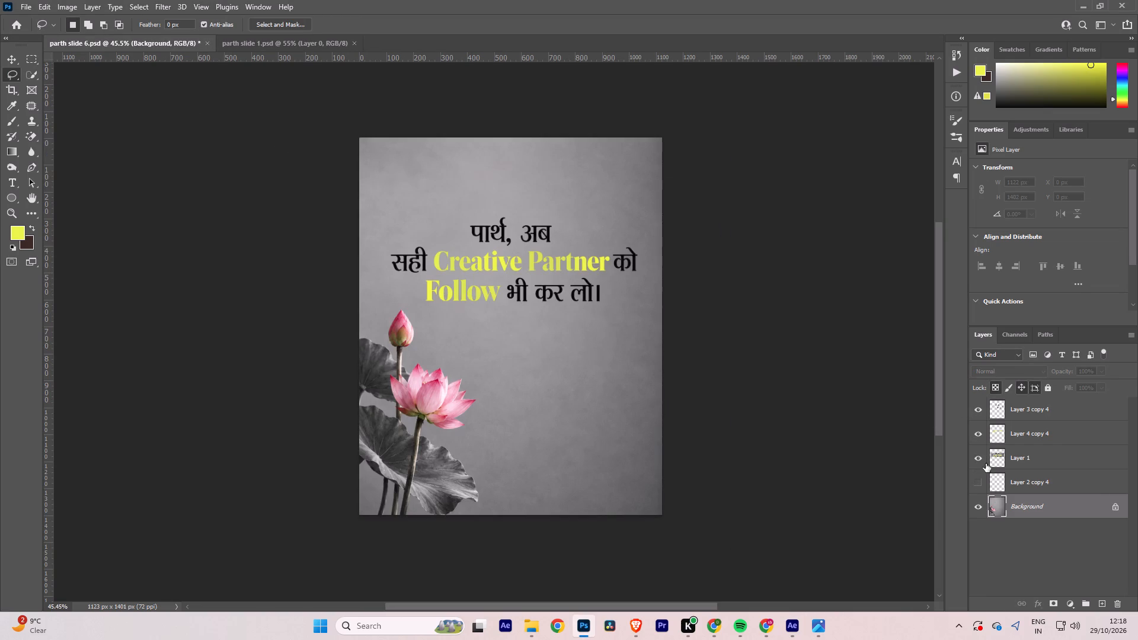
pyautogui.click(978, 457)
pyautogui.doubleClick(979, 435)
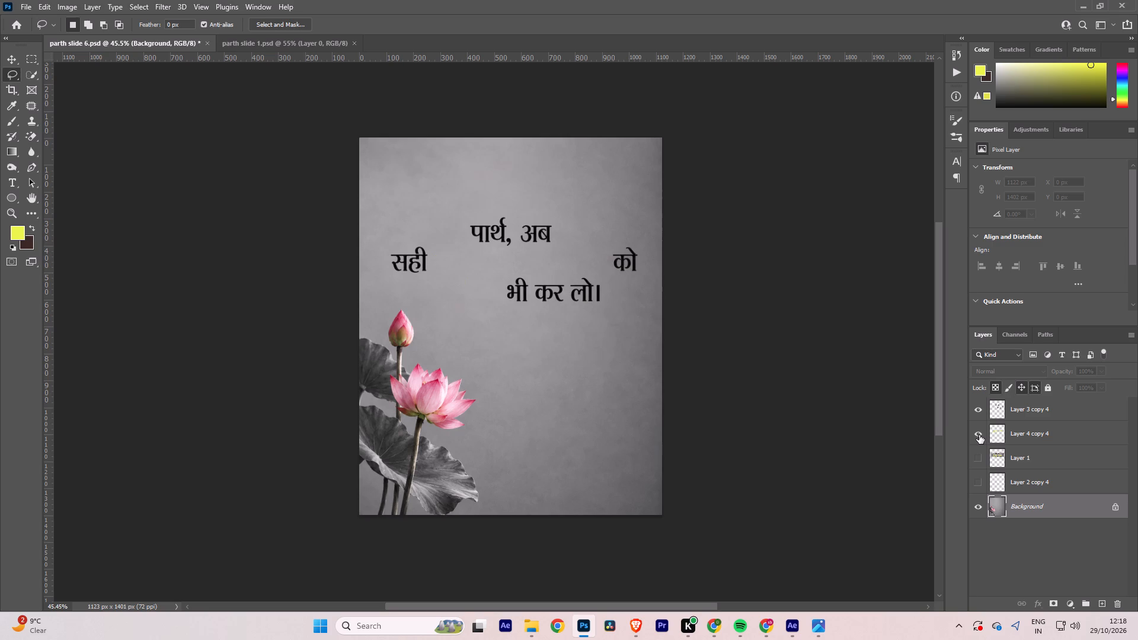
pyautogui.click(1049, 408)
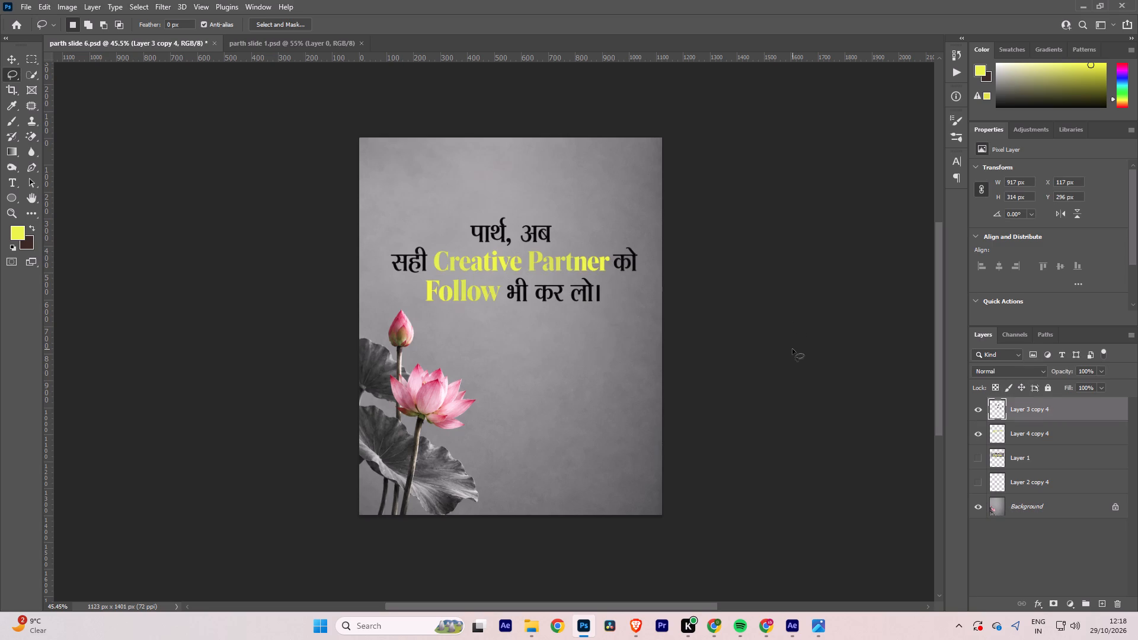
# Back in After Effects, delete the Slider 6 folder from Carousel Motion Post 04 Data and save the project.
pyautogui.hotkey('alt', 'Tab')
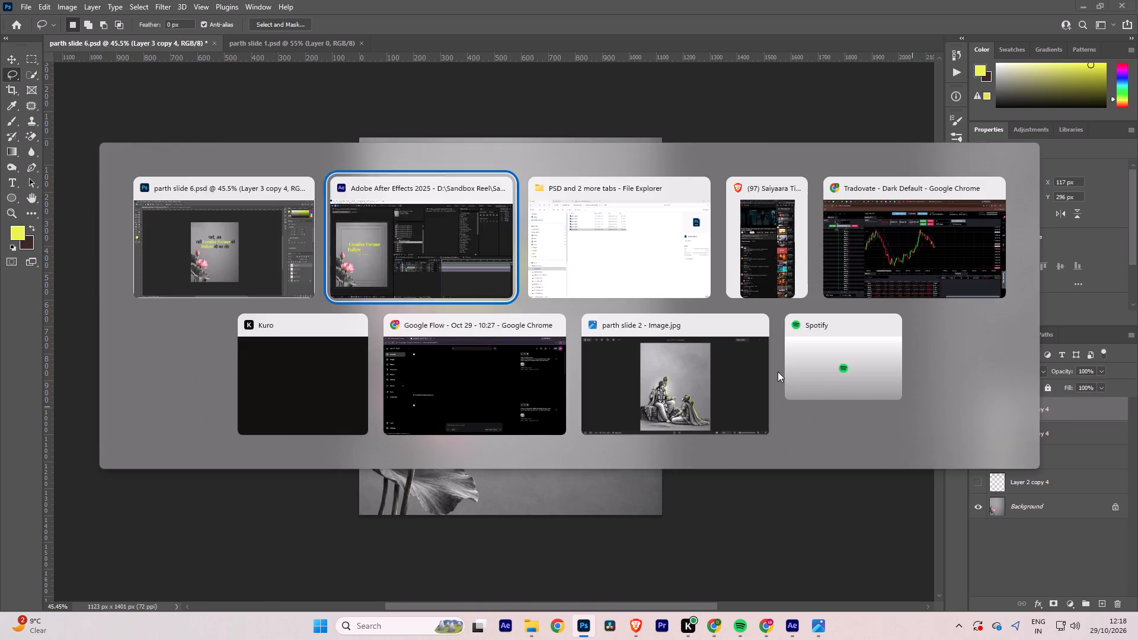
pyautogui.click(437, 241)
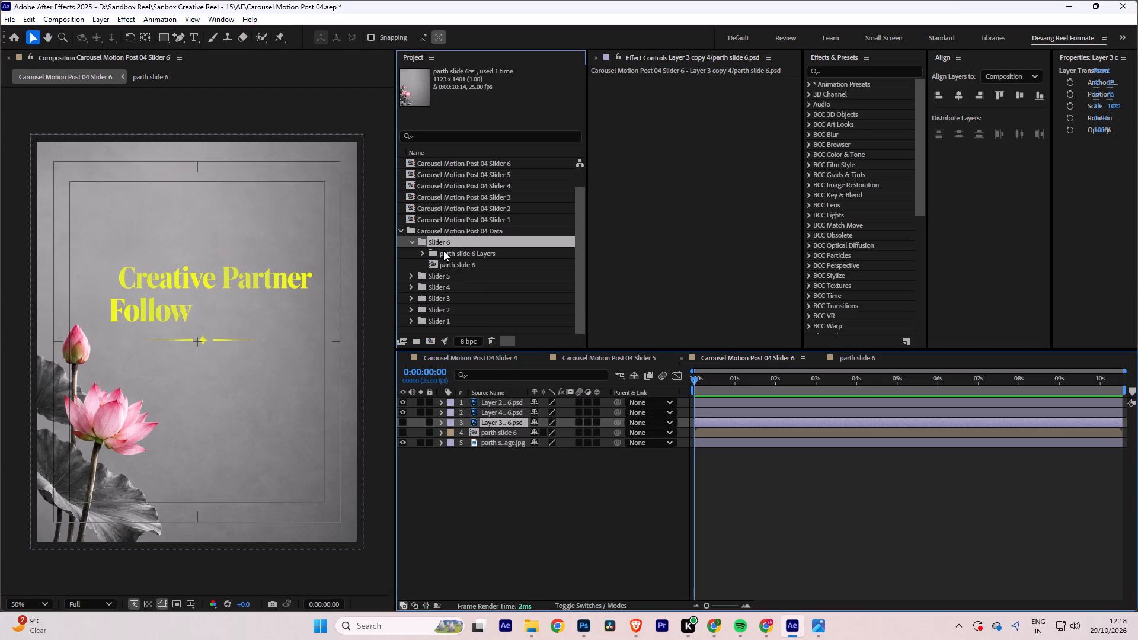
pyautogui.press('Delete')
pyautogui.click(631, 352)
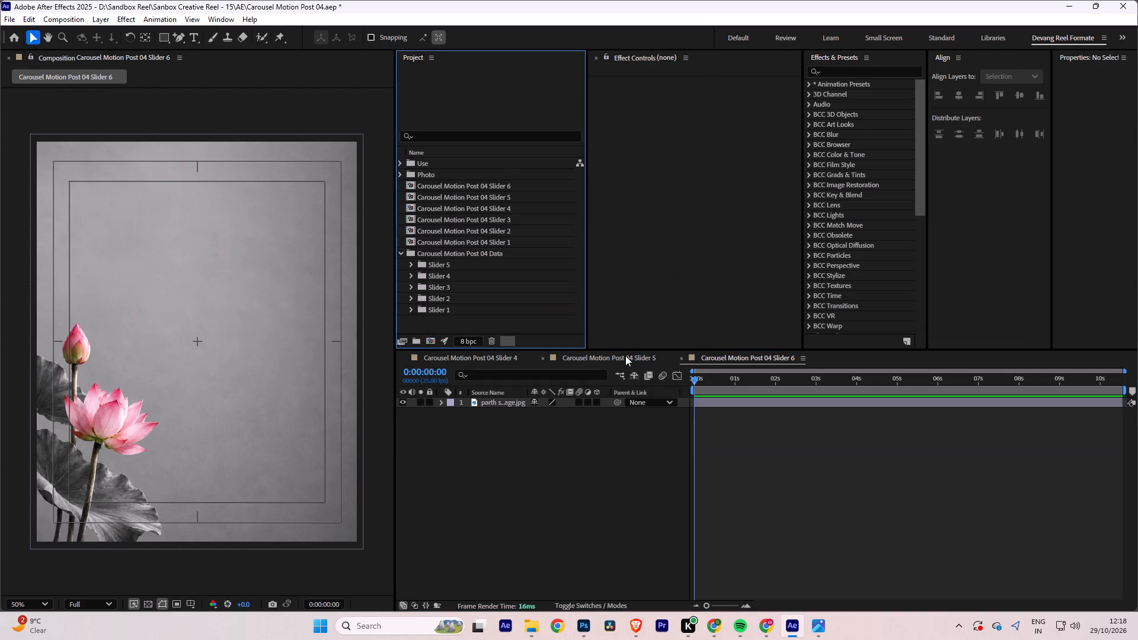
pyautogui.hotkey('ctrl', 's')
pyautogui.hotkey('ctrl', 's')
pyautogui.hotkey('ctrl', 's')
# In Photoshop, lasso the words पार्थ, अब on Layer 3 copy 4, copy them to a new layer and hide that layer.
pyautogui.hotkey('alt', 'Tab')
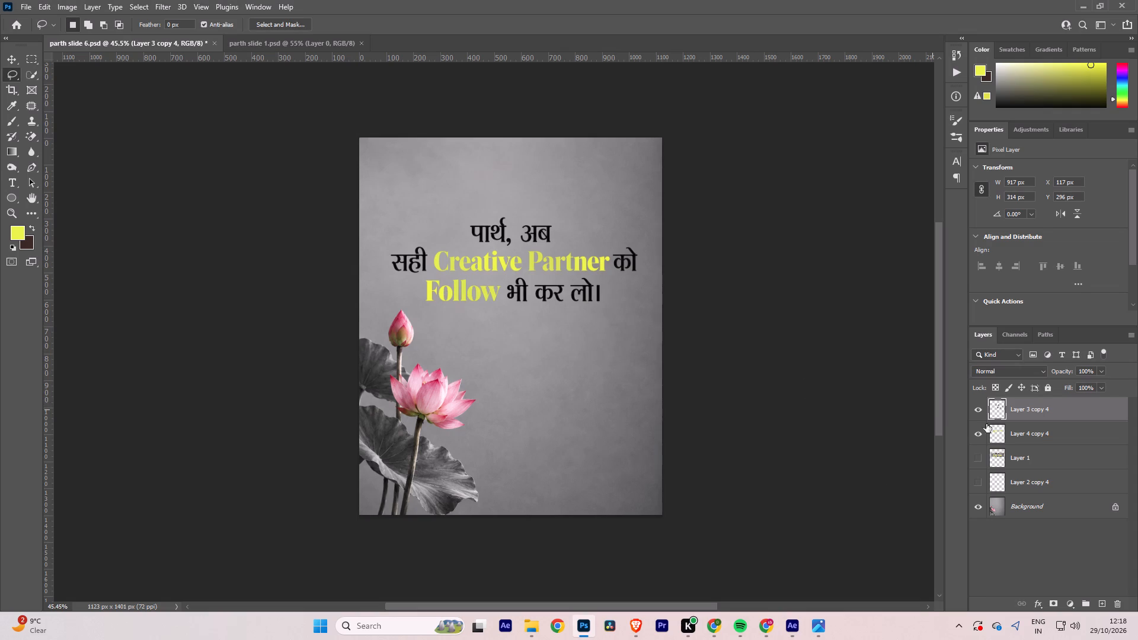
pyautogui.doubleClick(977, 409)
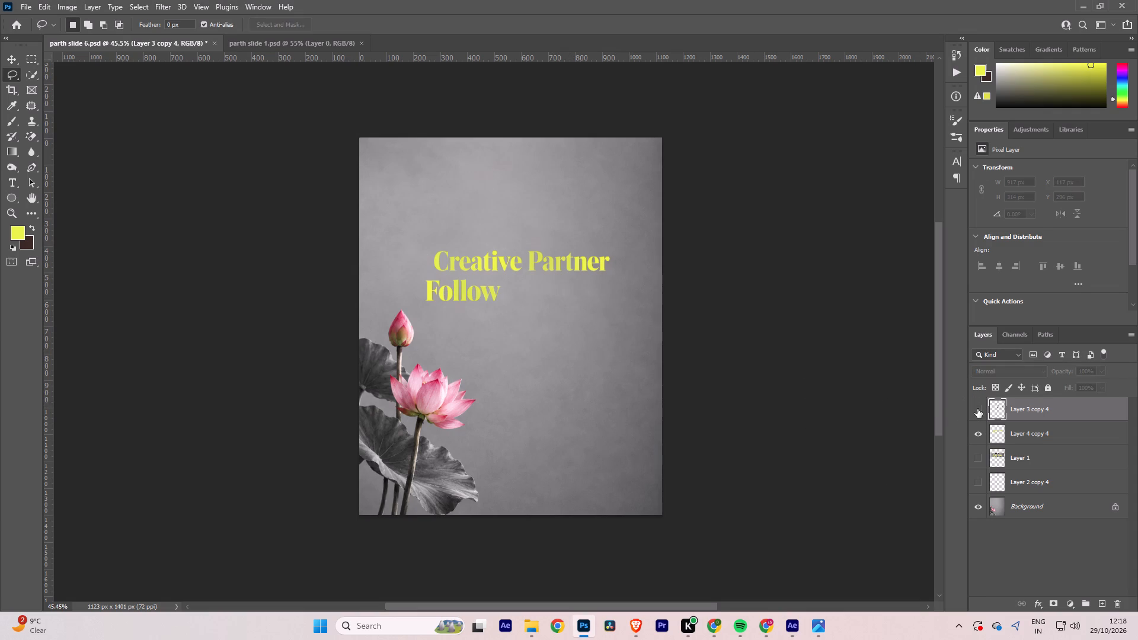
pyautogui.keyDown('alt'); pyautogui.scroll(5, 509, 257); pyautogui.keyUp('alt')
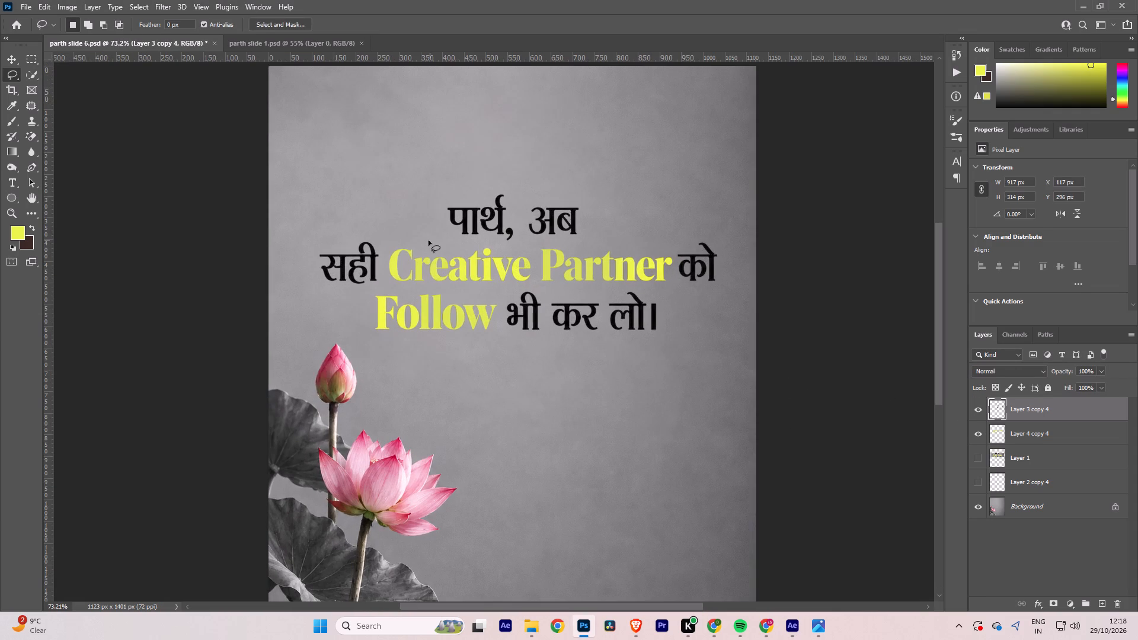
pyautogui.moveTo(417, 238); pyautogui.dragTo(542, 241)
pyautogui.moveTo(542, 241); pyautogui.dragTo(439, 236)
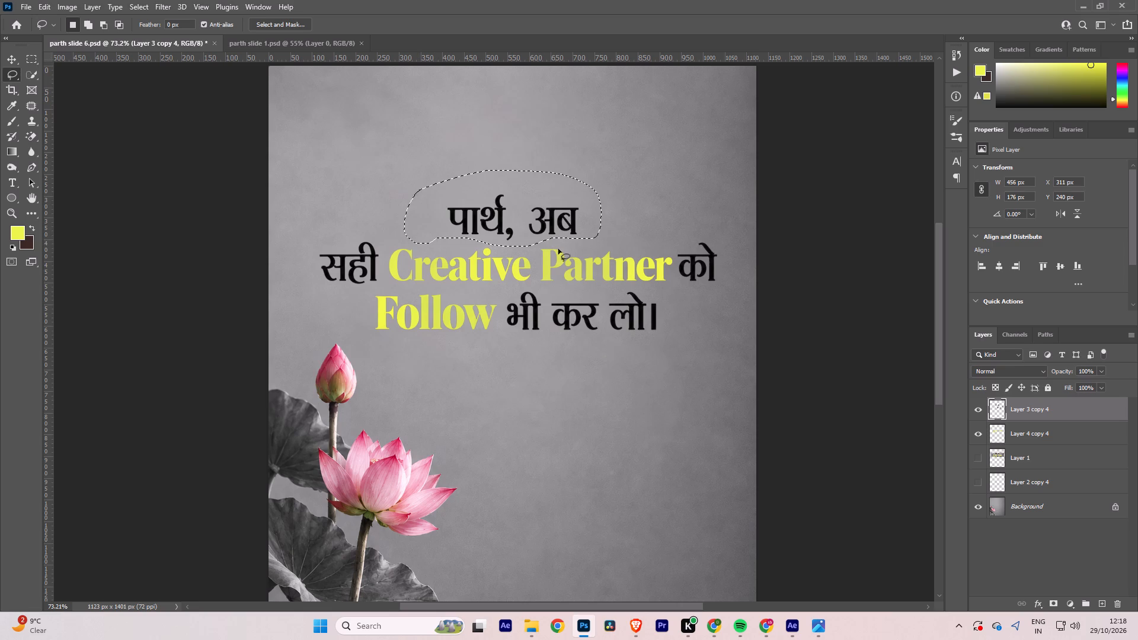
pyautogui.hotkey('ctrl', 'j')
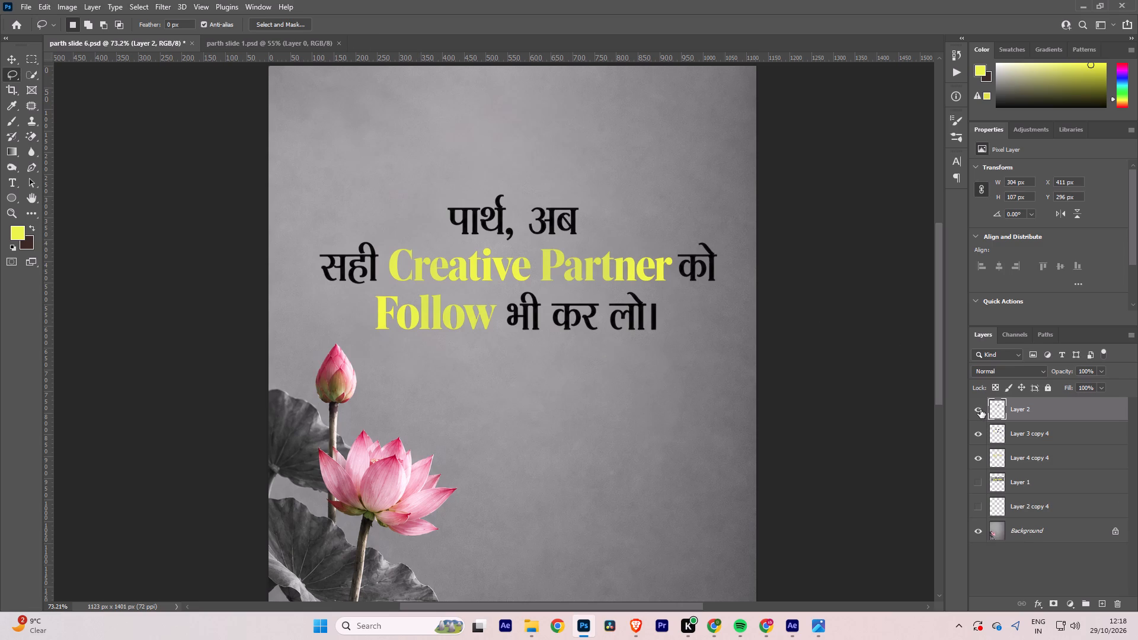
pyautogui.click(980, 409)
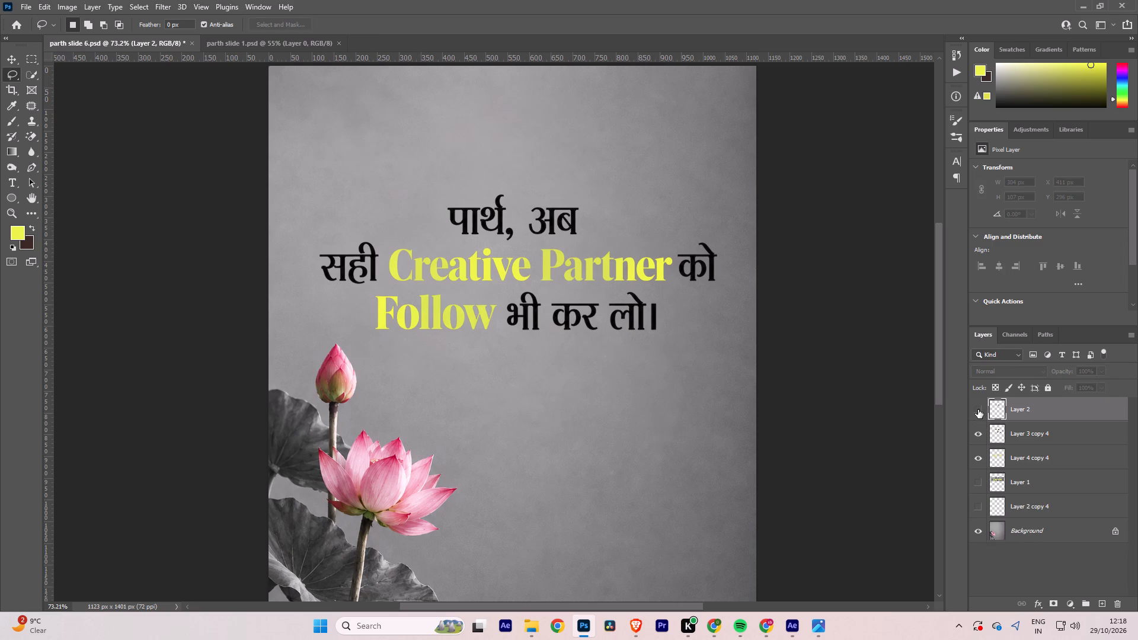
pyautogui.click(978, 409)
pyautogui.click(978, 407)
pyautogui.click(976, 428)
pyautogui.click(976, 428)
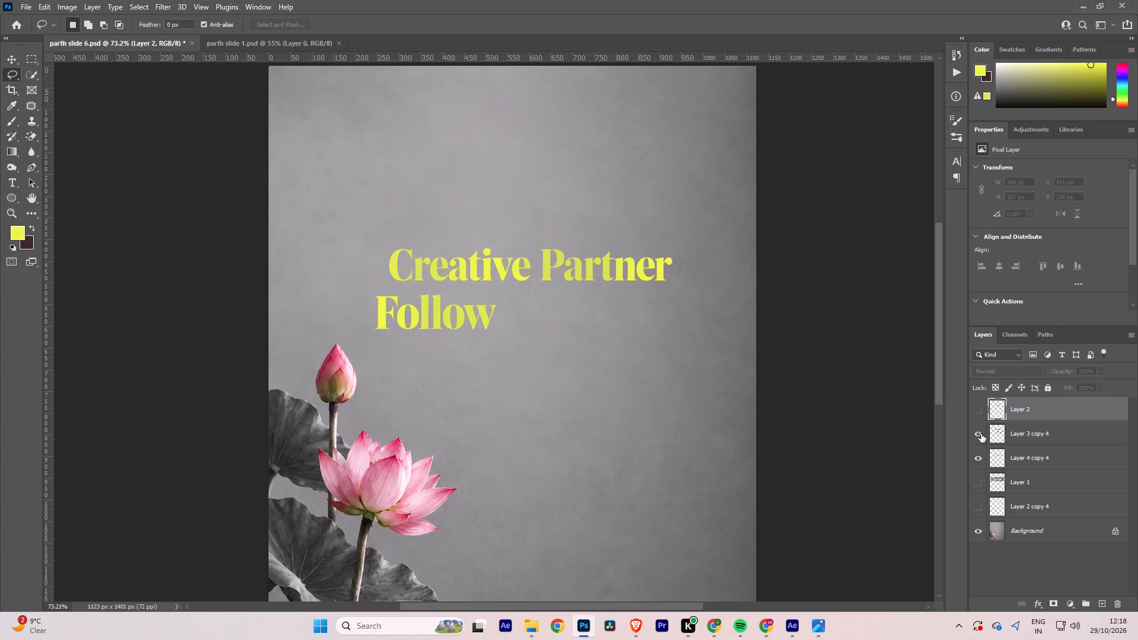
# Lasso the word सही on Layer 3 copy 4, copy it to its own new layer and hide that layer.
pyautogui.click(1026, 431)
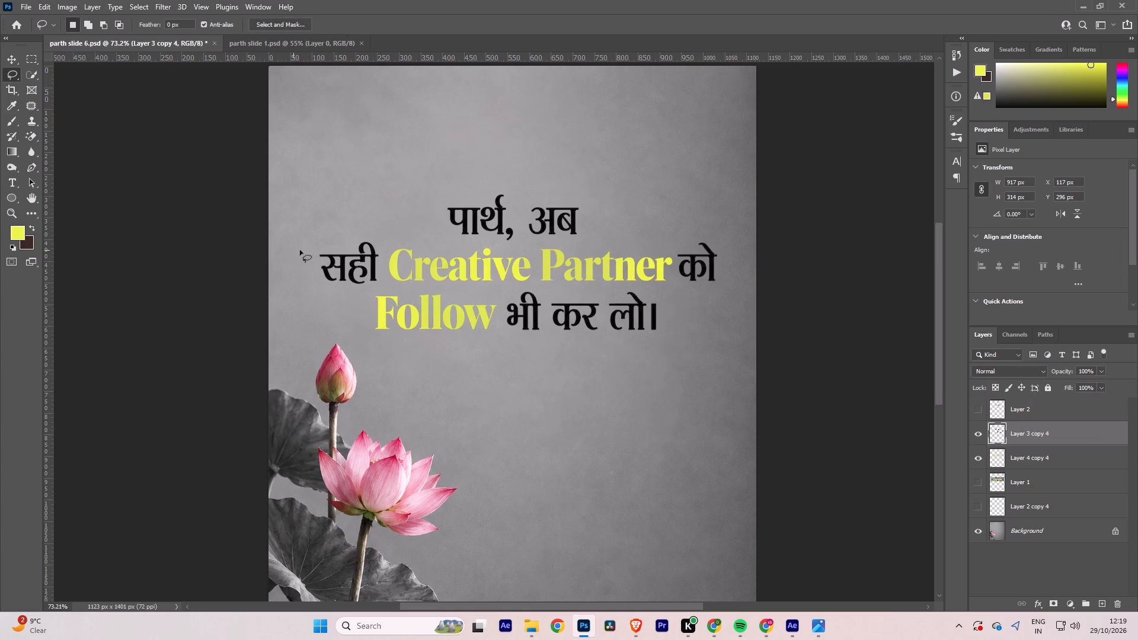
pyautogui.moveTo(308, 243); pyautogui.dragTo(386, 261)
pyautogui.moveTo(386, 261); pyautogui.dragTo(314, 234)
pyautogui.hotkey('ctrl', 'j')
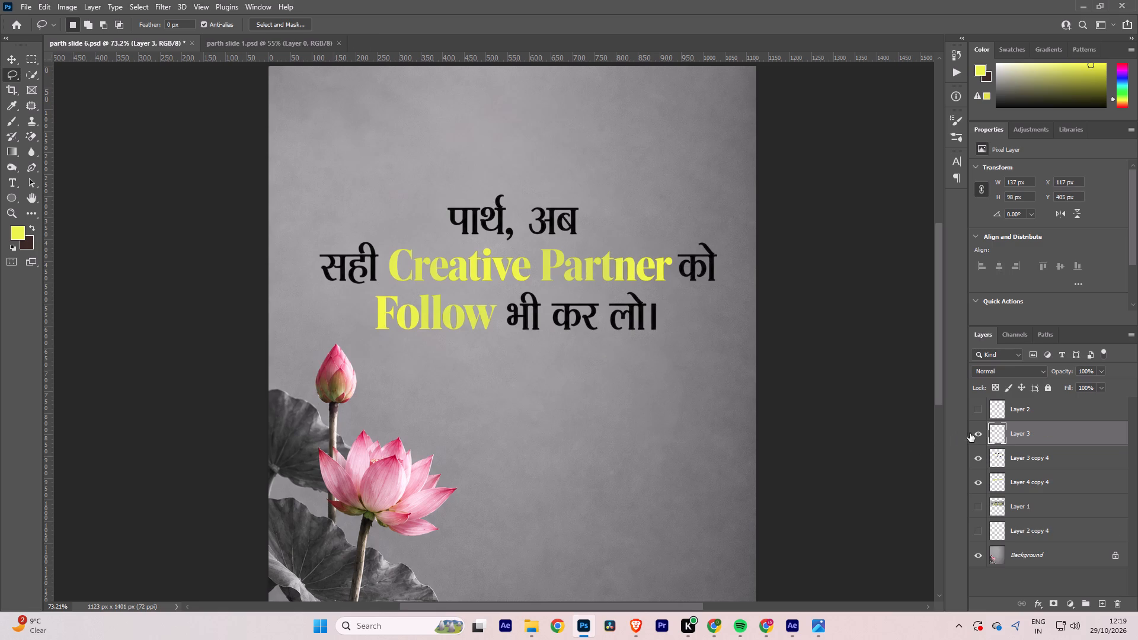
pyautogui.click(979, 434)
pyautogui.click(978, 457)
pyautogui.click(978, 457)
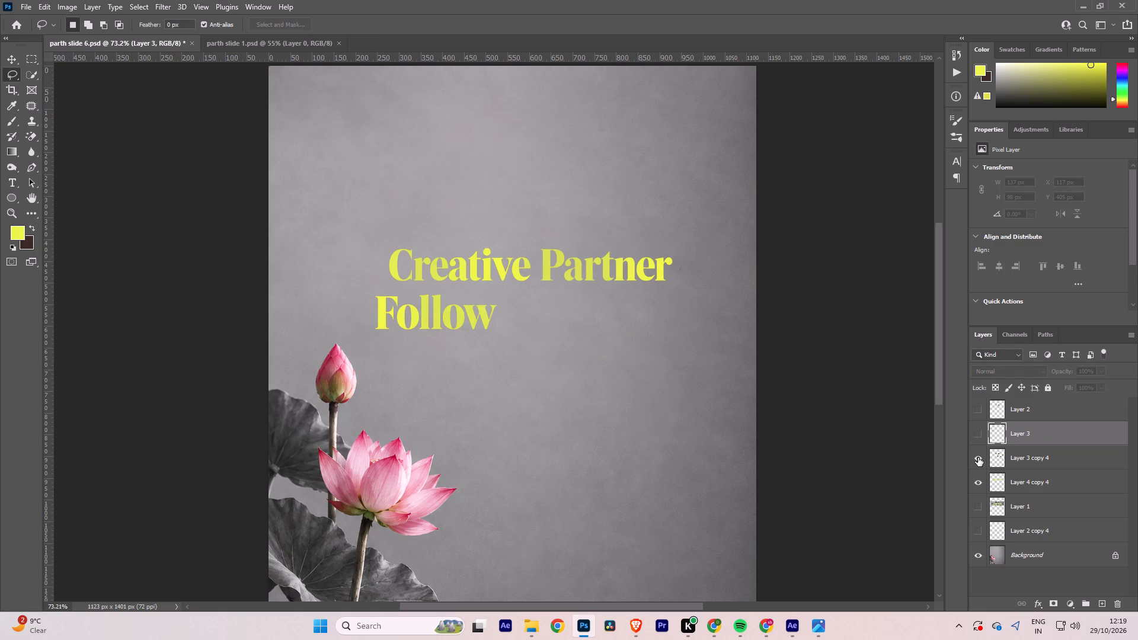
# Lasso the word को after Creative Partner, copy it from Layer 3 copy 4 to its own new layer and hide that layer.
pyautogui.moveTo(698, 294); pyautogui.dragTo(669, 277)
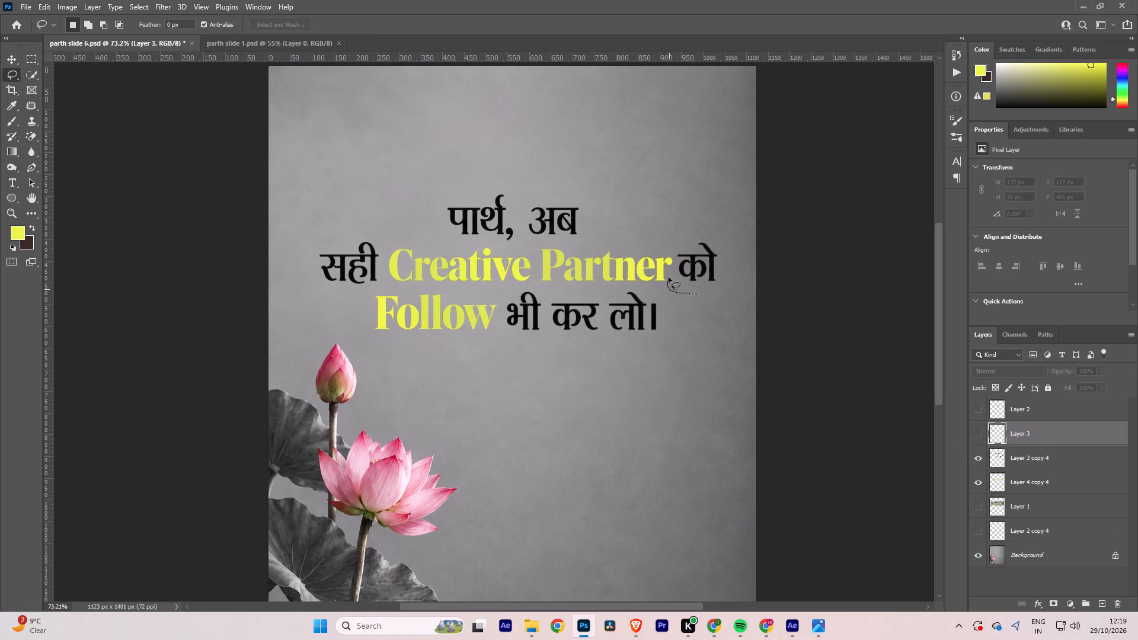
pyautogui.moveTo(669, 277); pyautogui.dragTo(693, 293)
pyautogui.moveTo(693, 293); pyautogui.dragTo(692, 293)
pyautogui.click(1060, 460)
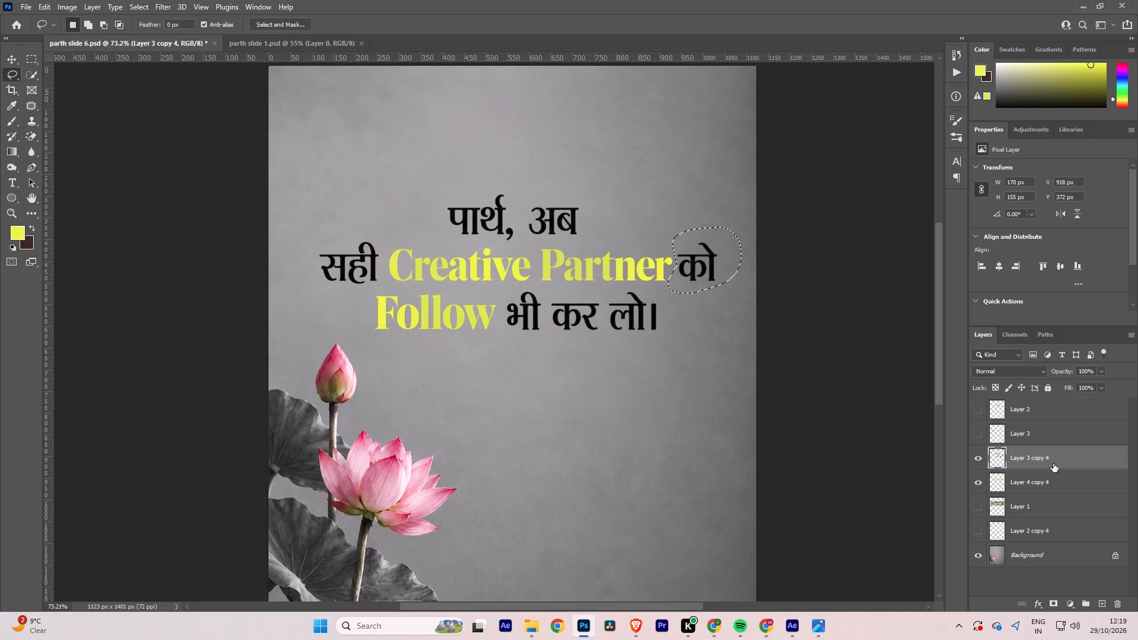
pyautogui.hotkey('ctrl', 'j')
pyautogui.click(976, 460)
pyautogui.click(977, 478)
pyautogui.click(977, 478)
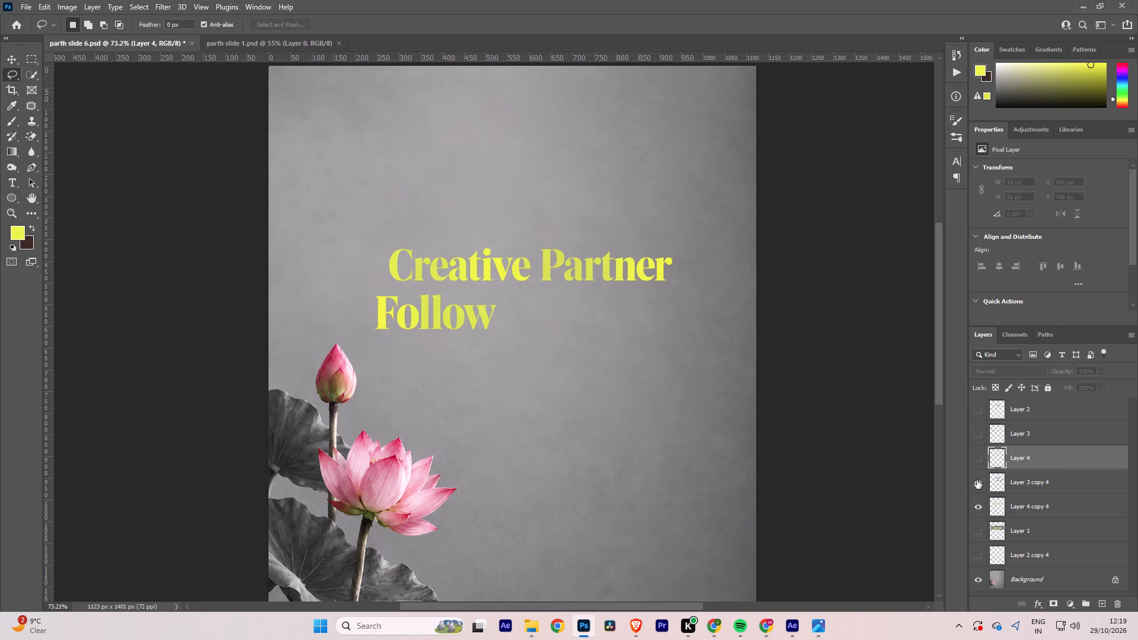
# Lasso the words भी कर लो।, copy them from Layer 3 copy 4 to a new layer and hide that layer.
pyautogui.click(511, 347)
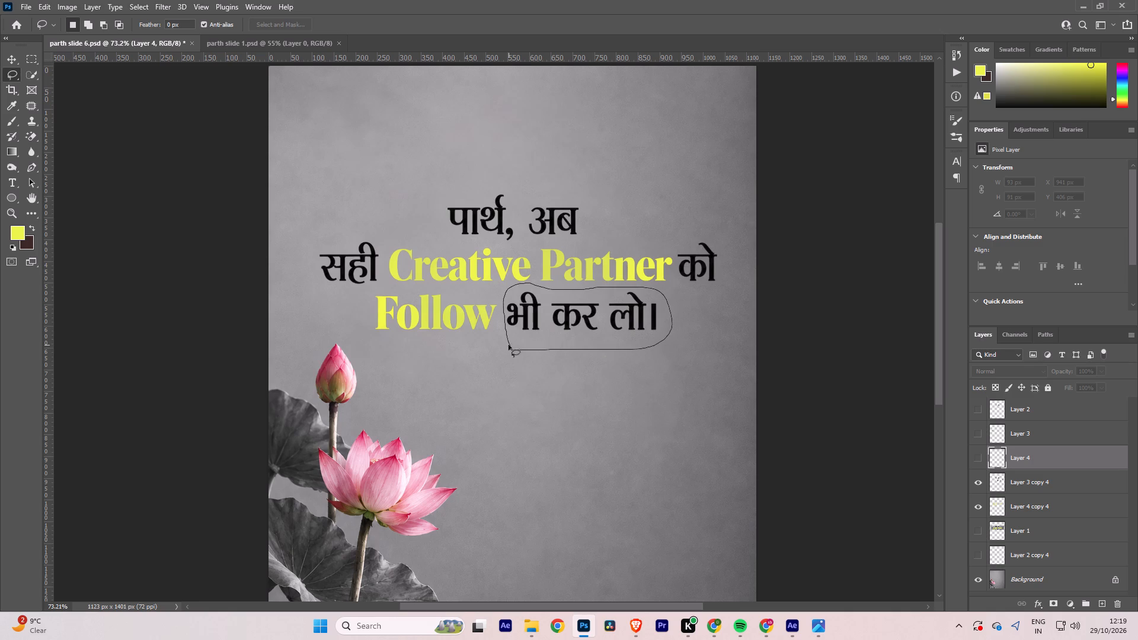
pyautogui.click(1035, 482)
pyautogui.hotkey('ctrl', 'j')
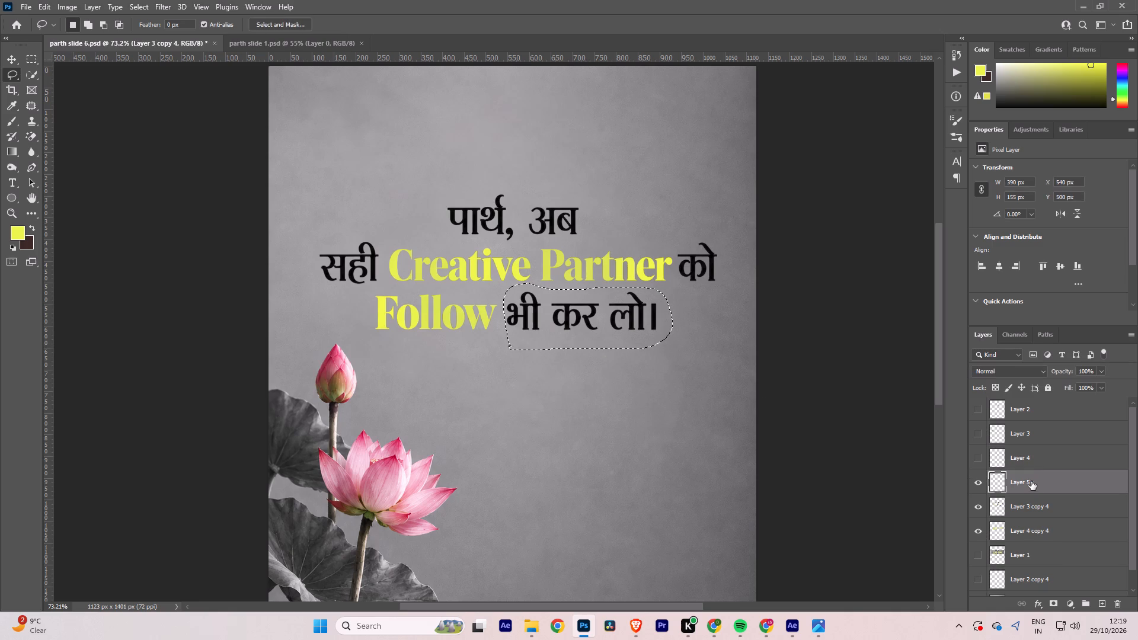
pyautogui.click(982, 479)
# Hide the original Layer 3 copy 4 and make the four separated text layers, Layer 2 to Layer 5, visible.
pyautogui.click(978, 503)
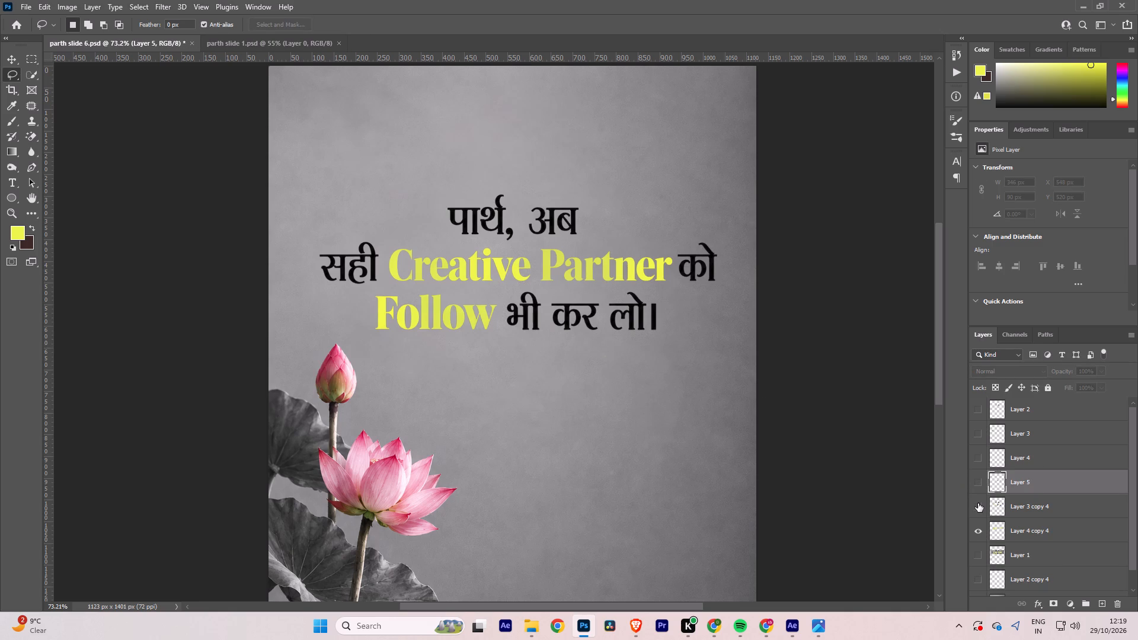
pyautogui.click(982, 406)
pyautogui.click(979, 428)
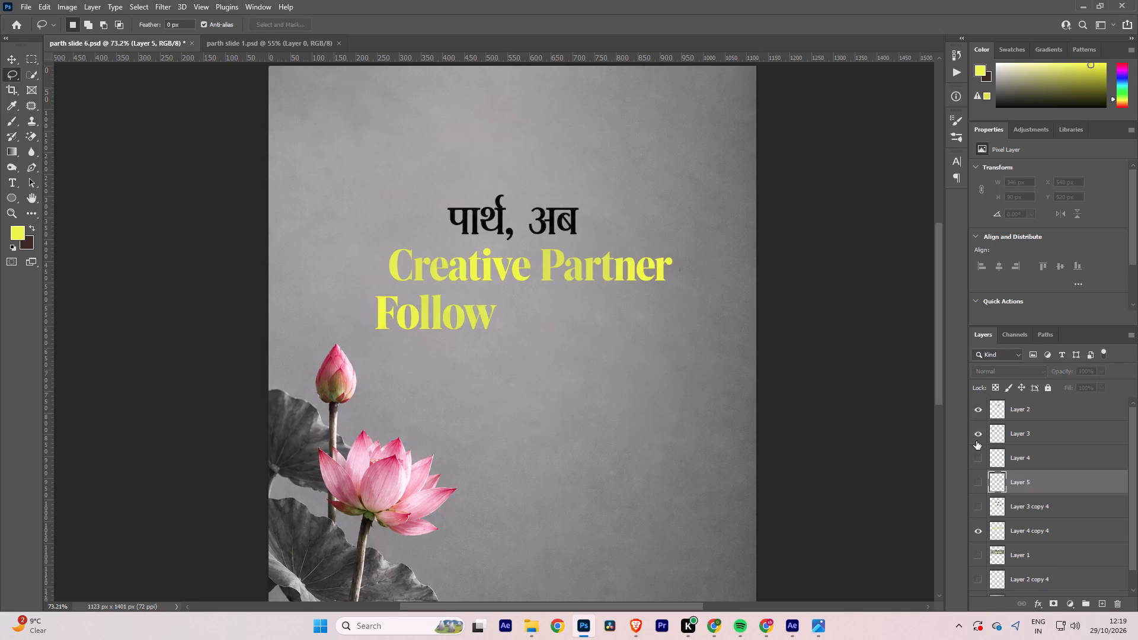
pyautogui.click(977, 454)
pyautogui.click(977, 480)
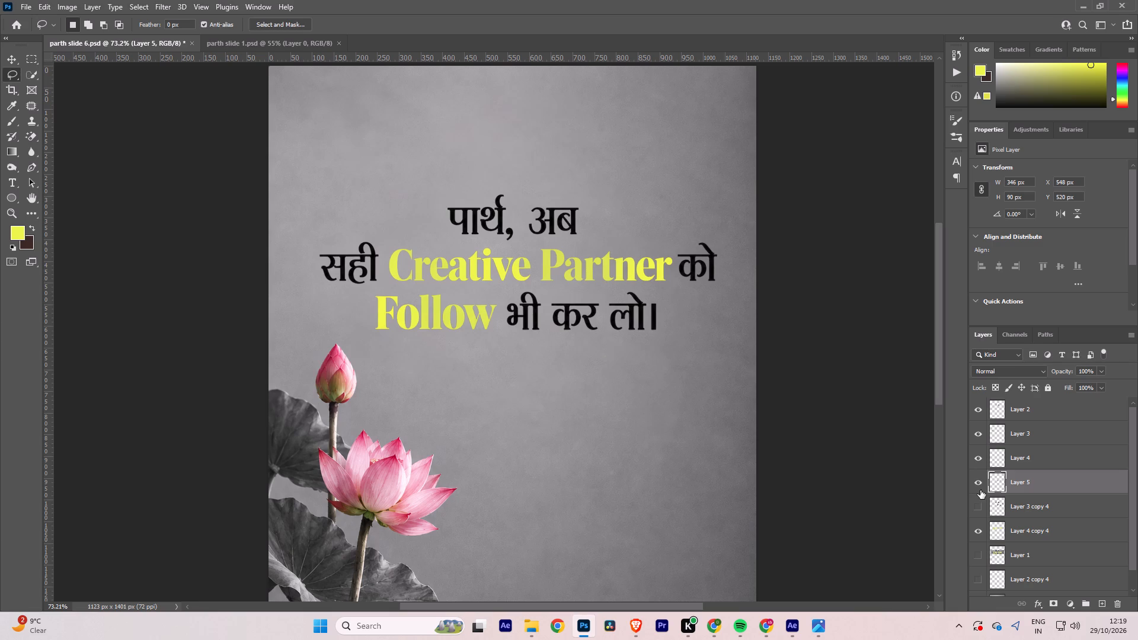
# Hide the four separated text layers, Layer 2 to Layer 5, and delete the original Layer 3 copy 4.
pyautogui.click(977, 502)
pyautogui.moveTo(978, 485); pyautogui.dragTo(978, 462)
pyautogui.moveTo(978, 462); pyautogui.dragTo(977, 414)
pyautogui.click(982, 506)
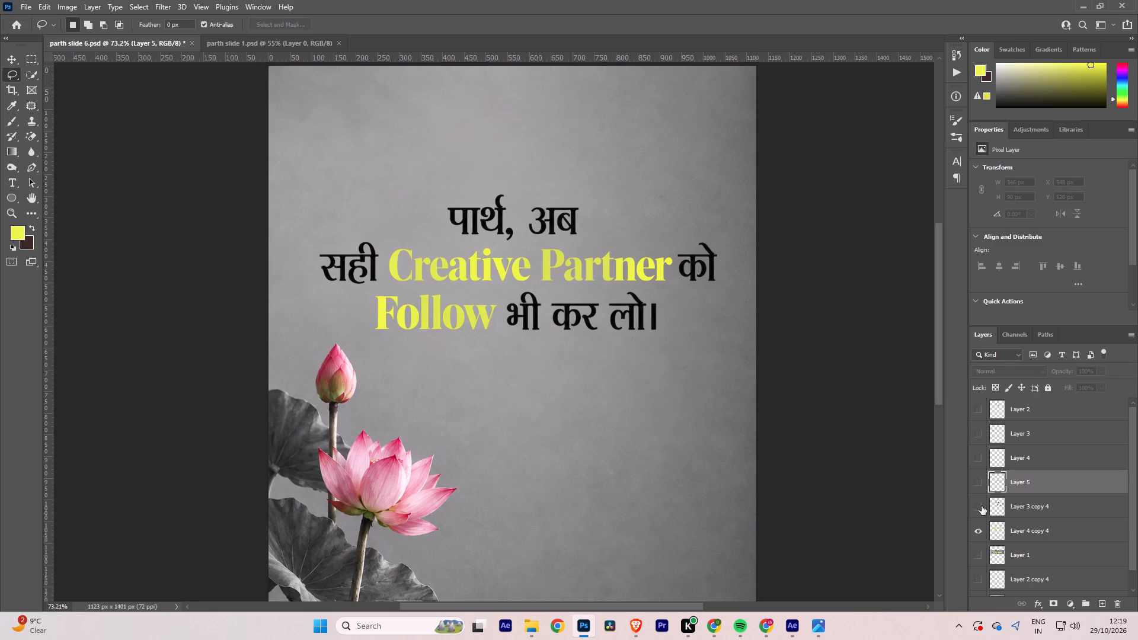
pyautogui.click(982, 506)
pyautogui.click(1025, 507)
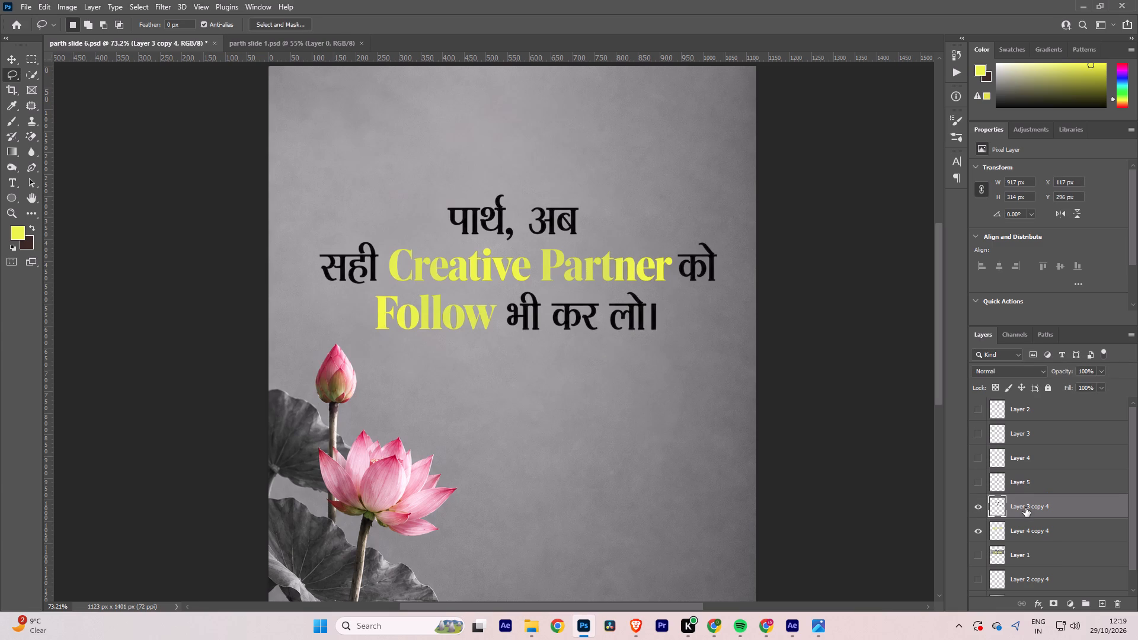
pyautogui.press('Delete')
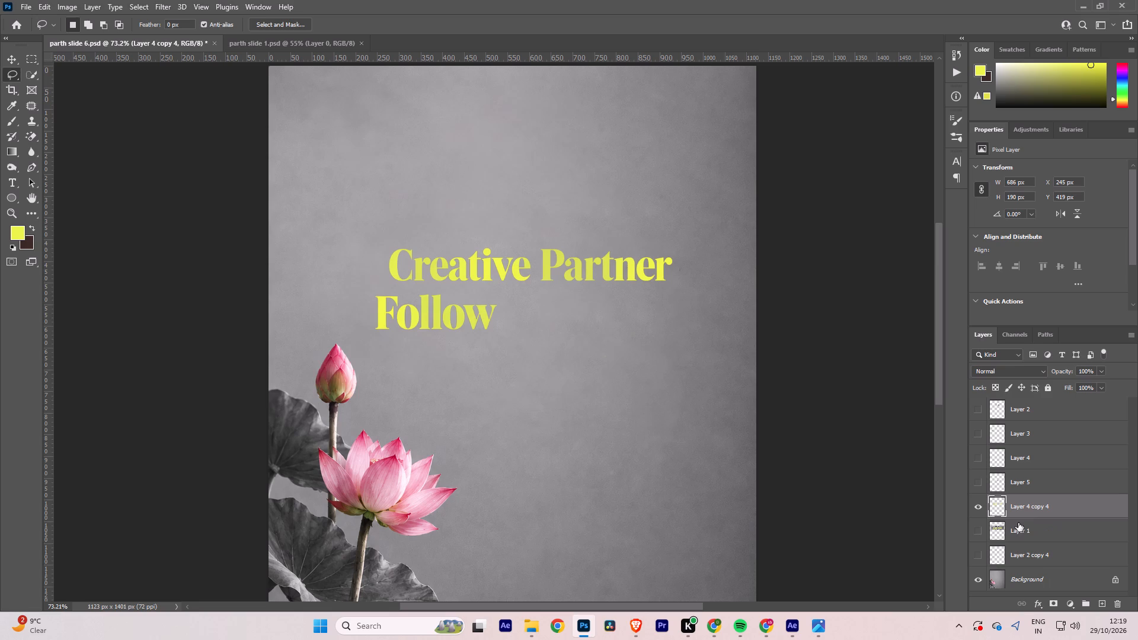
# Lasso the words Creative Partner on Layer 4 copy 4, copy them to a new layer and hide that layer.
pyautogui.doubleClick(979, 506)
pyautogui.moveTo(976, 482); pyautogui.dragTo(974, 412)
pyautogui.moveTo(978, 407); pyautogui.dragTo(979, 479)
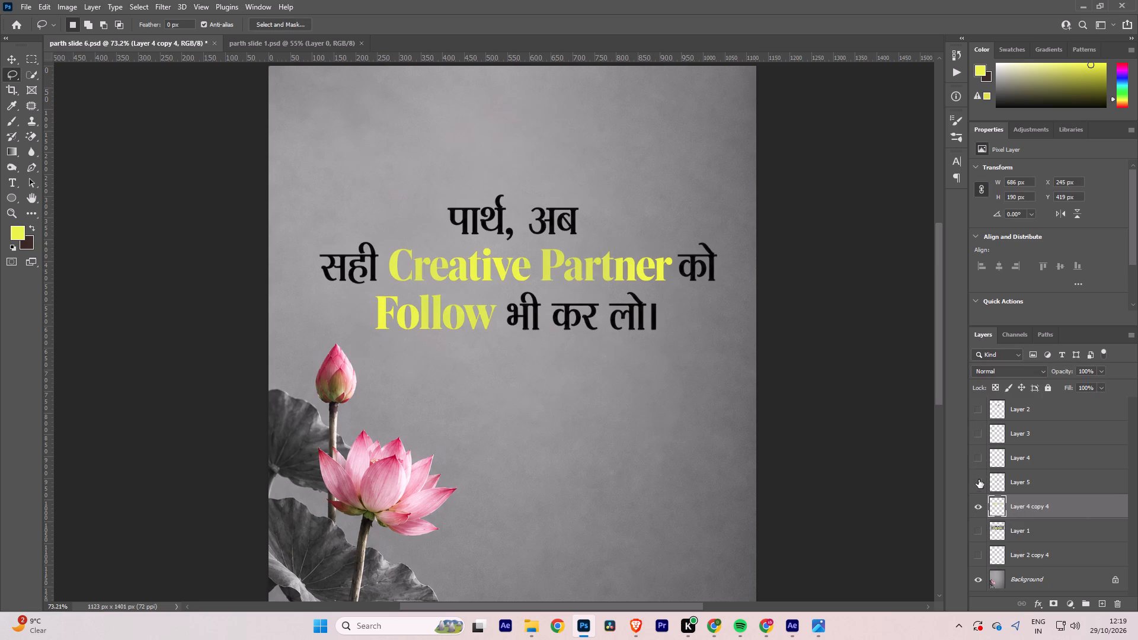
pyautogui.moveTo(979, 479); pyautogui.dragTo(979, 484)
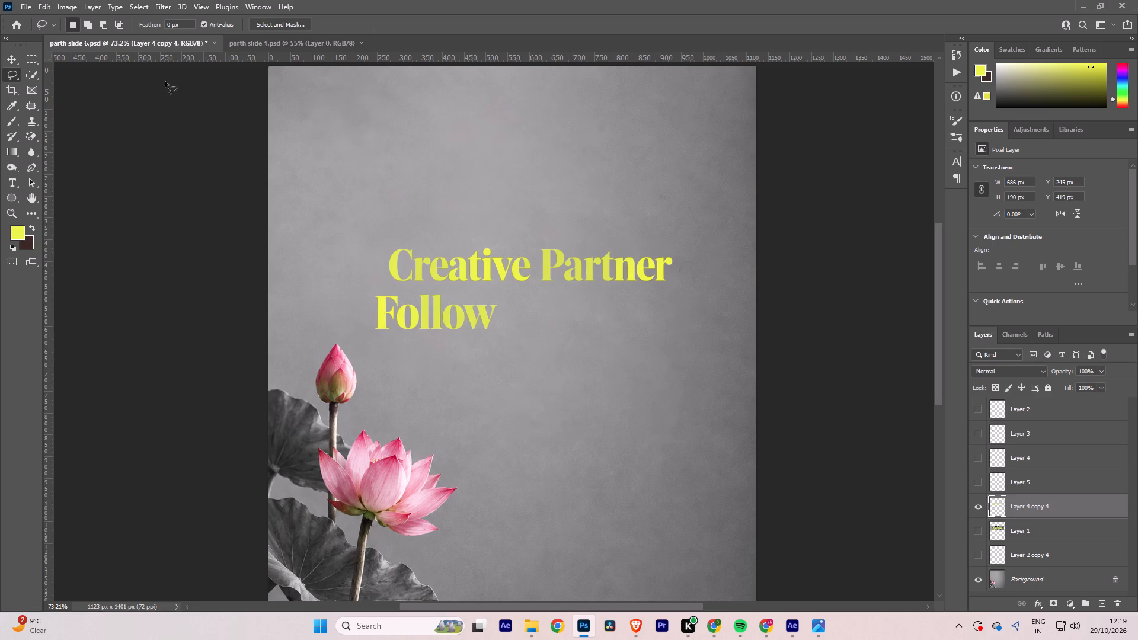
pyautogui.click(27, 76)
pyautogui.click(14, 74)
pyautogui.moveTo(368, 287); pyautogui.dragTo(435, 224)
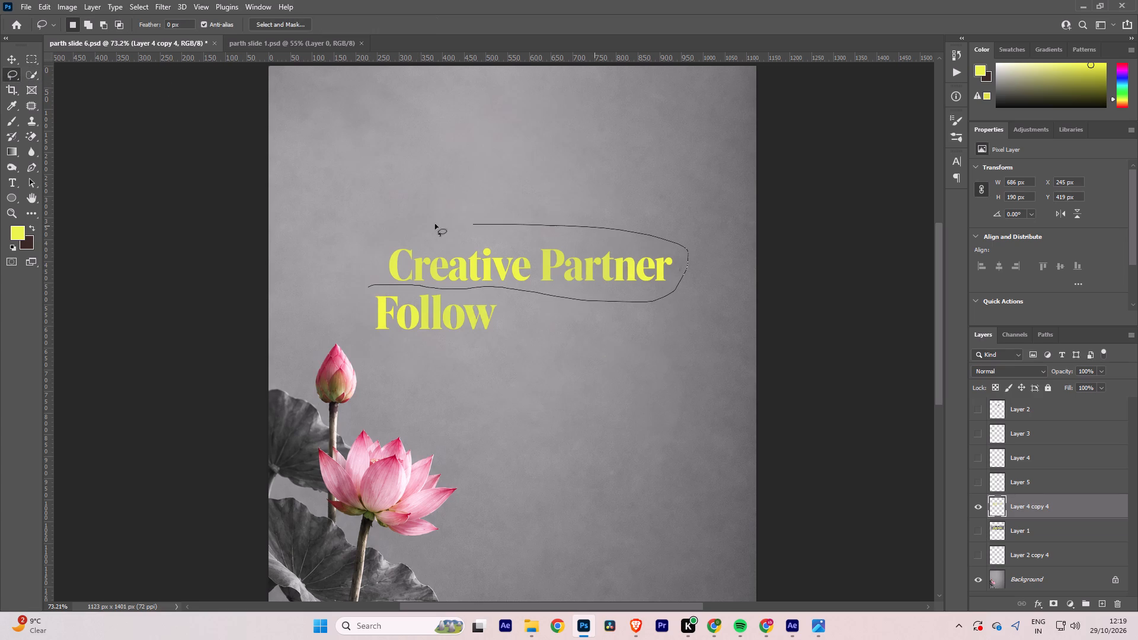
pyautogui.moveTo(435, 224); pyautogui.dragTo(373, 286)
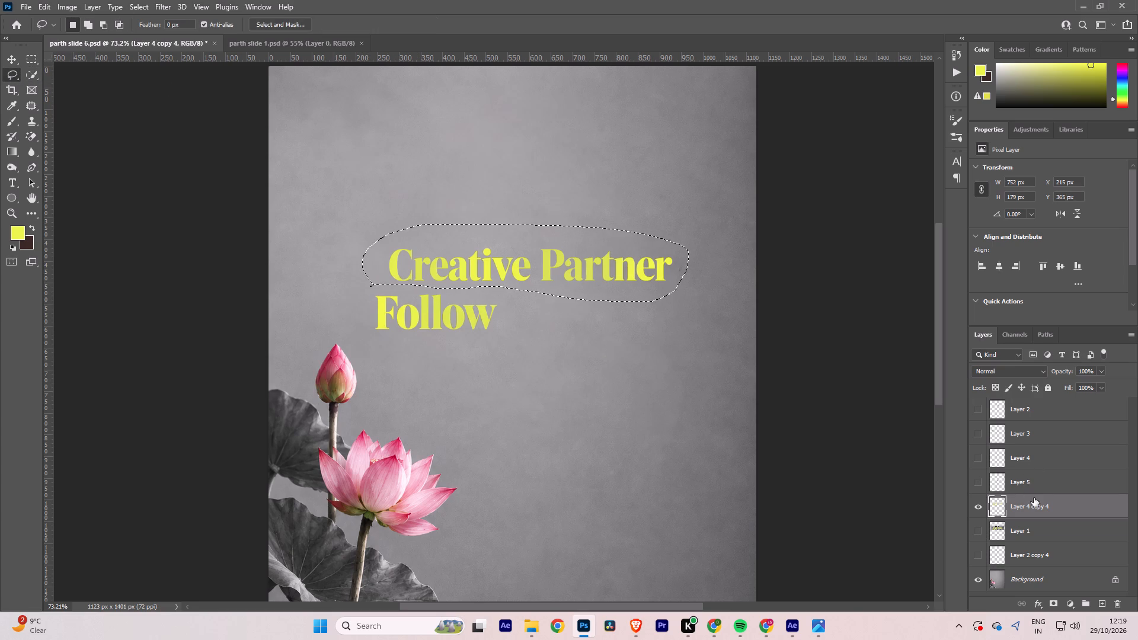
pyautogui.hotkey('ctrl', 'j')
pyautogui.click(980, 507)
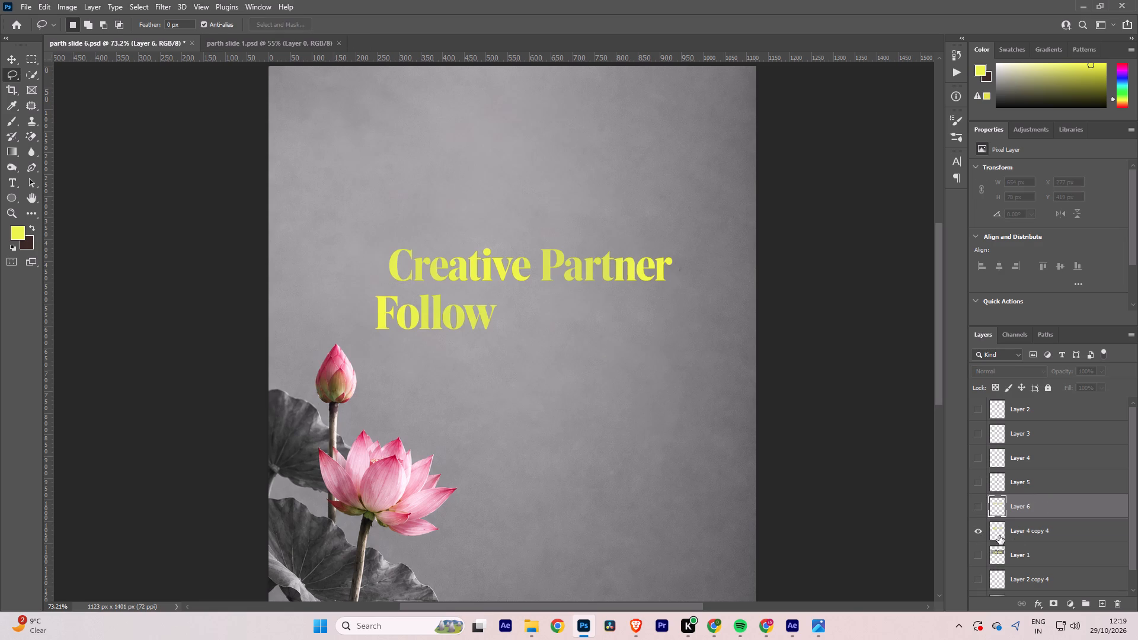
# Lasso the word Follow on Layer 4 copy 4, copy it to its own new layer and hide that layer.
pyautogui.click(1042, 533)
pyautogui.click(391, 349)
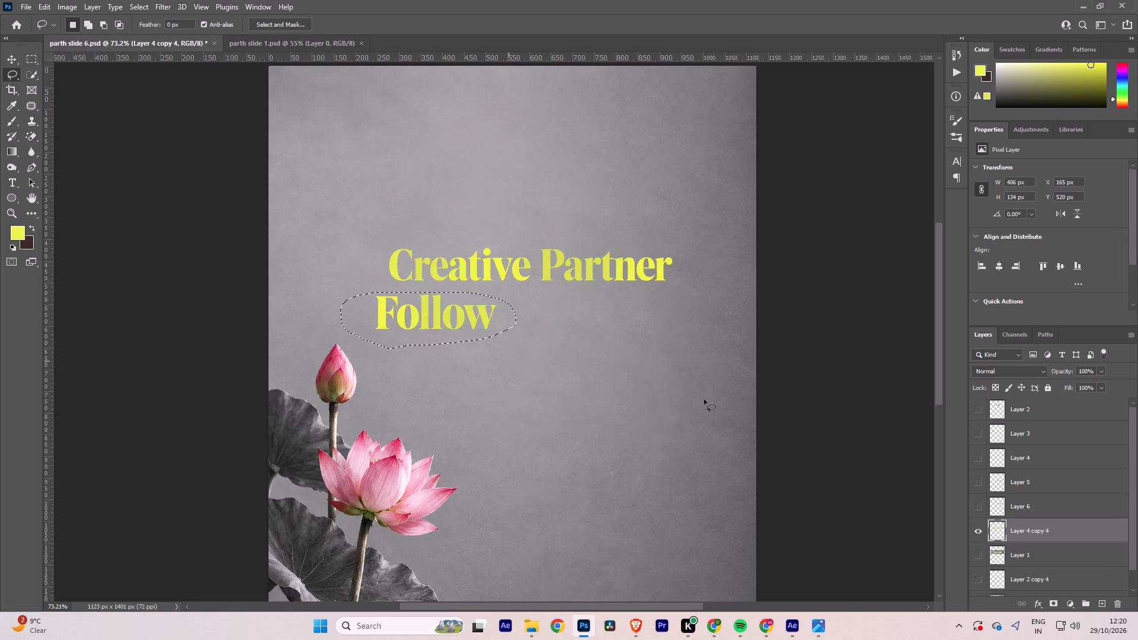
pyautogui.hotkey('ctrl', 'j')
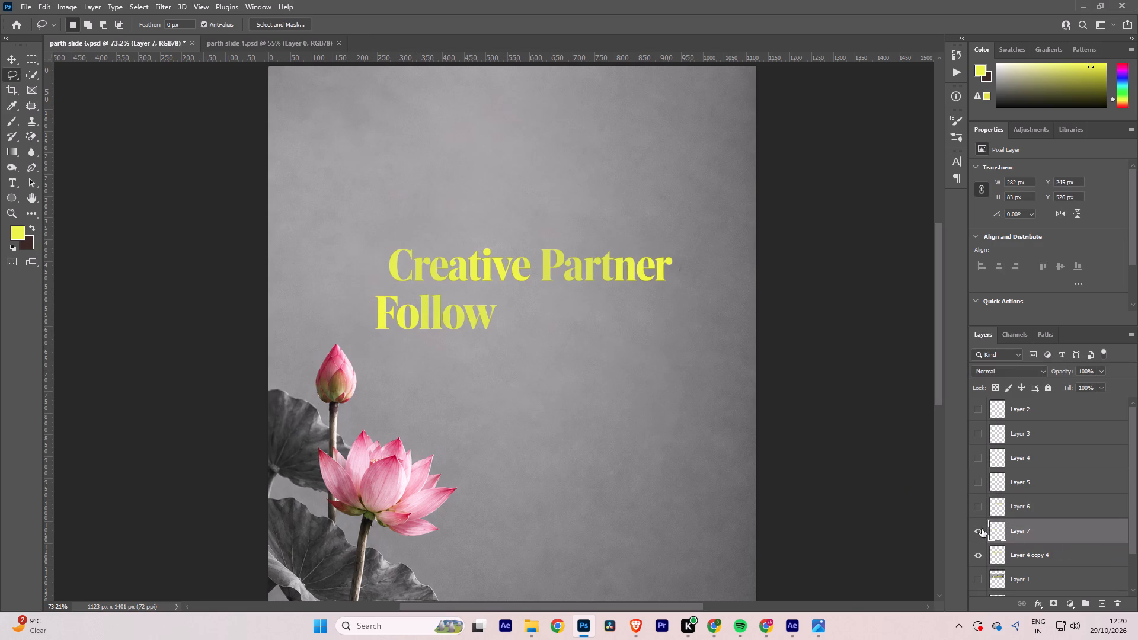
pyautogui.click(976, 529)
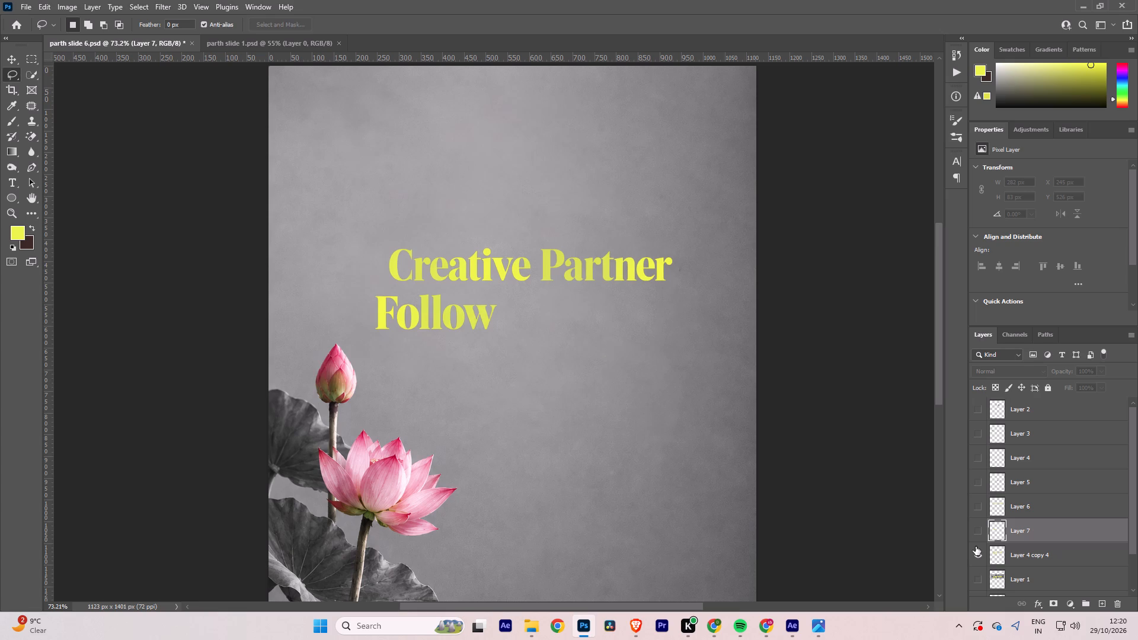
# Delete the original yellow text layer, Layer 4 copy 4.
pyautogui.click(1036, 558)
pyautogui.press('Delete')
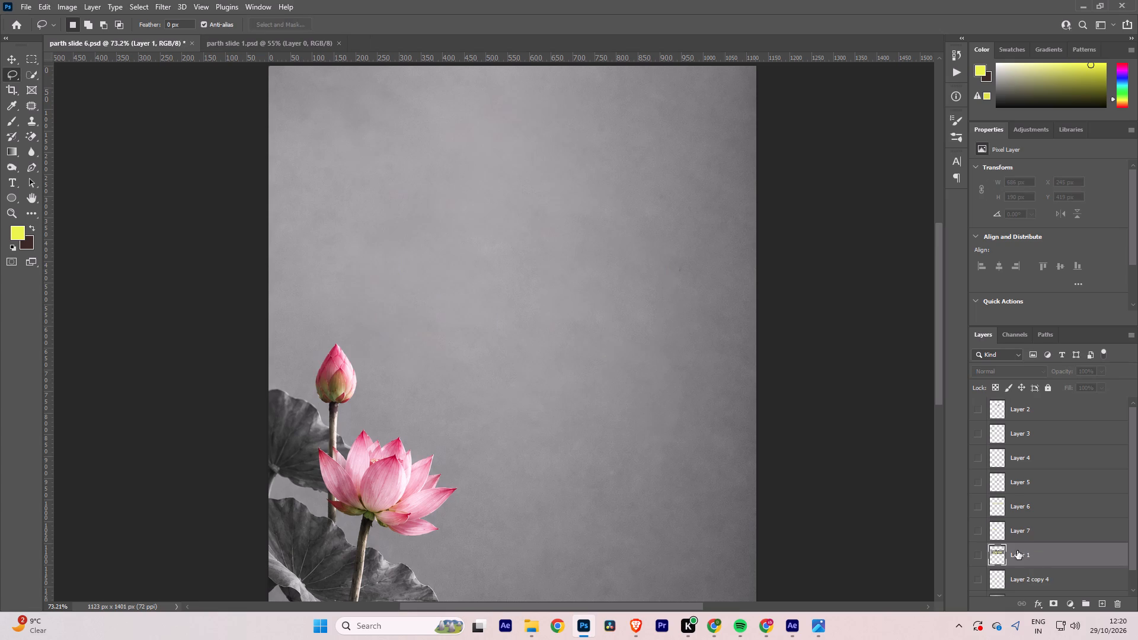
# Make the separated text layers, Layer 2 to Layer 7, and the divider on Layer 2 copy 4 visible, leaving Layer 1 hidden.
pyautogui.click(977, 408)
pyautogui.click(980, 439)
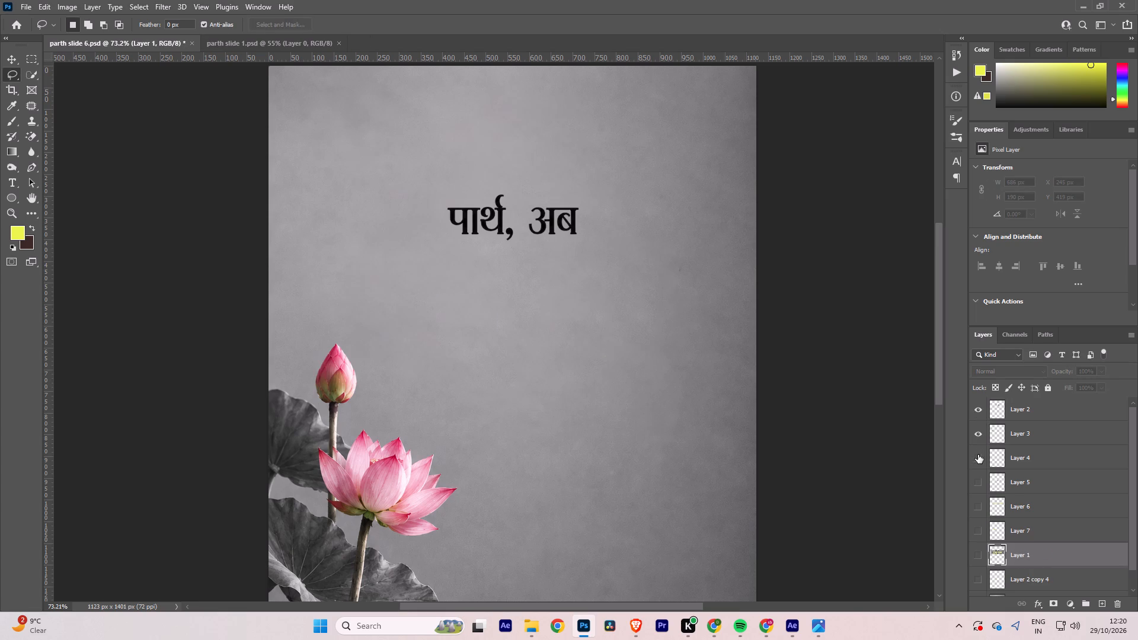
pyautogui.click(976, 409)
pyautogui.click(977, 430)
pyautogui.click(977, 407)
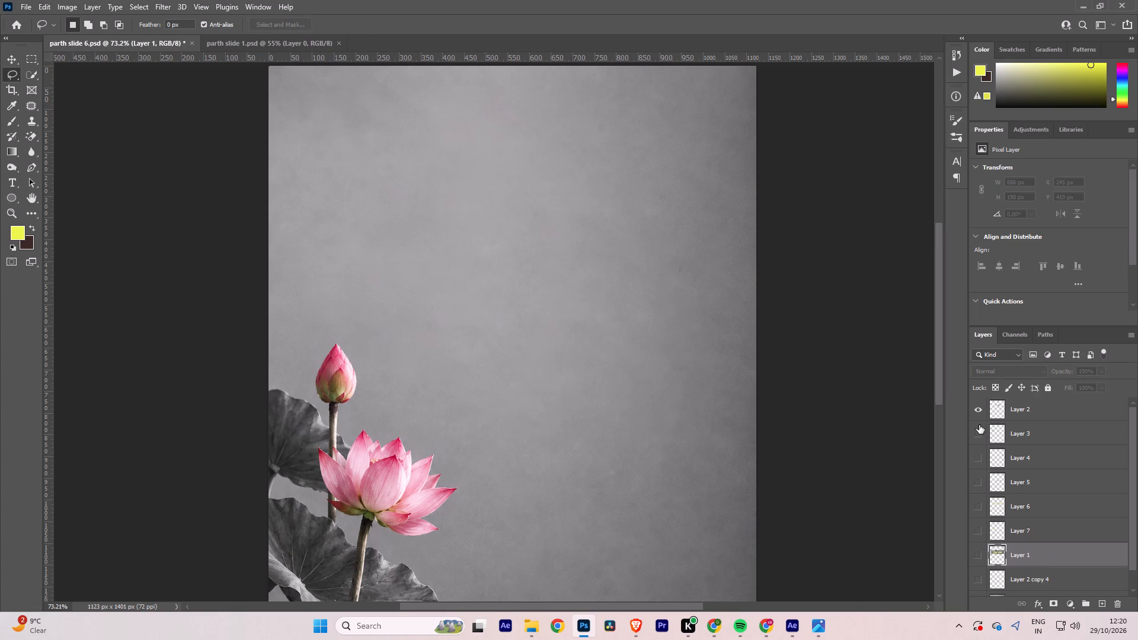
pyautogui.click(979, 430)
pyautogui.click(980, 451)
pyautogui.click(977, 479)
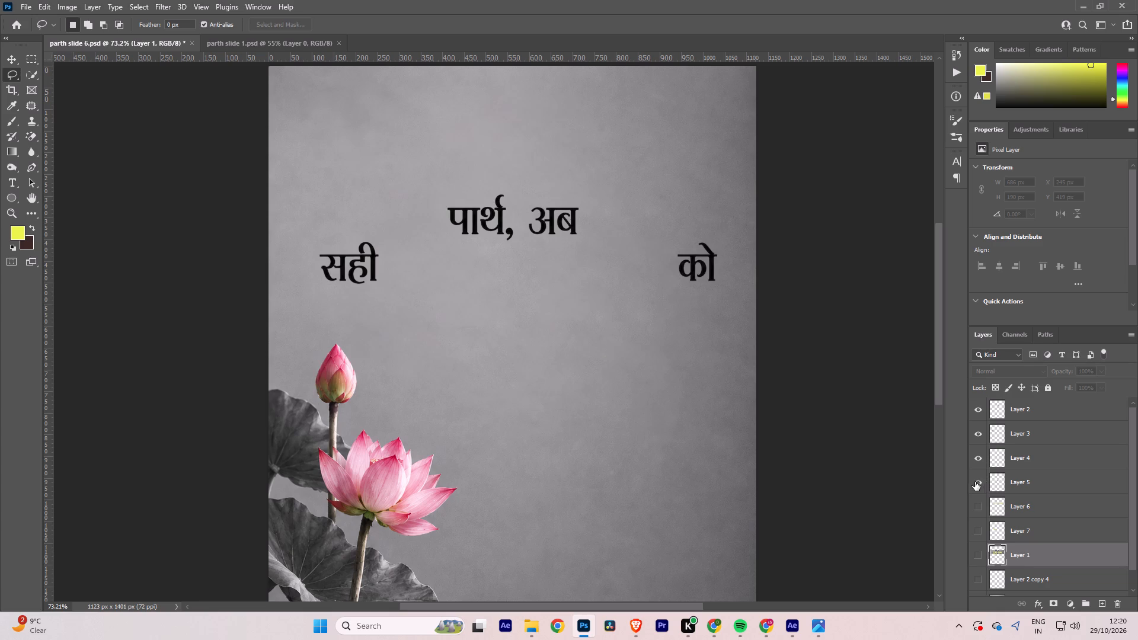
pyautogui.scroll(-2, 974, 483)
pyautogui.click(976, 488)
pyautogui.click(979, 509)
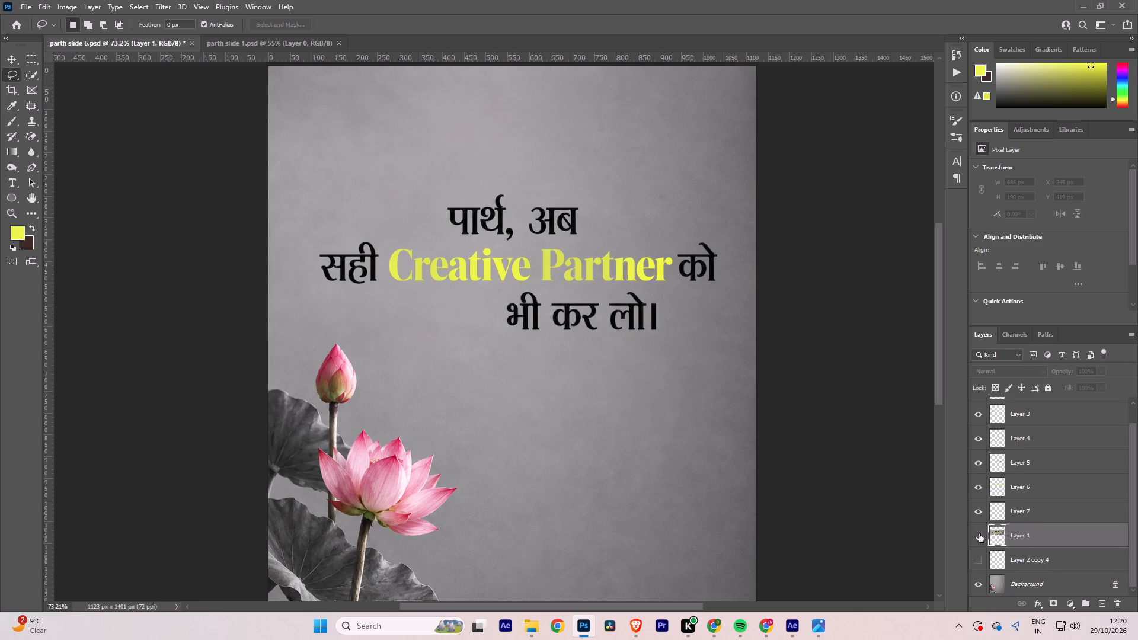
pyautogui.click(978, 558)
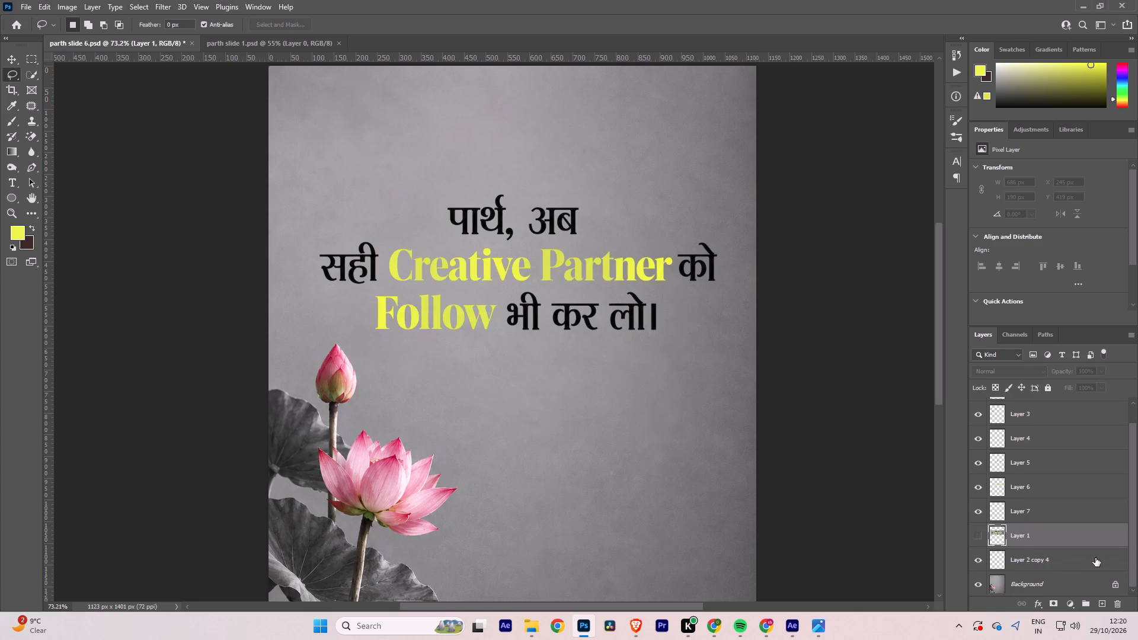
# Save parth slide 6.psd with its separated text layers.
pyautogui.hotkey('ctrl', 's')
pyautogui.hotkey('ctrl', 's')
pyautogui.hotkey('ctrl', 's')
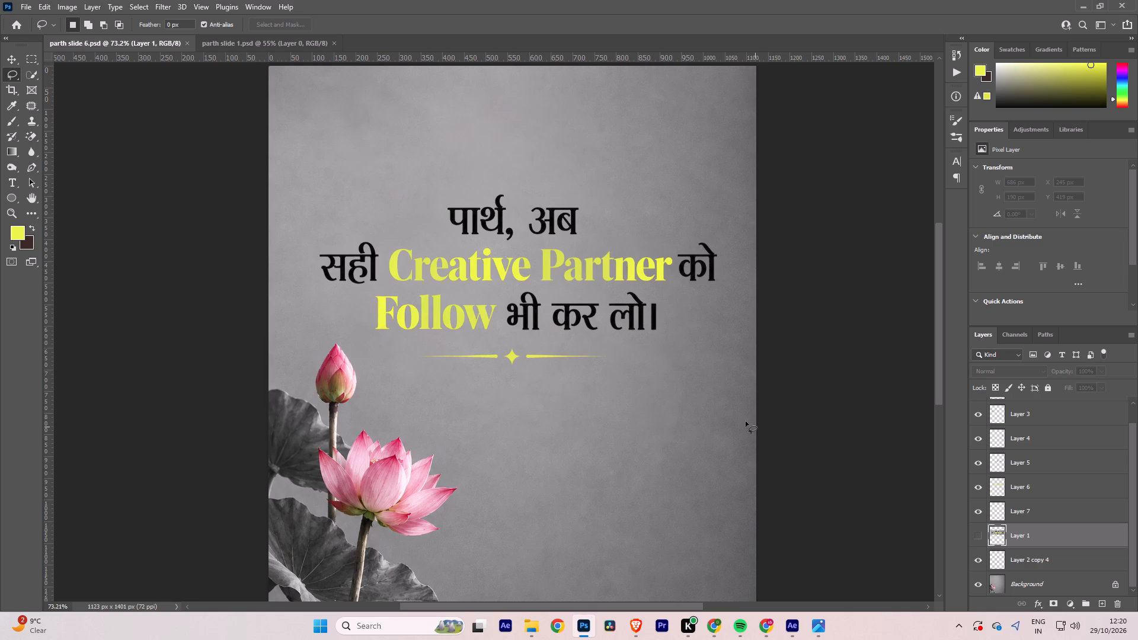
pyautogui.hotkey('ctrl', 's')
pyautogui.hotkey('ctrl', 's')
pyautogui.hotkey('ctrl', 's')
pyautogui.press('v')
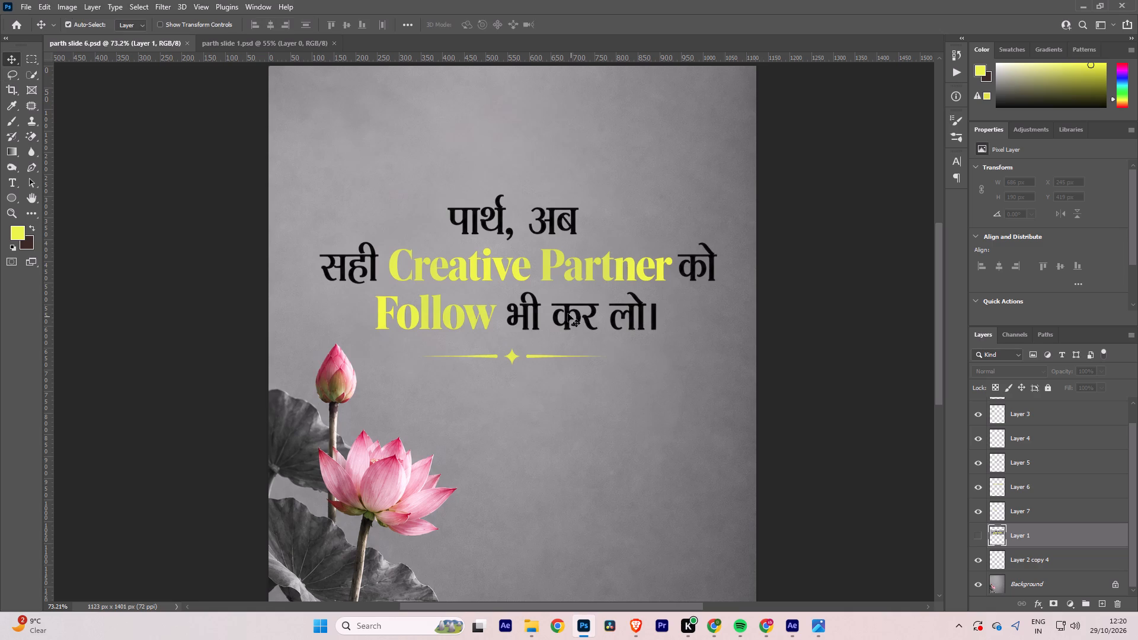
pyautogui.hotkey('ctrl', 's')
pyautogui.hotkey('ctrl', 's')
pyautogui.hotkey('ctrl', 's')
# Import the saved parth slide 6 PSD from the PSD folder into the After Effects project as a layered composition.
pyautogui.hotkey('alt', 'Tab')
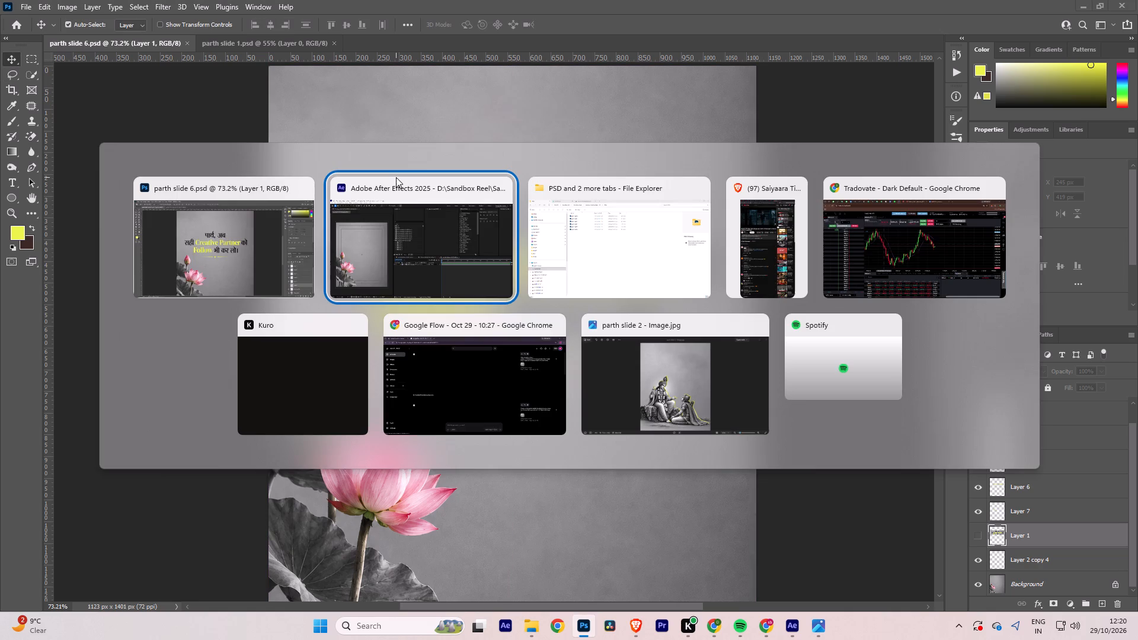
pyautogui.hotkey('alt', 'Tab')
pyautogui.hotkey('alt', 'Tab')
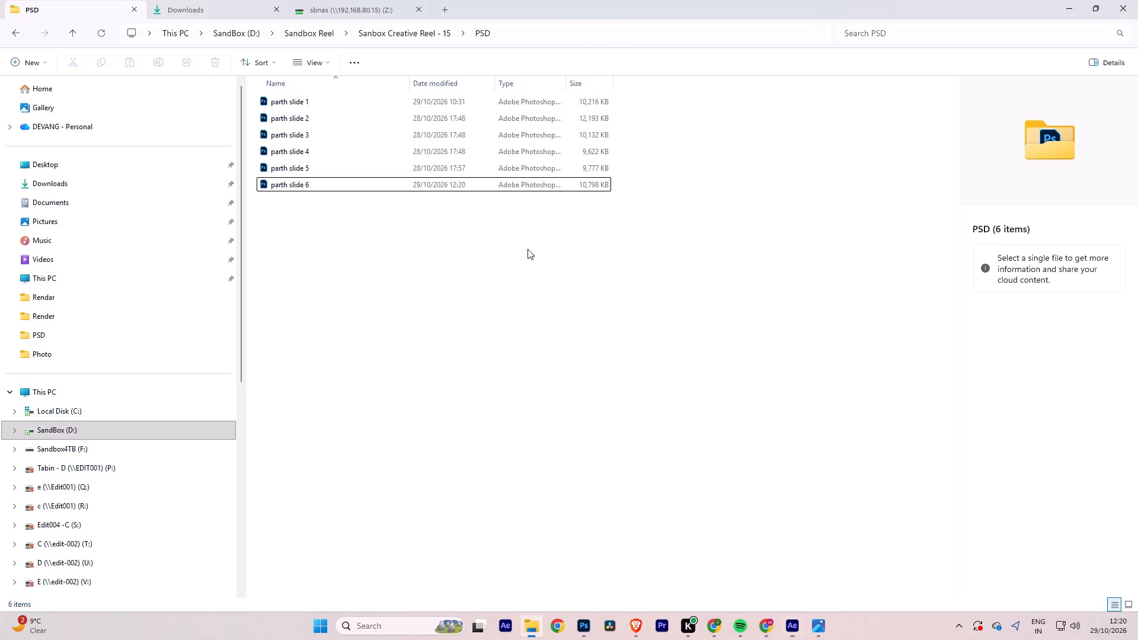
pyautogui.click(544, 268)
pyautogui.moveTo(326, 188); pyautogui.dragTo(328, 242)
pyautogui.hotkey('alt', 'Tab')
pyautogui.hotkey('alt', 'Tab')
pyautogui.click(430, 252)
pyautogui.moveTo(280, 184); pyautogui.dragTo(270, 251)
pyautogui.hotkey('alt', 'Tab')
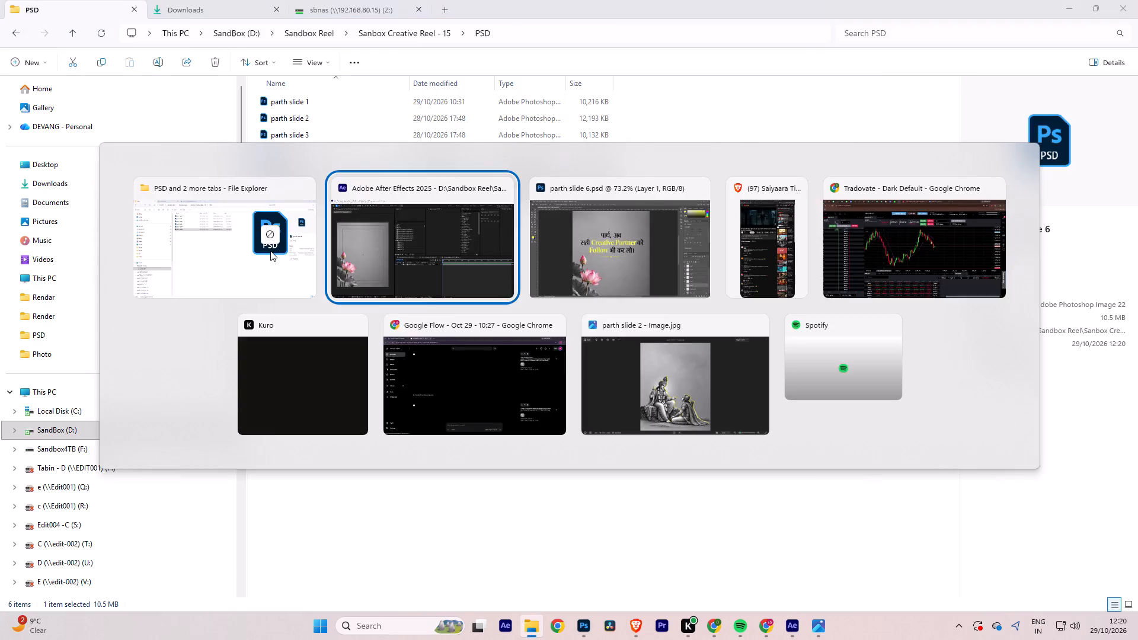
pyautogui.moveTo(270, 251); pyautogui.dragTo(482, 325)
pyautogui.click(610, 385)
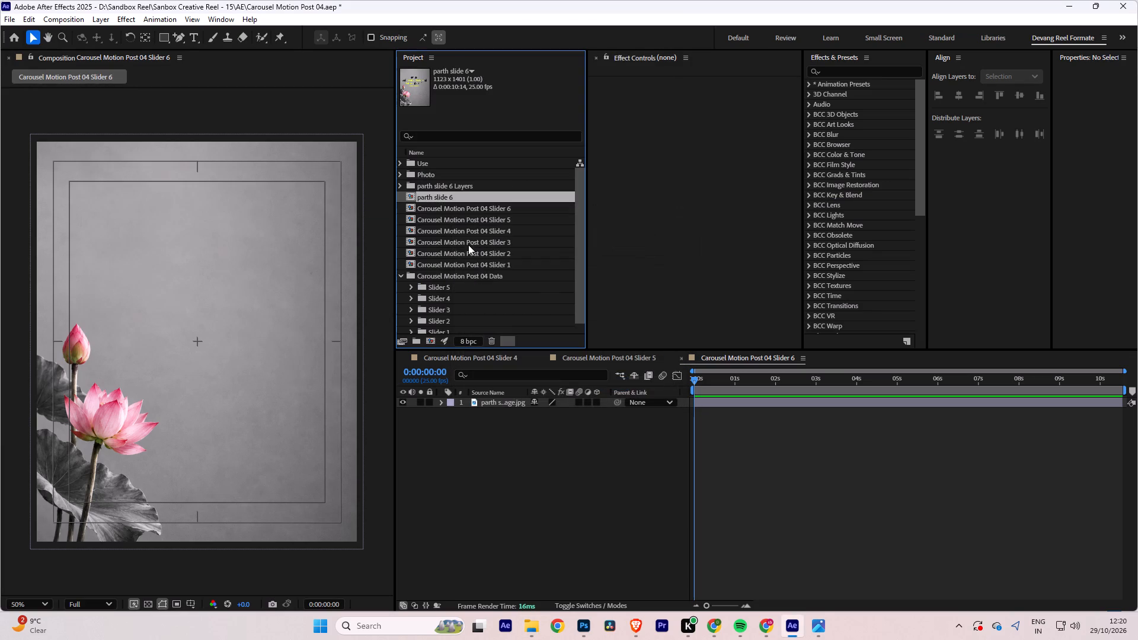
# Group the parth slide 6 composition and its layers folder in a new folder named Slider 6 inside Carousel Motion Post 04 Data.
pyautogui.keyDown('shift'); pyautogui.click(439, 187); pyautogui.keyUp('shift')
pyautogui.moveTo(433, 195); pyautogui.dragTo(417, 341)
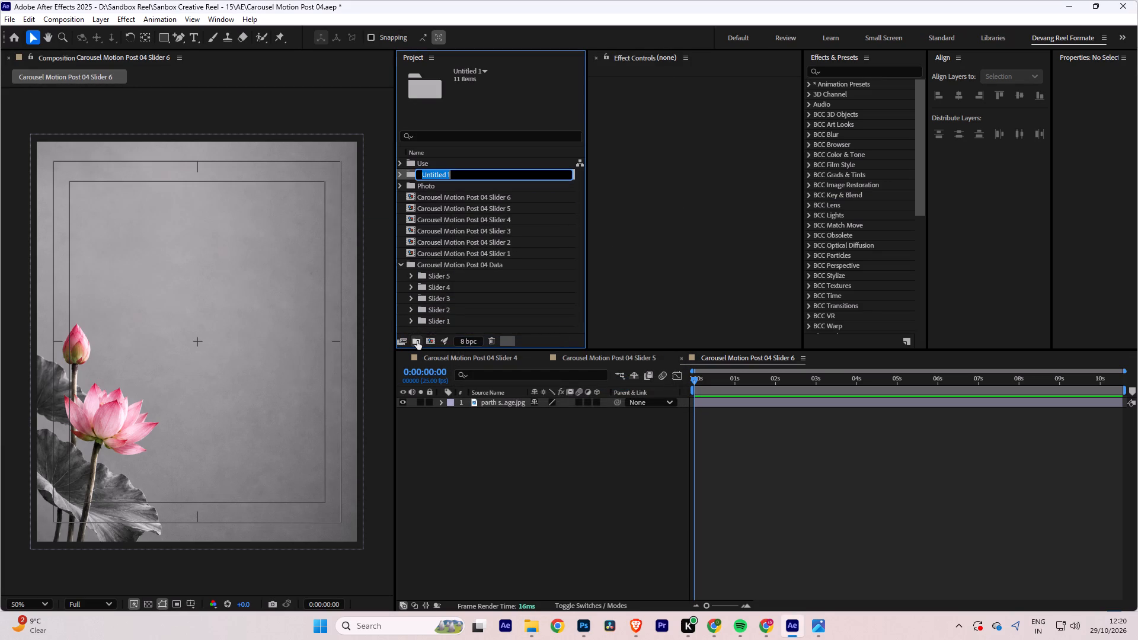
pyautogui.write('Slider 6')
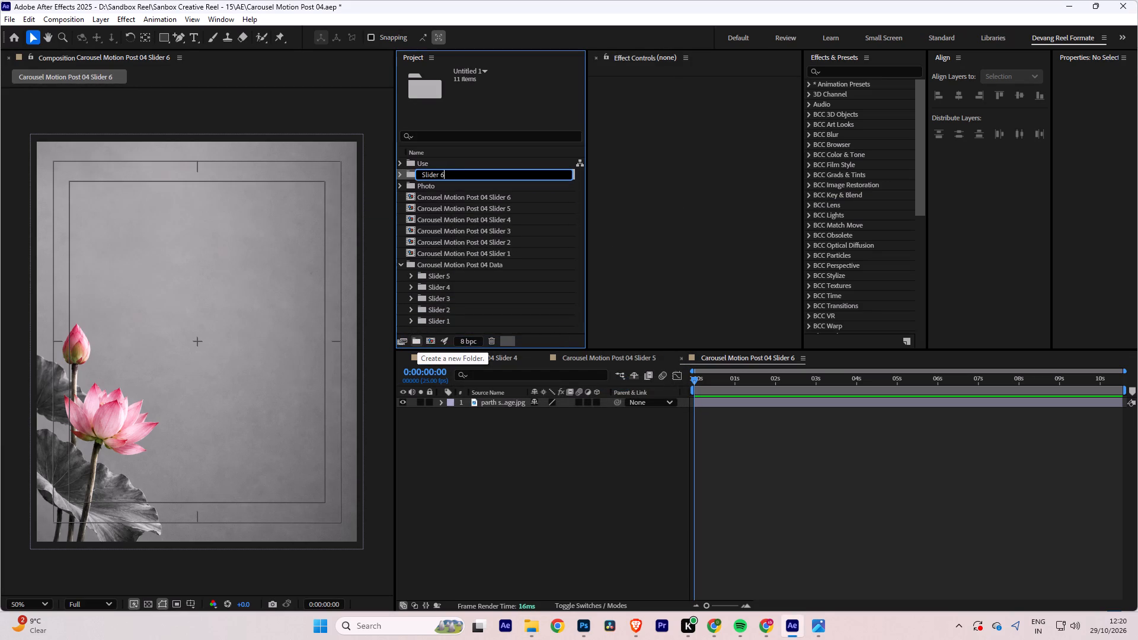
pyautogui.press('Return')
pyautogui.moveTo(413, 174); pyautogui.dragTo(418, 263)
# Add the parth slide 6 composition from the Slider 6 folder to the Carousel Motion Post 04 Slider 6 timeline, above the background image.
pyautogui.click(407, 264)
pyautogui.moveTo(449, 283); pyautogui.dragTo(449, 284)
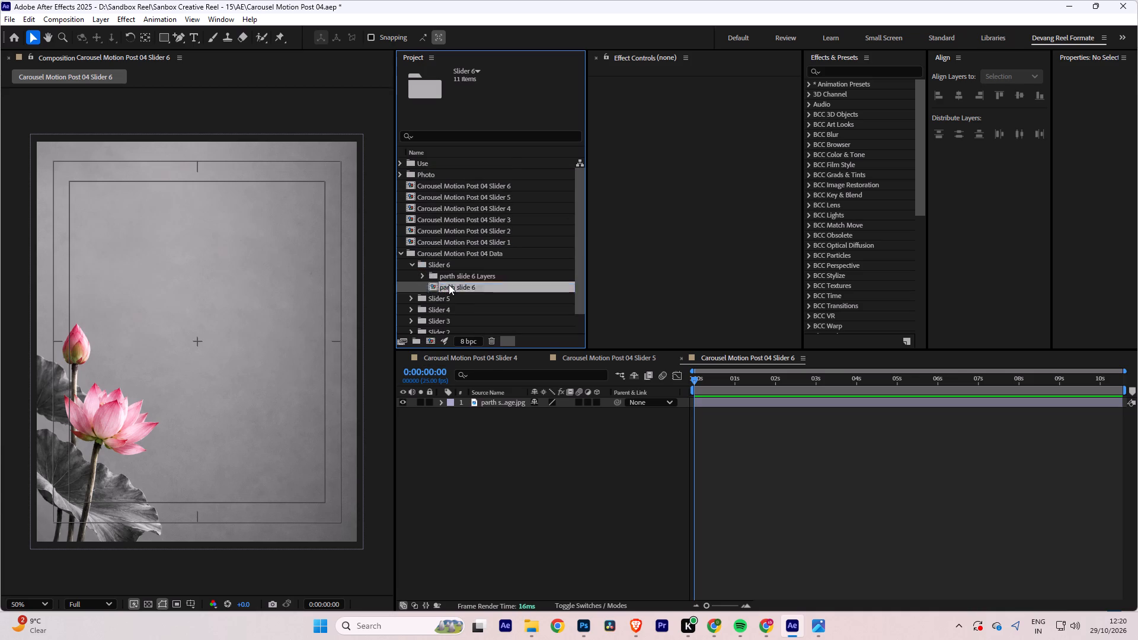
pyautogui.moveTo(449, 284); pyautogui.dragTo(455, 400)
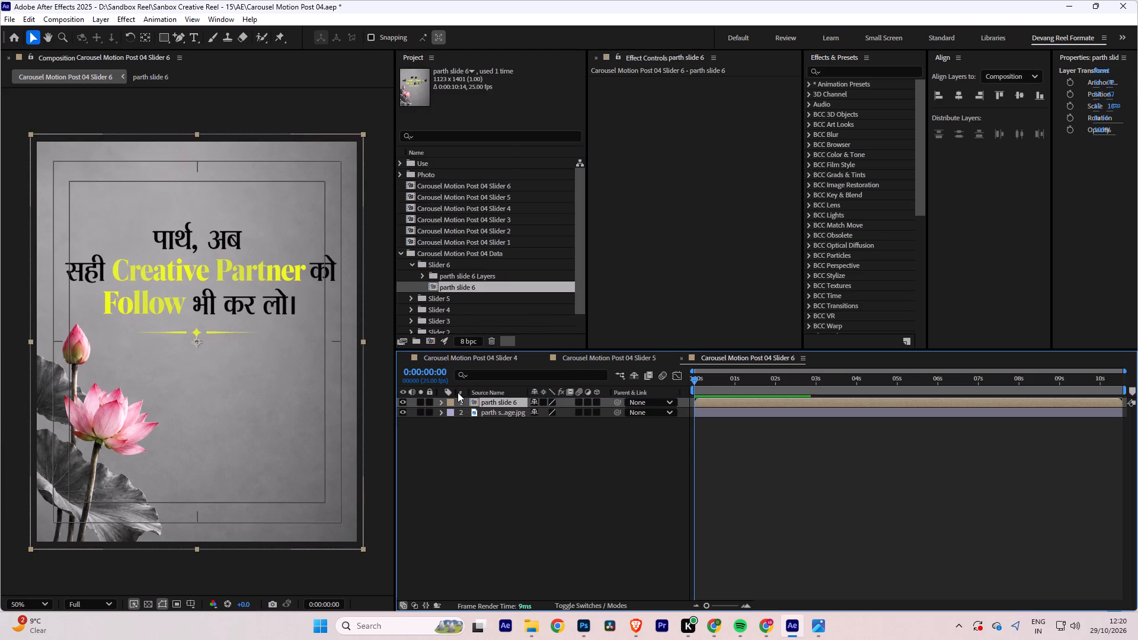
pyautogui.click(496, 486)
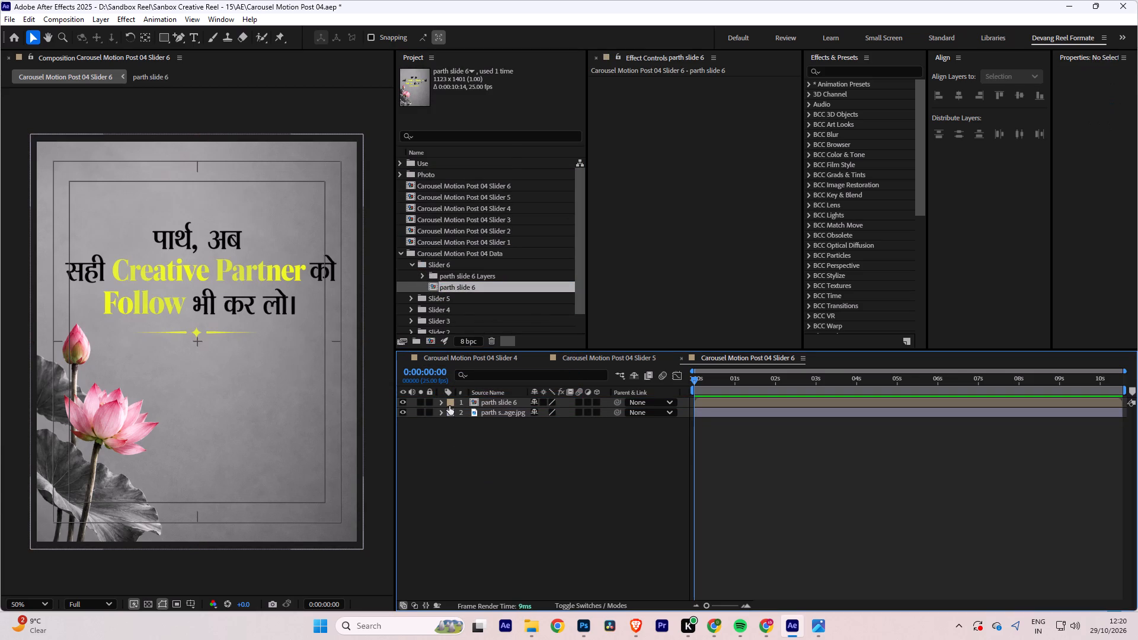
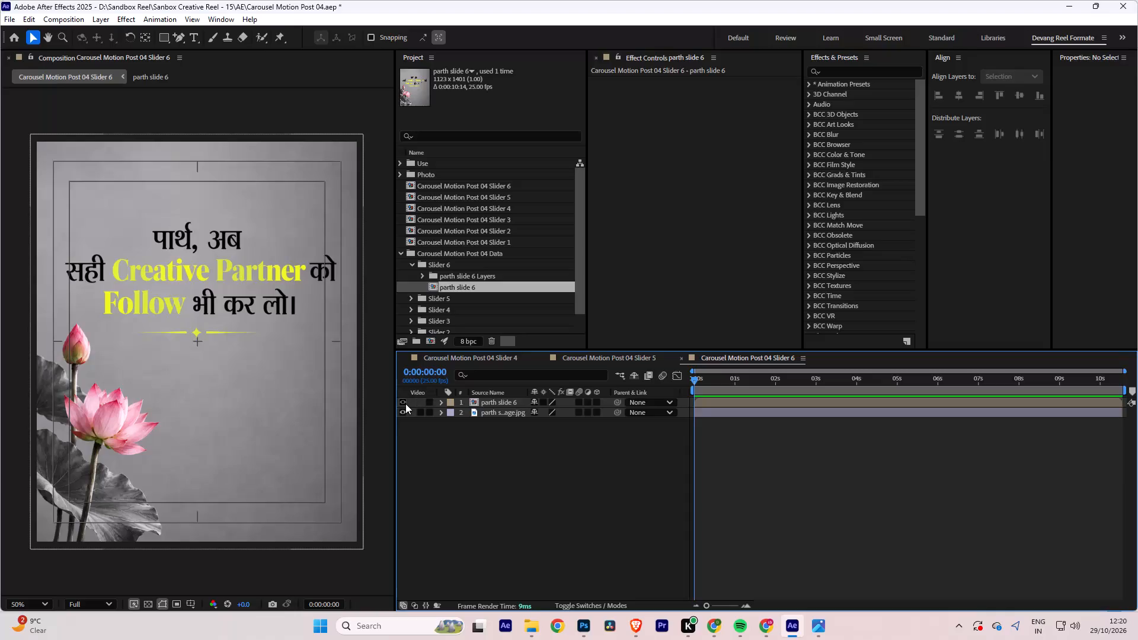
# In the parth slide 6 composition, move the yellow divider layer, Layer 2 copy 4, above the hidden Layer 1.
pyautogui.doubleClick(484, 403)
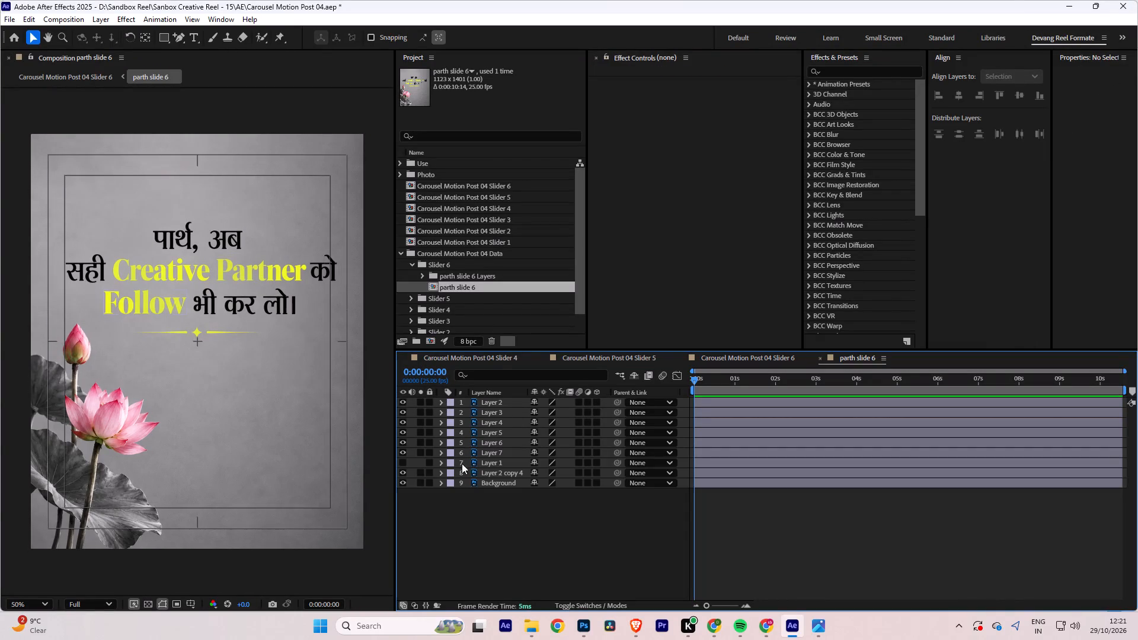
pyautogui.click(405, 464)
pyautogui.click(405, 464)
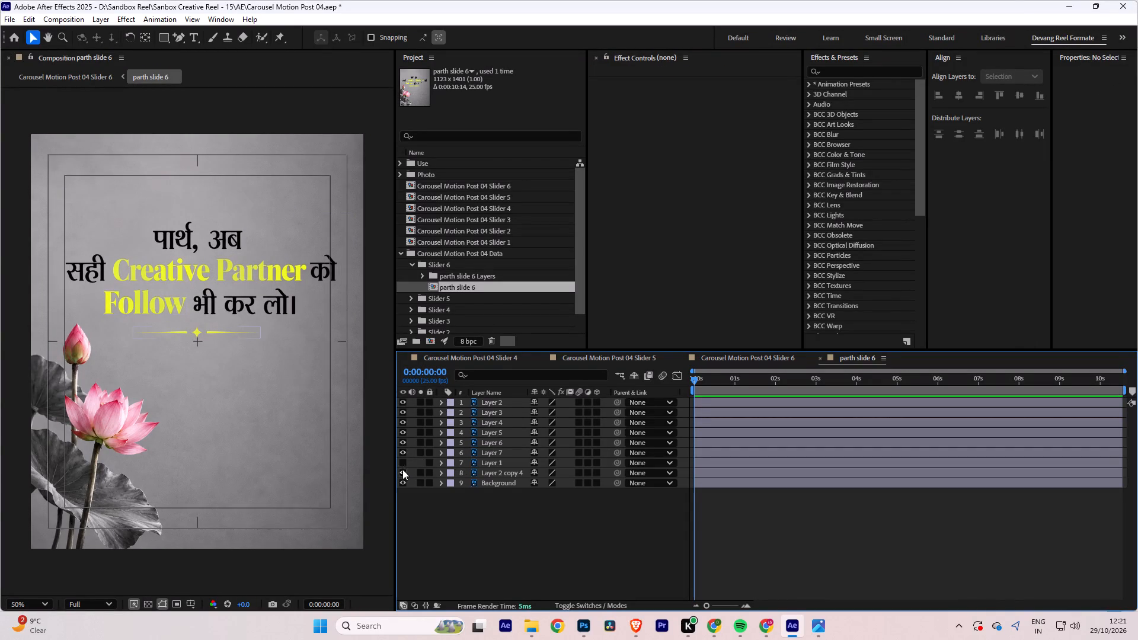
pyautogui.click(402, 471)
pyautogui.click(404, 473)
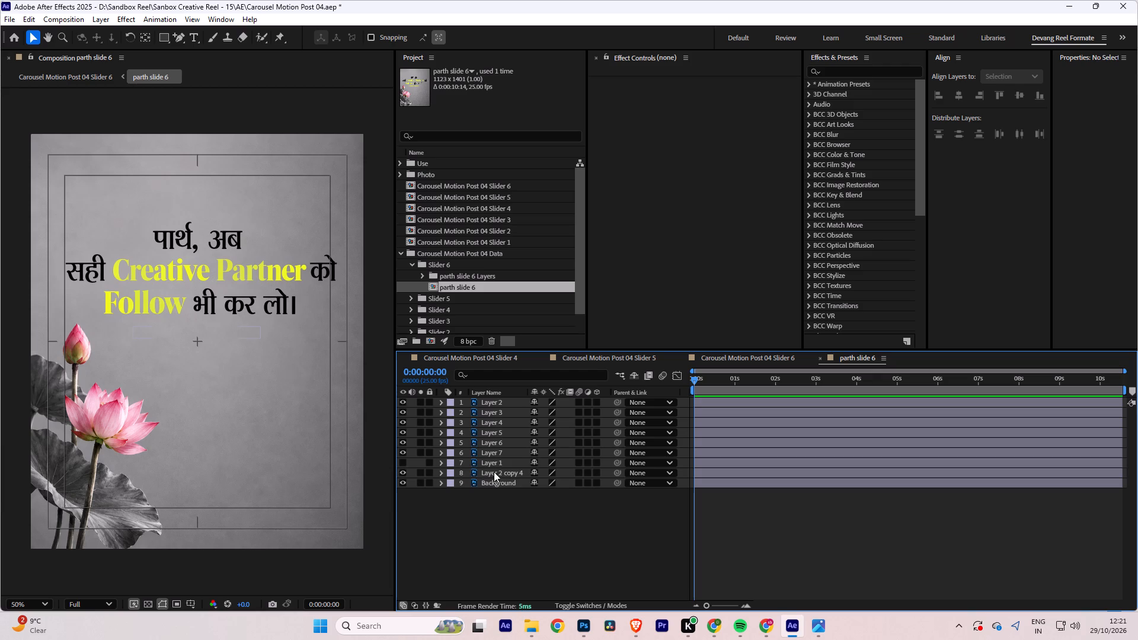
pyautogui.moveTo(495, 472); pyautogui.dragTo(496, 459)
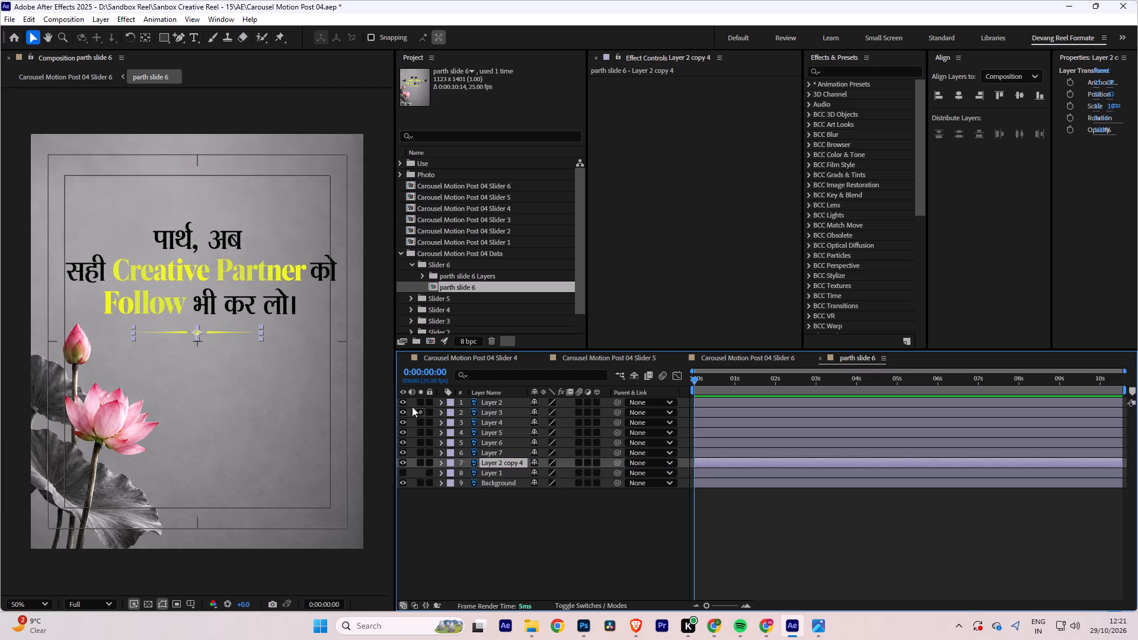
# Check which artwork each text and divider layer holds by hiding them one by one and showing them all again.
pyautogui.click(404, 401)
pyautogui.click(407, 413)
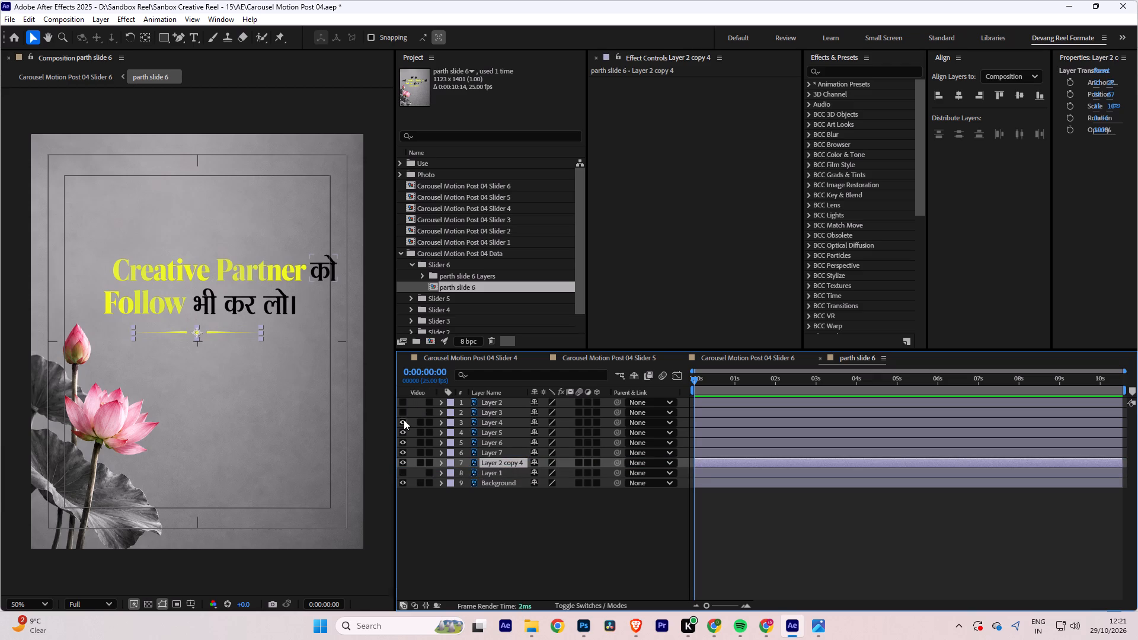
pyautogui.click(404, 420)
pyautogui.click(403, 434)
pyautogui.click(403, 443)
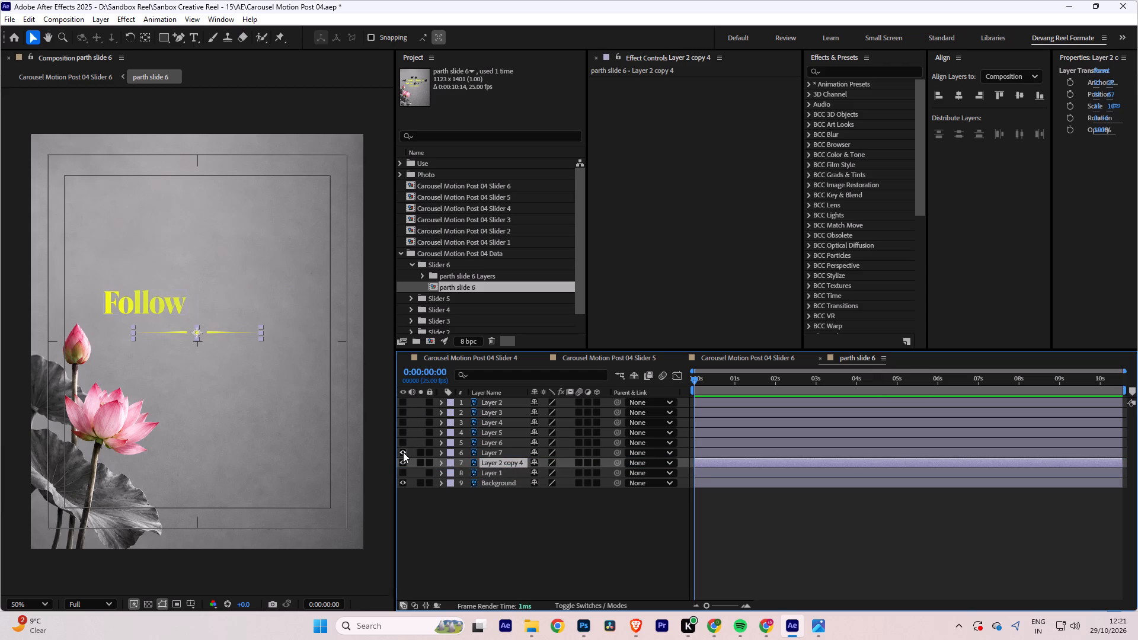
pyautogui.click(403, 452)
pyautogui.click(406, 462)
pyautogui.moveTo(404, 462); pyautogui.dragTo(405, 413)
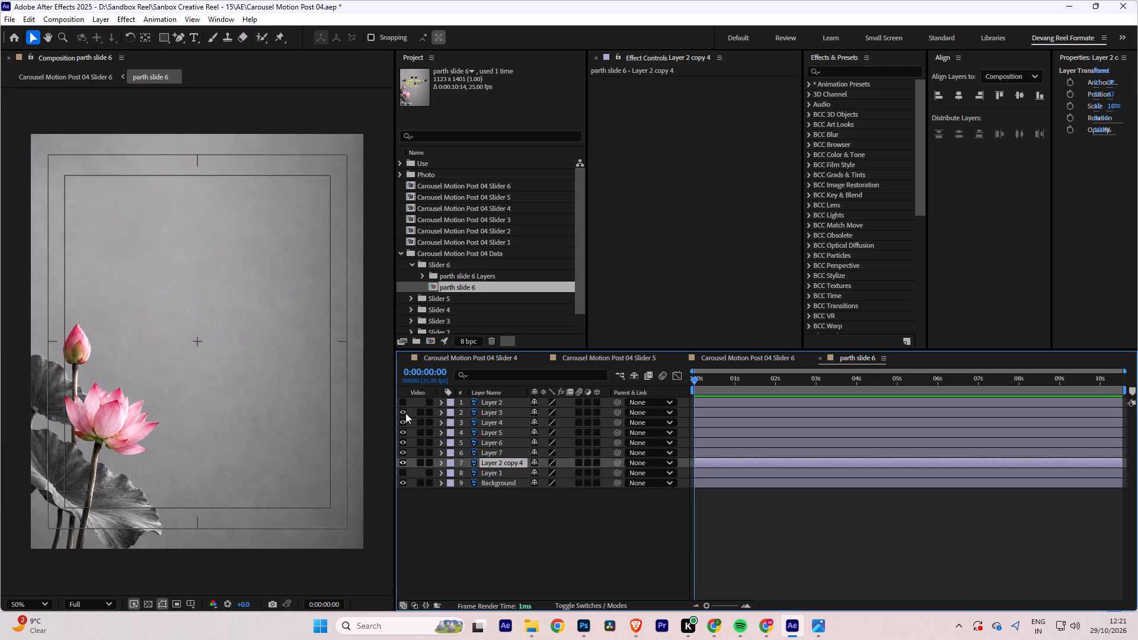
pyautogui.moveTo(405, 413); pyautogui.dragTo(405, 405)
# Copy the text and divider layers, Layer 2 through Layer 2 copy 4, into the Carousel Motion Post 04 Slider 6 composition.
pyautogui.keyDown('shift'); pyautogui.click(496, 402); pyautogui.keyUp('shift')
pyautogui.hotkey('ctrl', 'c')
pyautogui.hotkey('ctrl', 'c')
pyautogui.hotkey('ctrl', 'c')
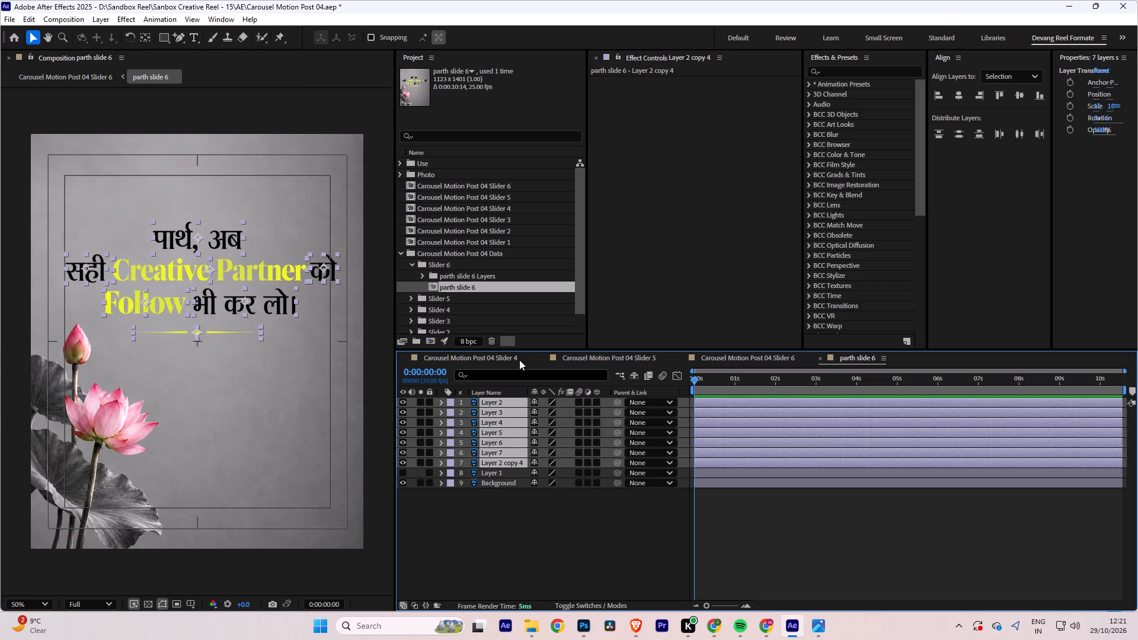
pyautogui.click(750, 355)
pyautogui.hotkey('ctrl', 'v')
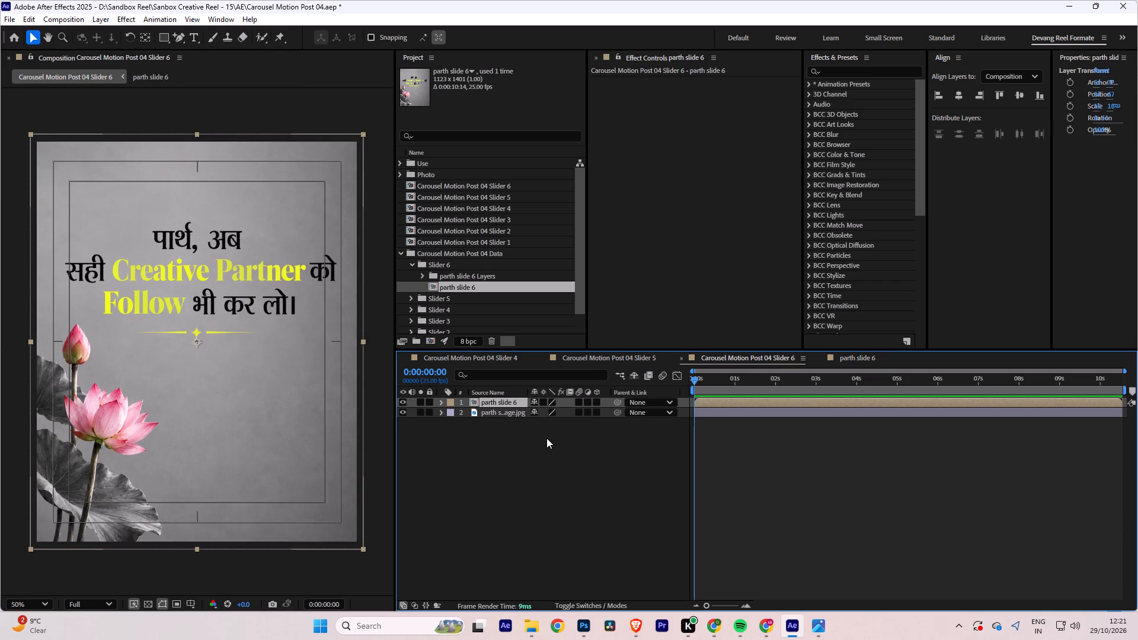
# Hide the nested parth slide 6 composition beneath the pasted layers in the Slider 6 timeline.
pyautogui.click(444, 508)
pyautogui.click(405, 473)
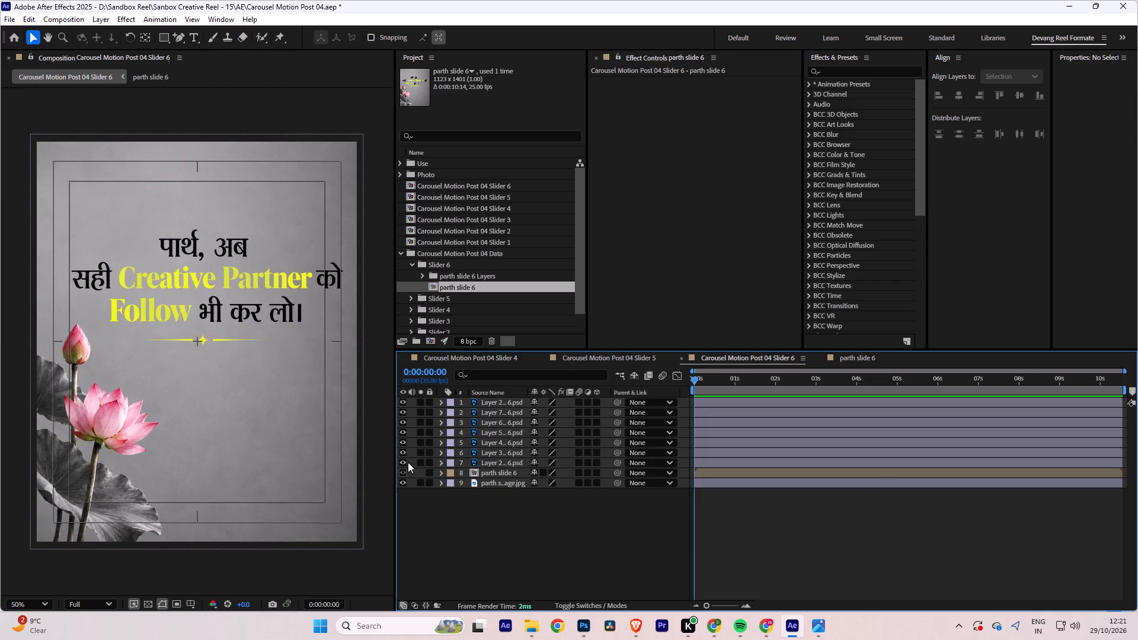